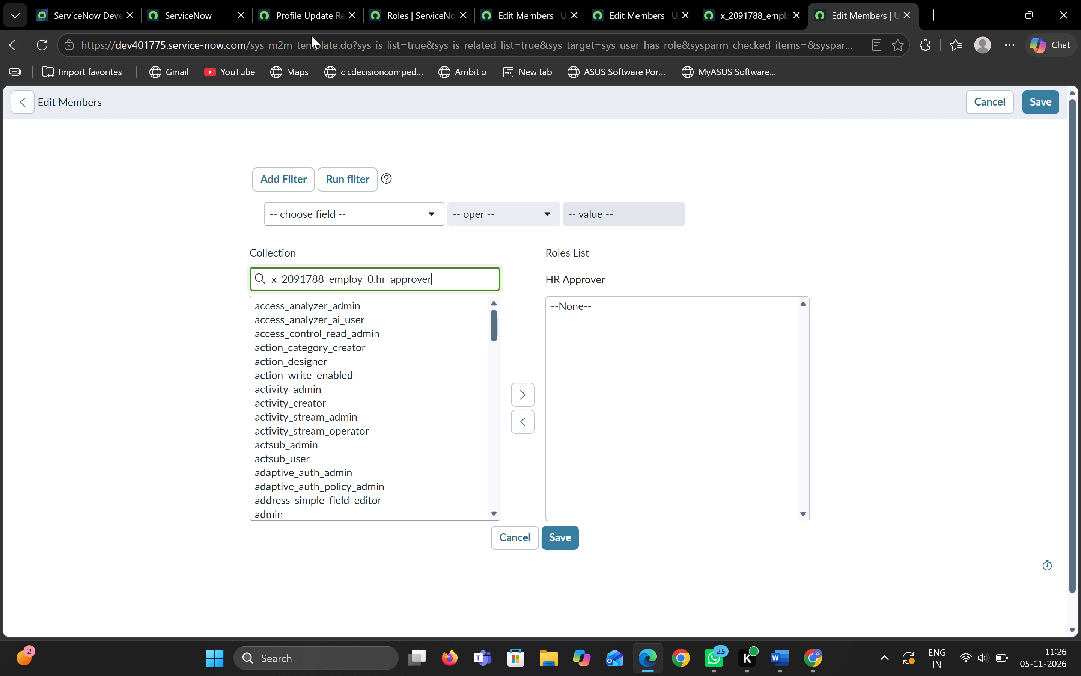
left_click(306, 15)
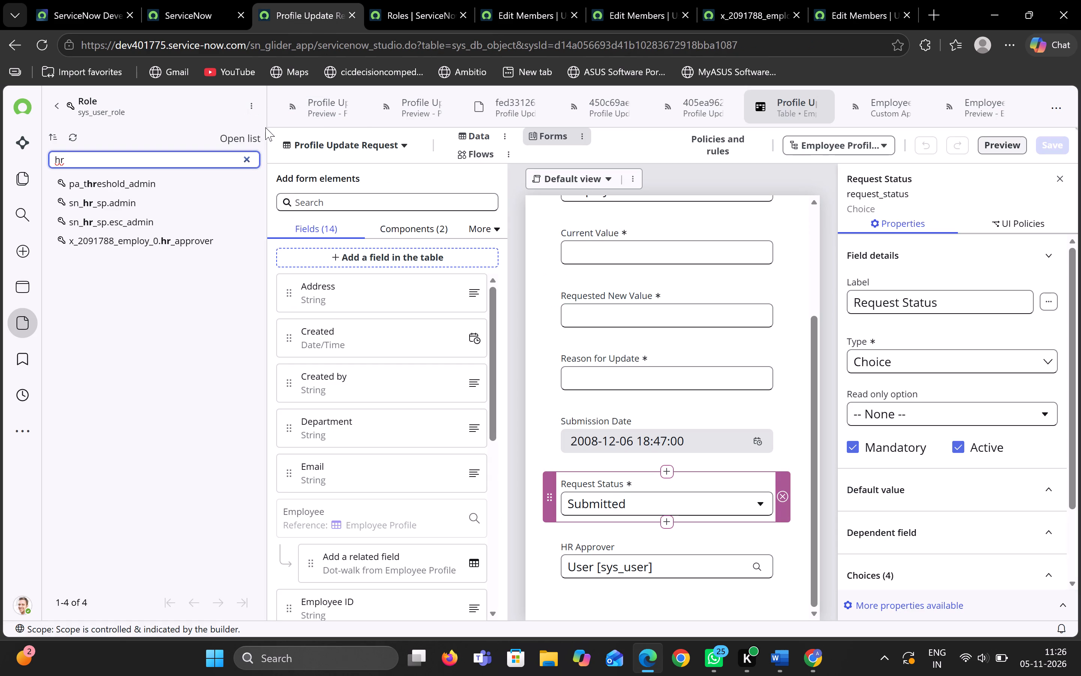
left_click_drag(266, 126, 61, 147)
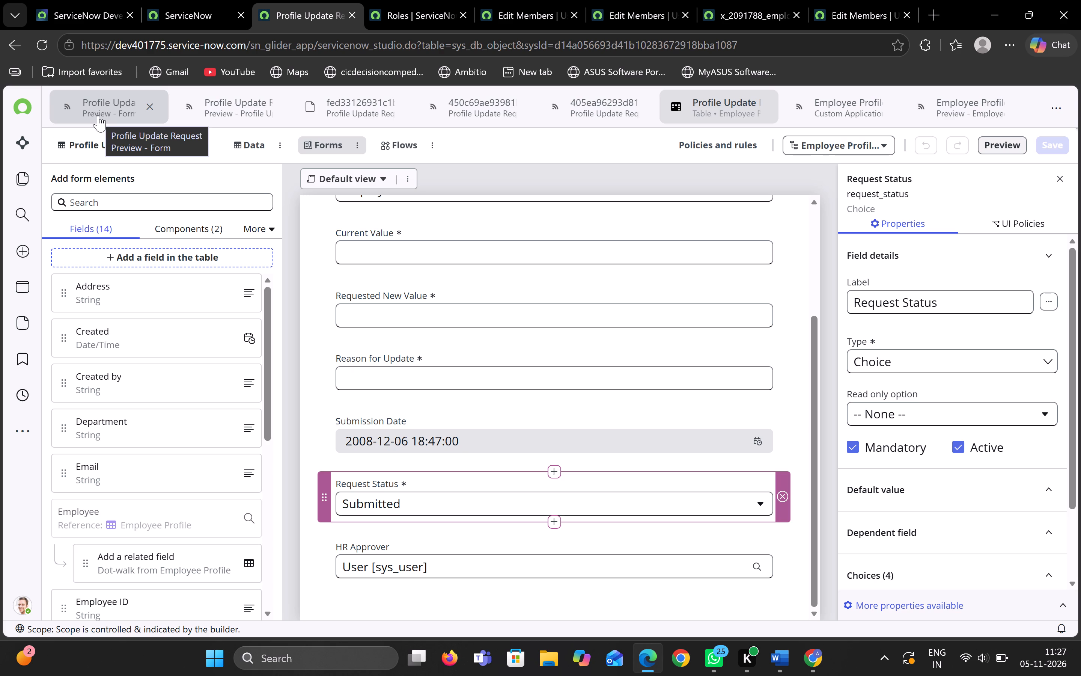
left_click(229, 98)
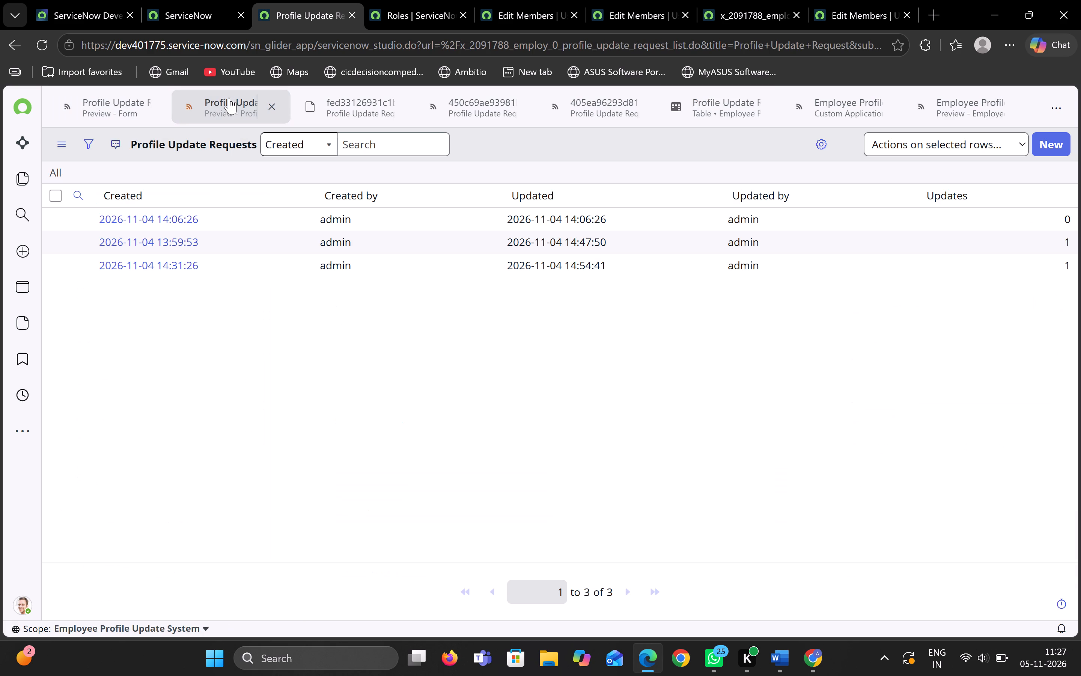
left_click(174, 264)
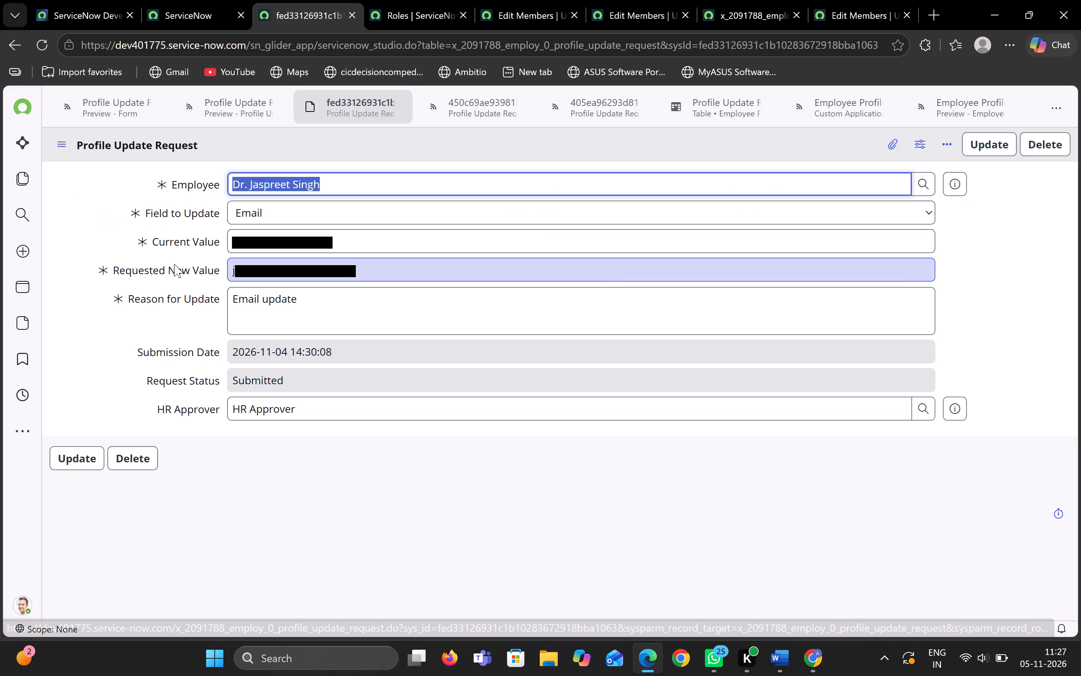
left_click(279, 475)
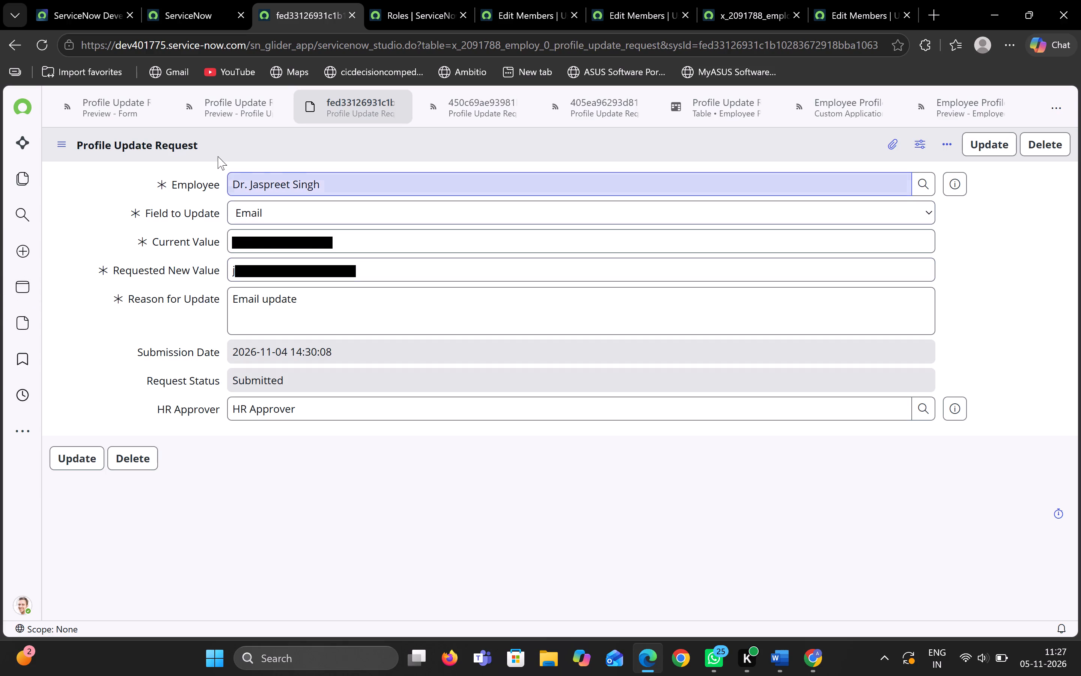
left_click(114, 107)
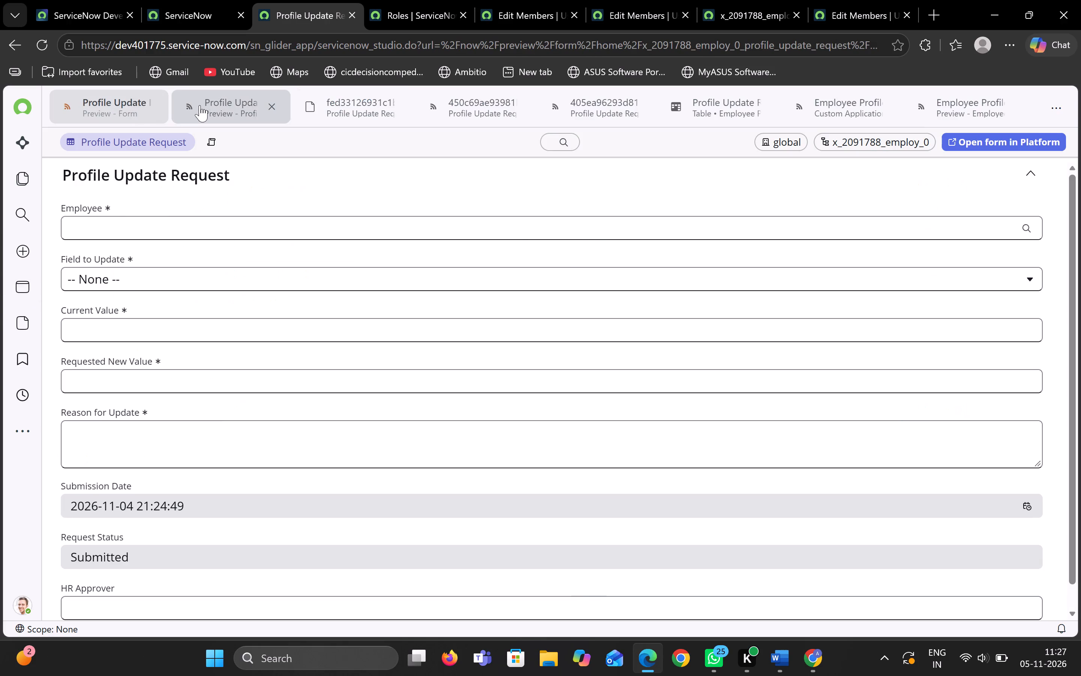
left_click(200, 105)
left_click(333, 103)
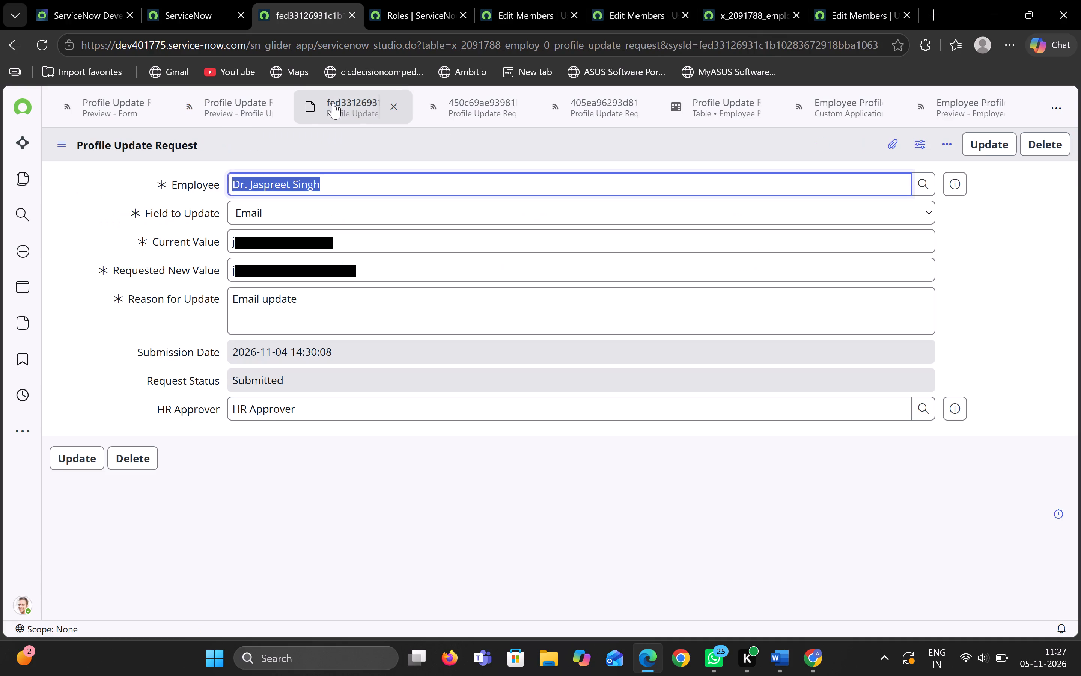
left_click(441, 102)
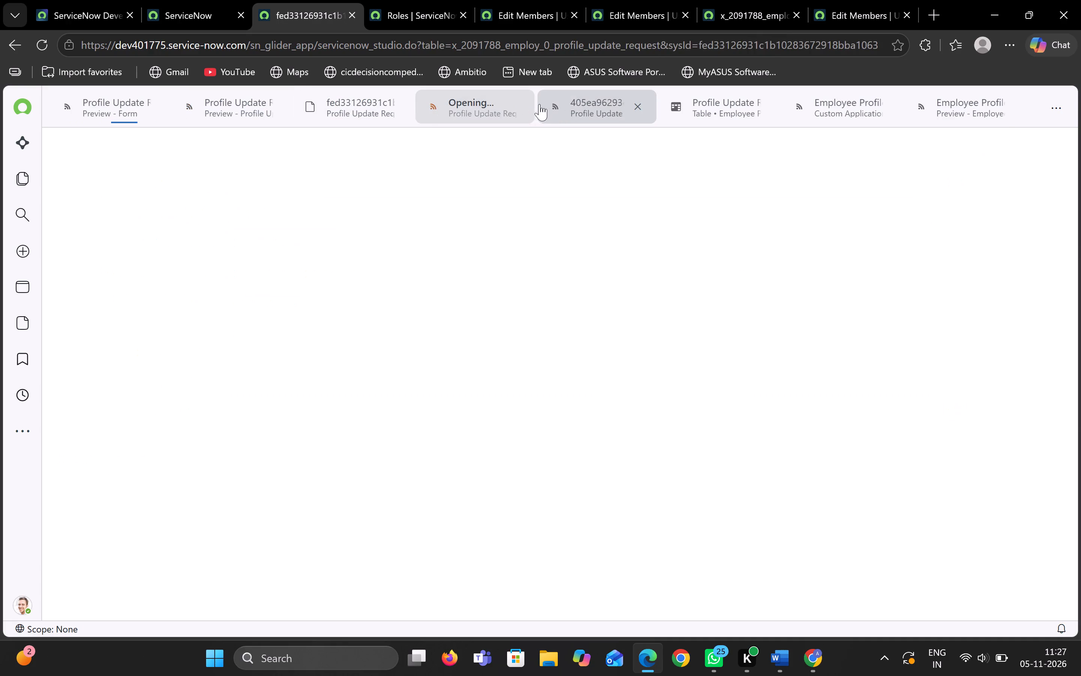
left_click(520, 107)
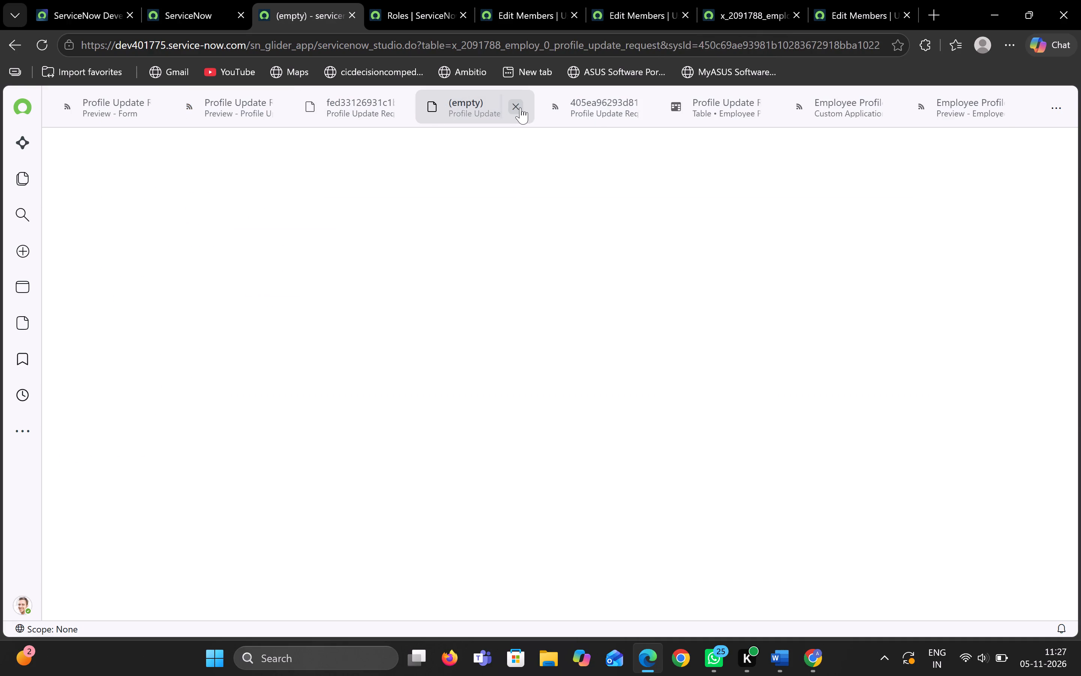
left_click(588, 106)
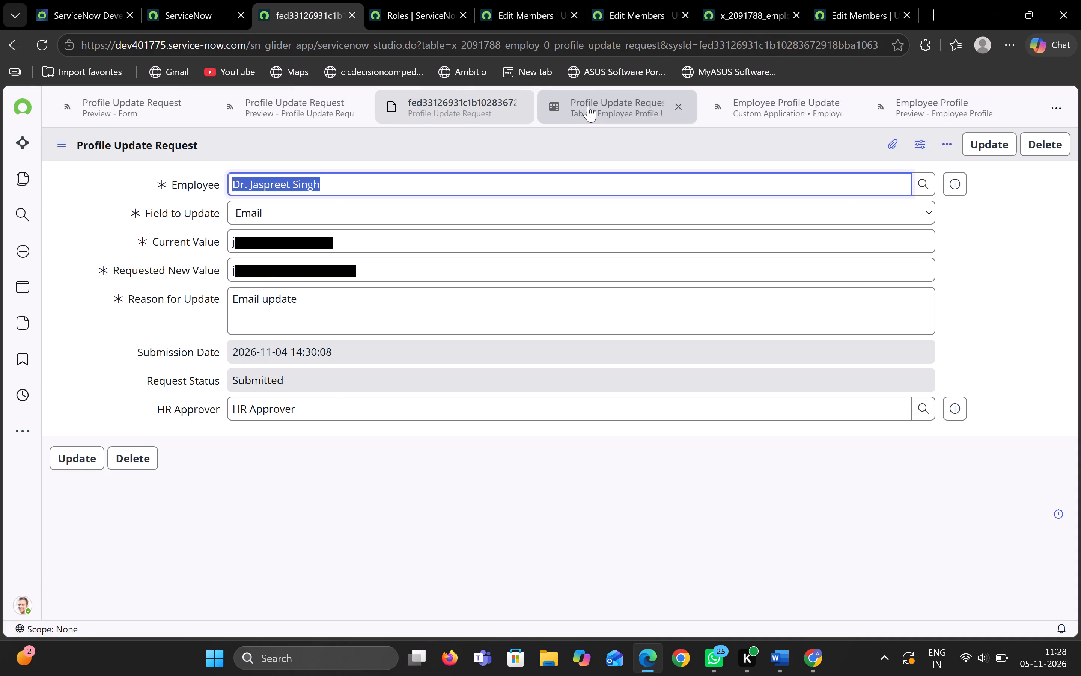
Open the Employee Profile Approval Flow of the Profile Update Request table for editing.
left_click(600, 106)
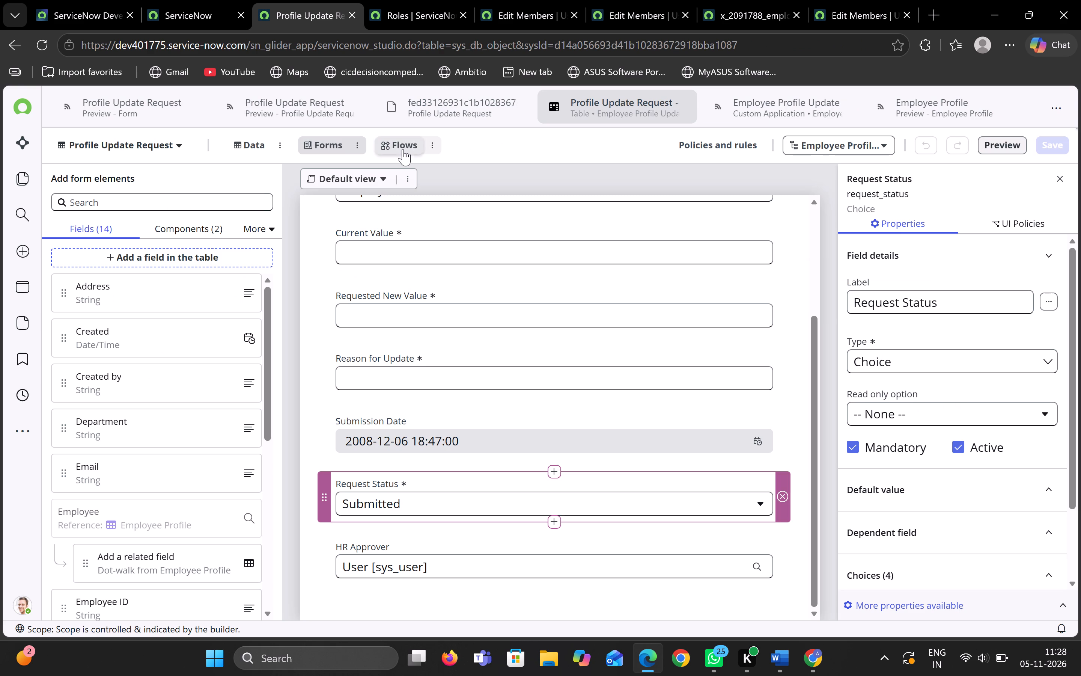
left_click(403, 149)
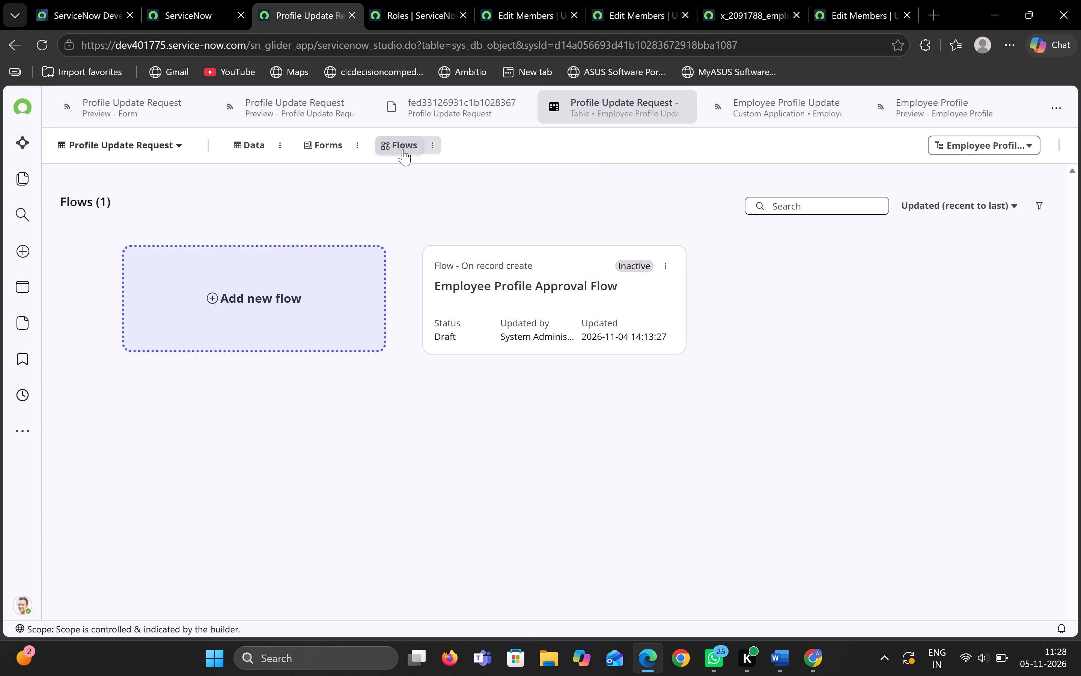
left_click(518, 299)
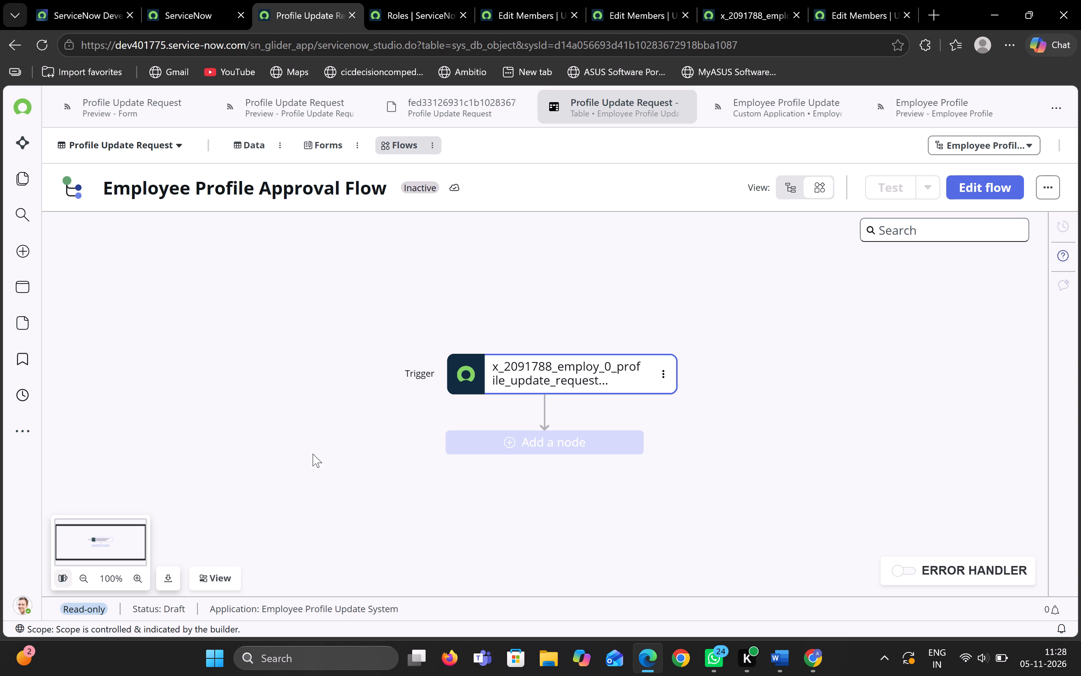
left_click(974, 193)
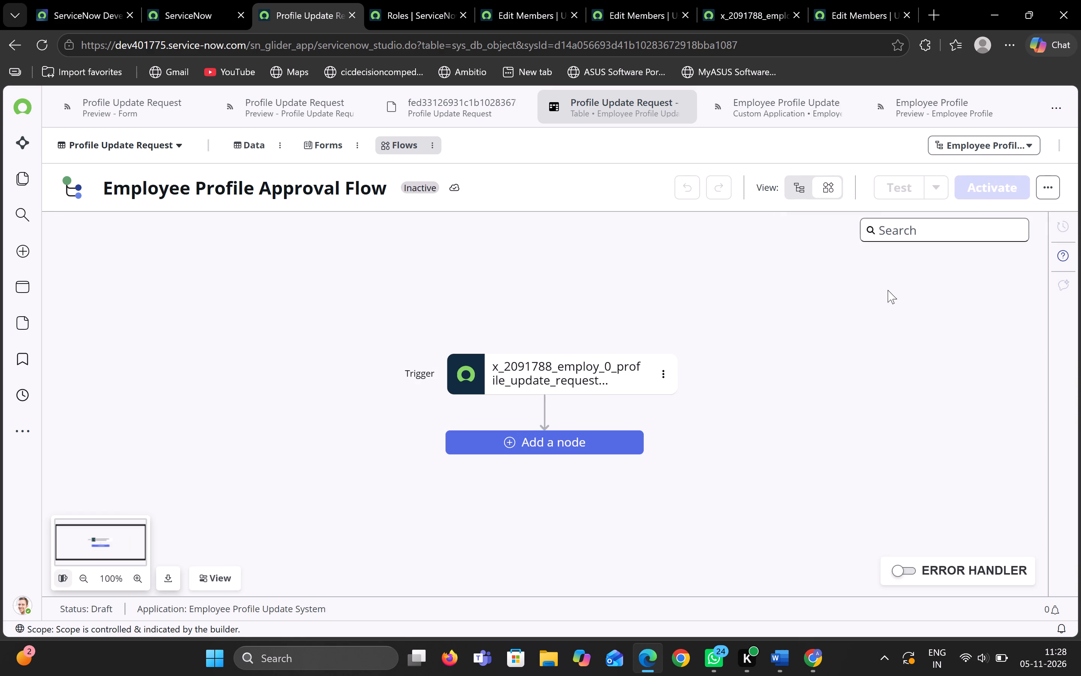
Open the action chooser for a new node directly after the flow's trigger.
left_click(583, 444)
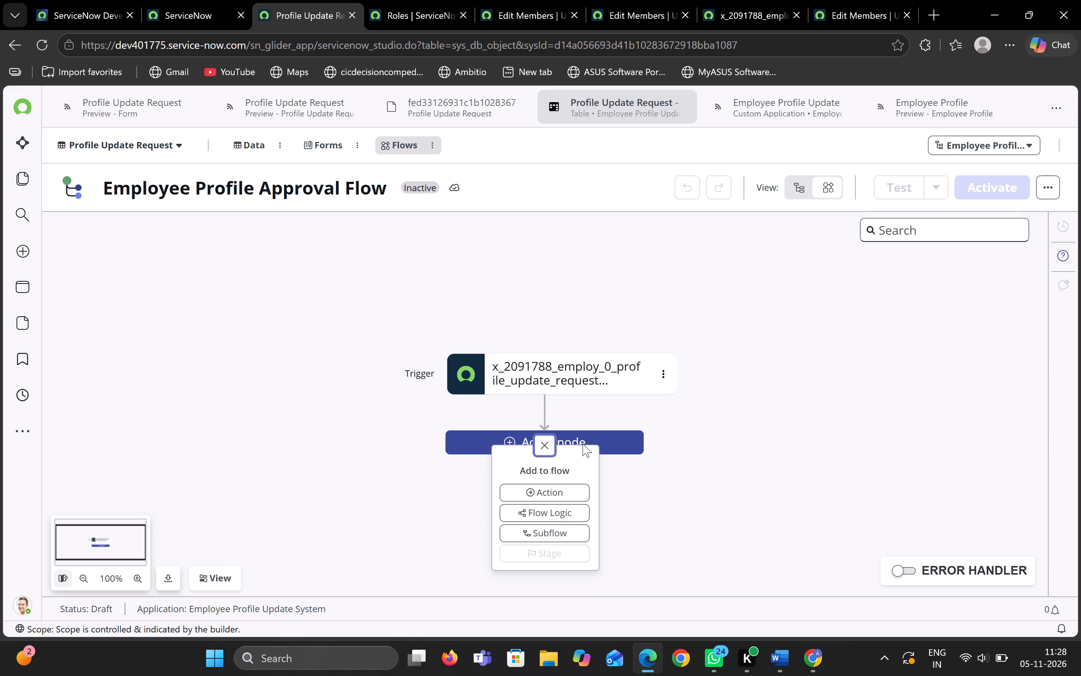
left_click(566, 491)
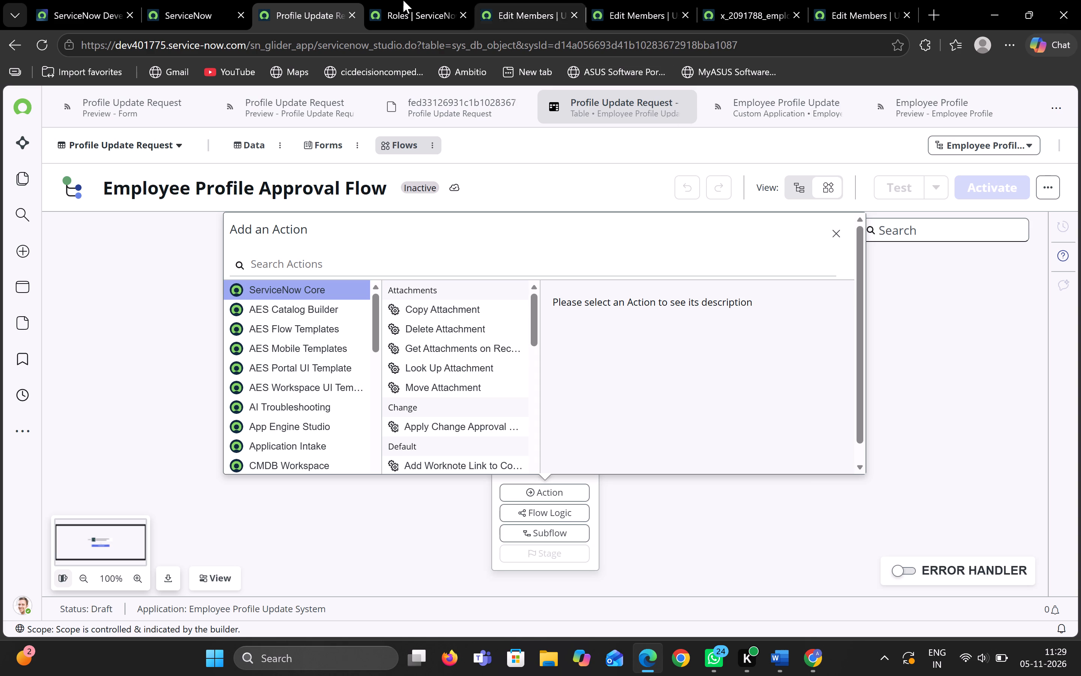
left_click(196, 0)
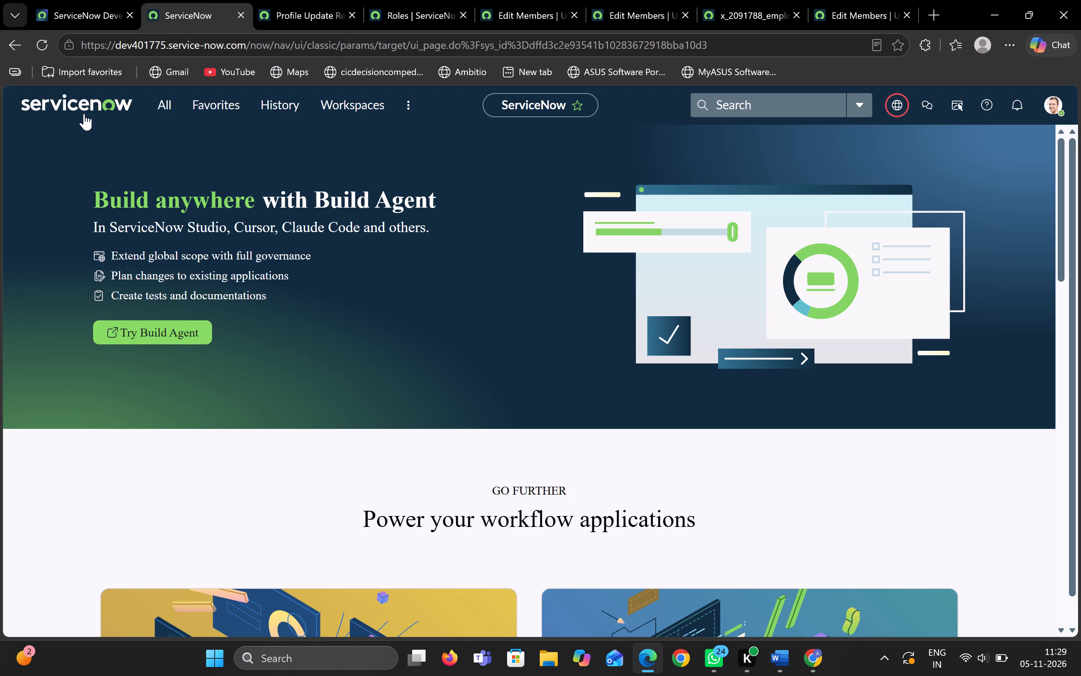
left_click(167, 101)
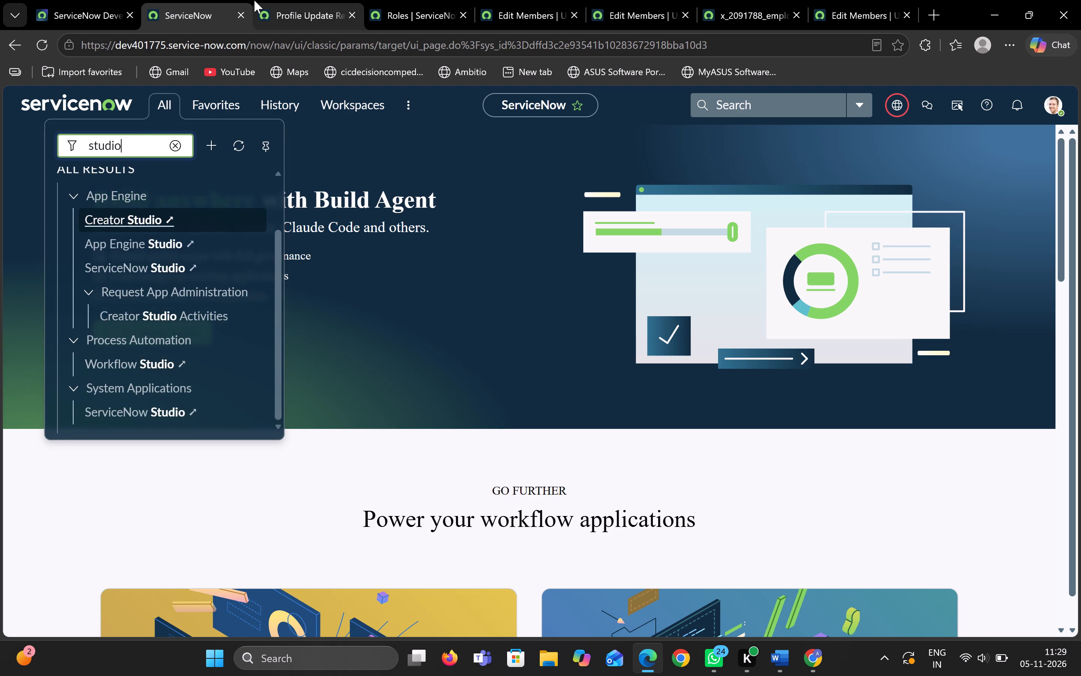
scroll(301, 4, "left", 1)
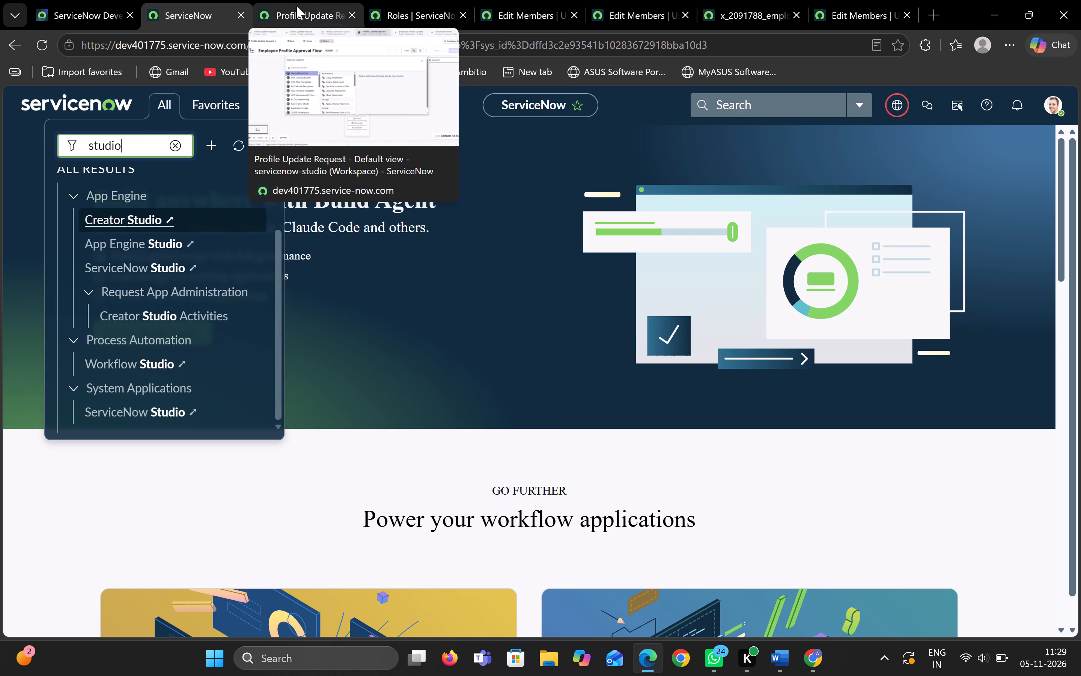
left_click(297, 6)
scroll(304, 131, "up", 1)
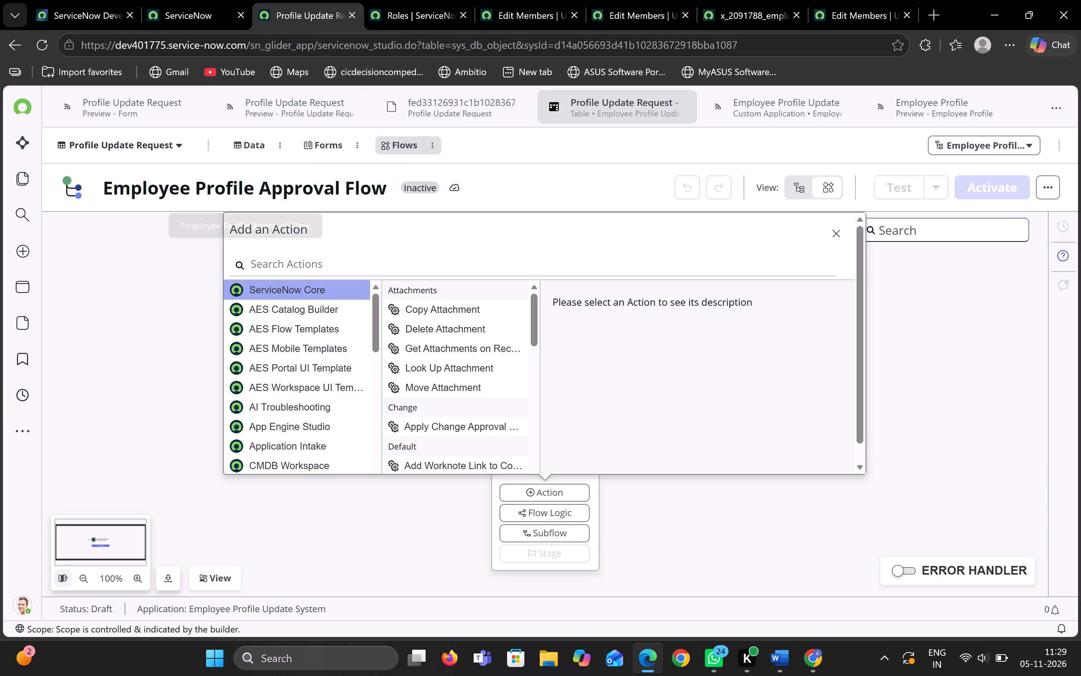
Search the actions for "approval" and add the ServiceNow Core action Ask For Approval to the flow.
left_click(313, 270)
type("approval")
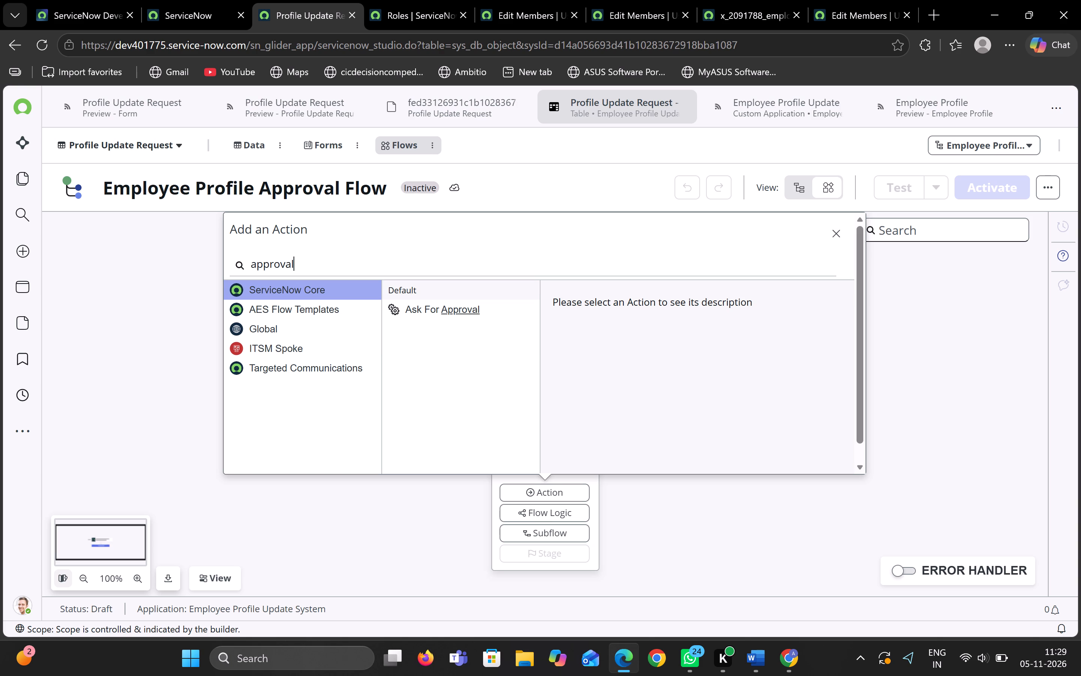
left_click(458, 311)
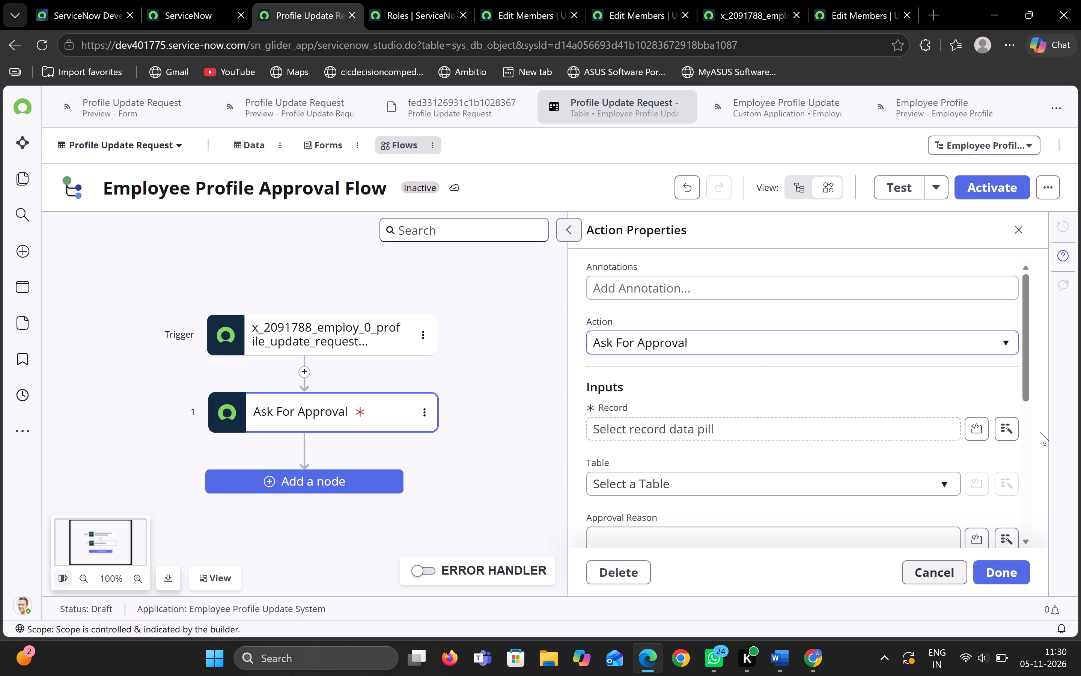
Set the Ask For Approval action's Record input to the Record data pill from Trigger - Record Created.
left_click(1003, 426)
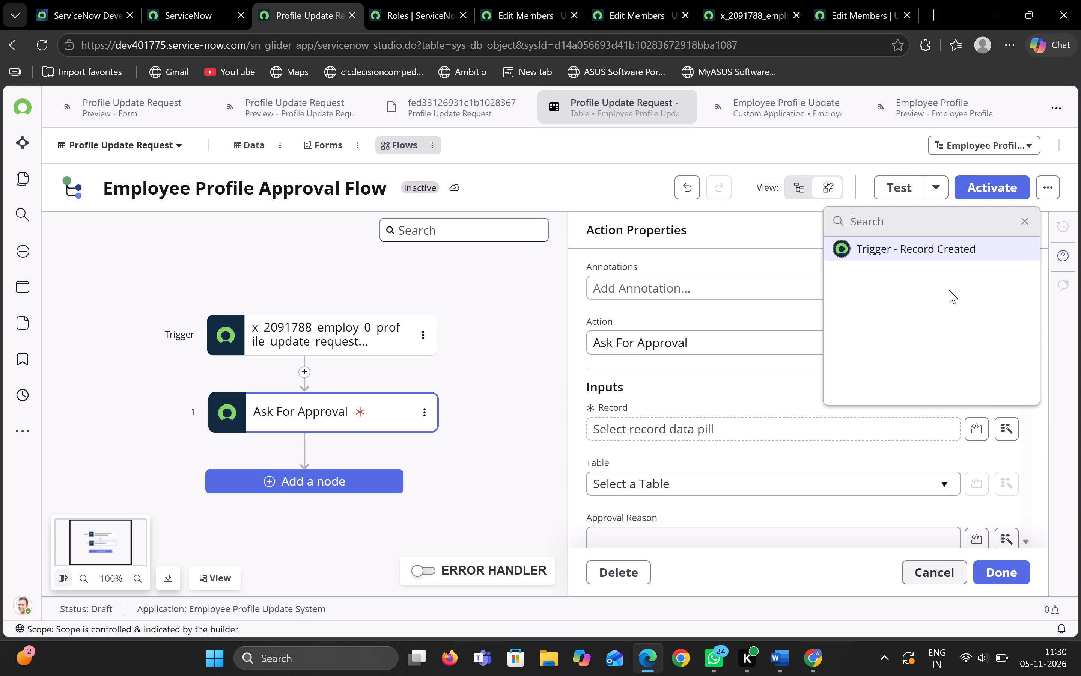
left_click(935, 249)
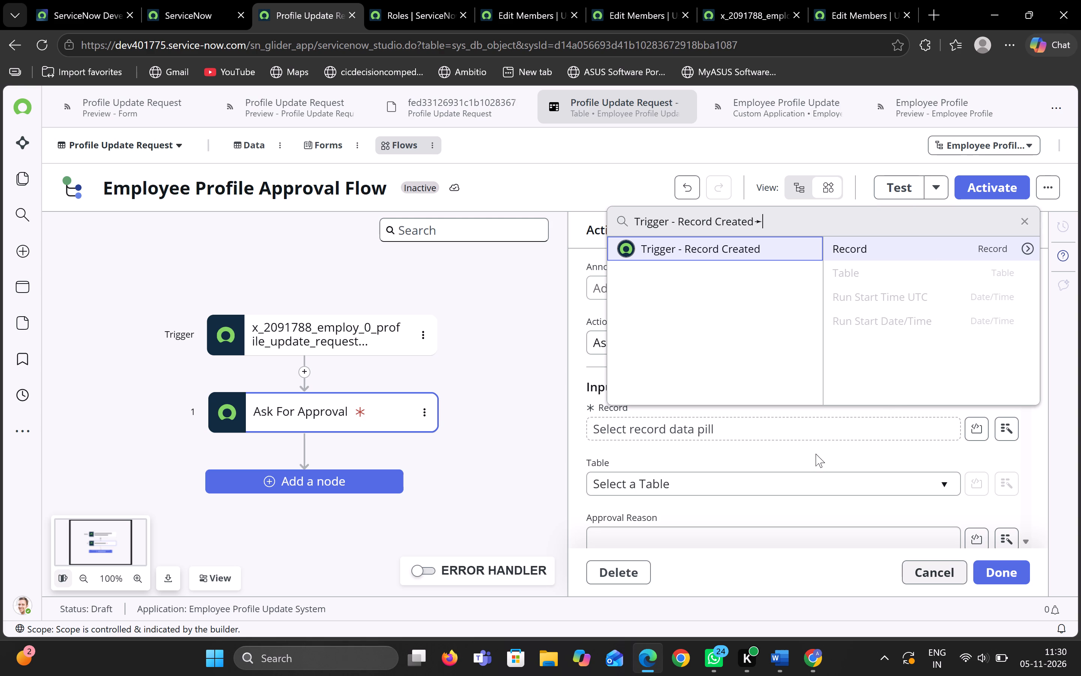
left_click(949, 251)
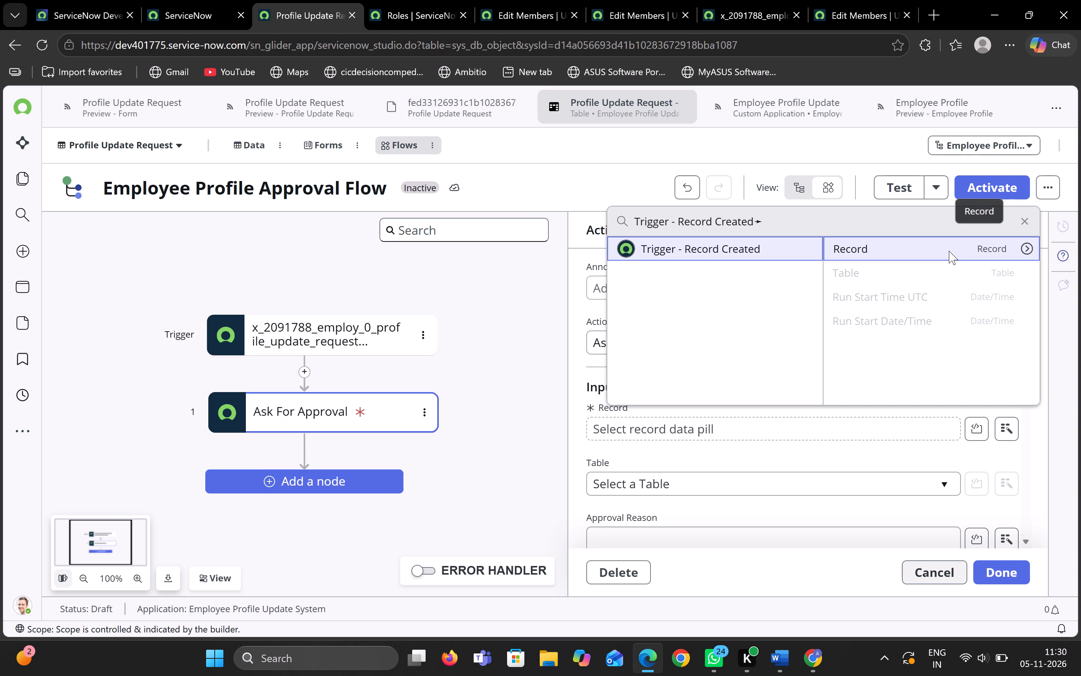
Enter "Approval required for update request" as the Approval Reason of the Ask For Approval action.
scroll(827, 450, "down", 1)
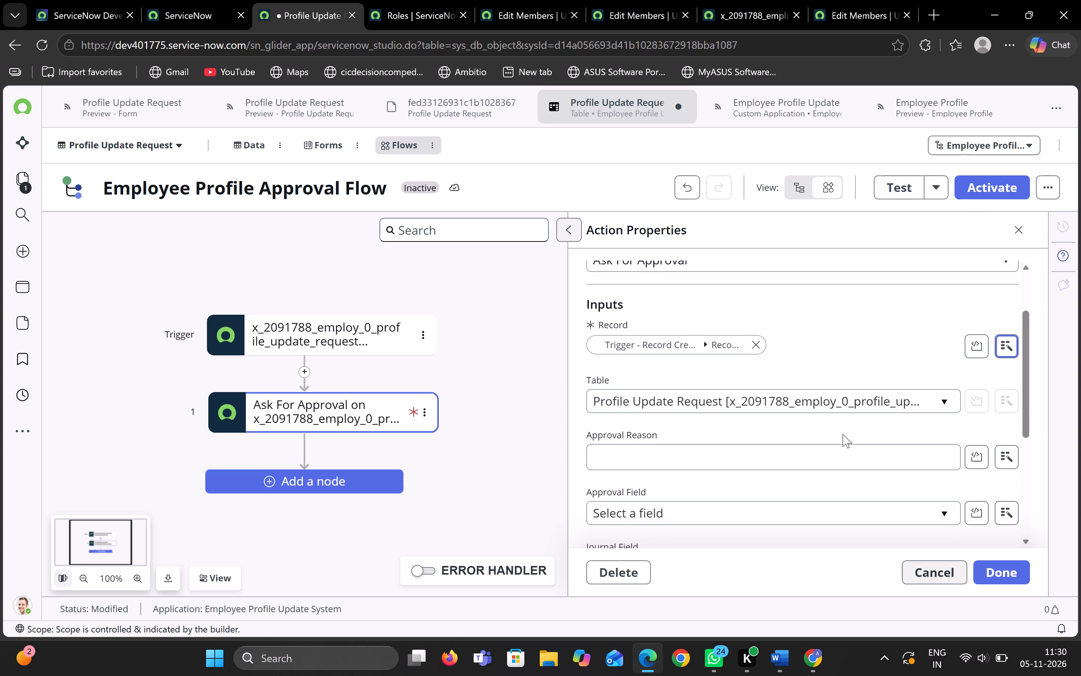
left_click(681, 462)
type("Approval required for")
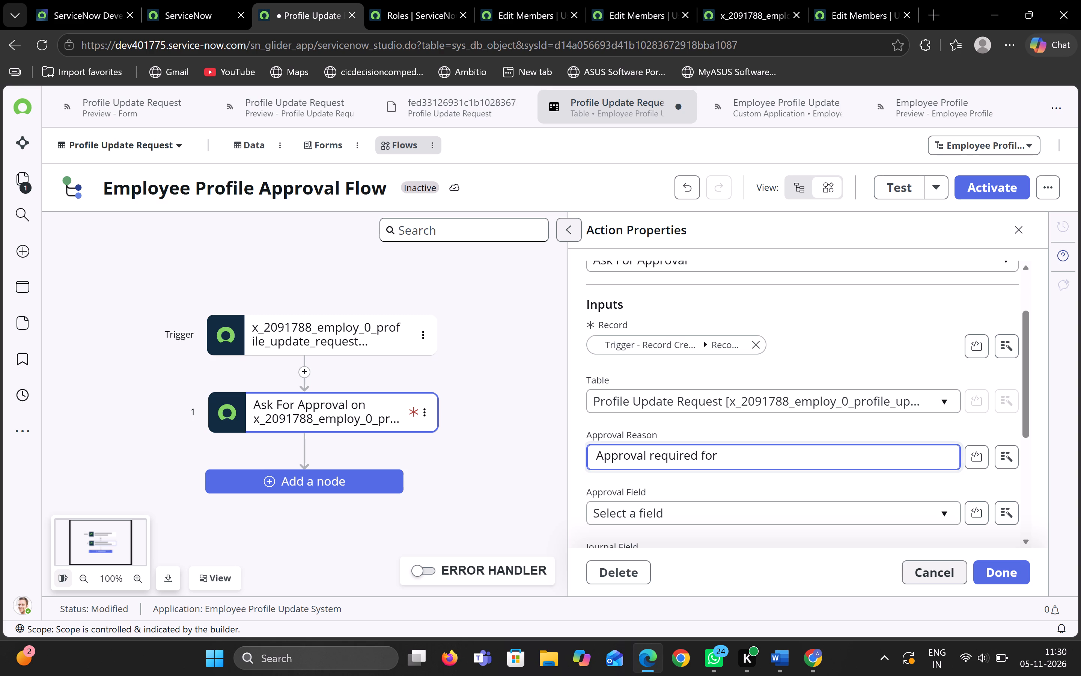
key("space")
type("update request")
Review the Ask For Approval inputs, dismiss the pop-up notification, and set the Approval Field to Request Status.
scroll(723, 495, "down", 1)
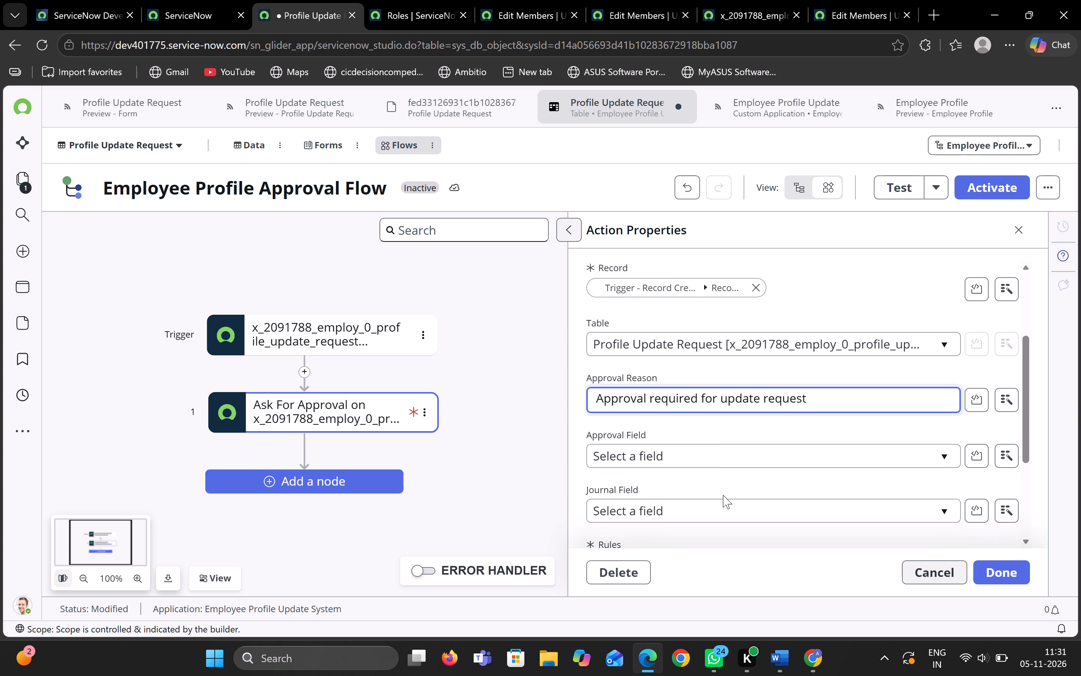
scroll(723, 495, "down", 1)
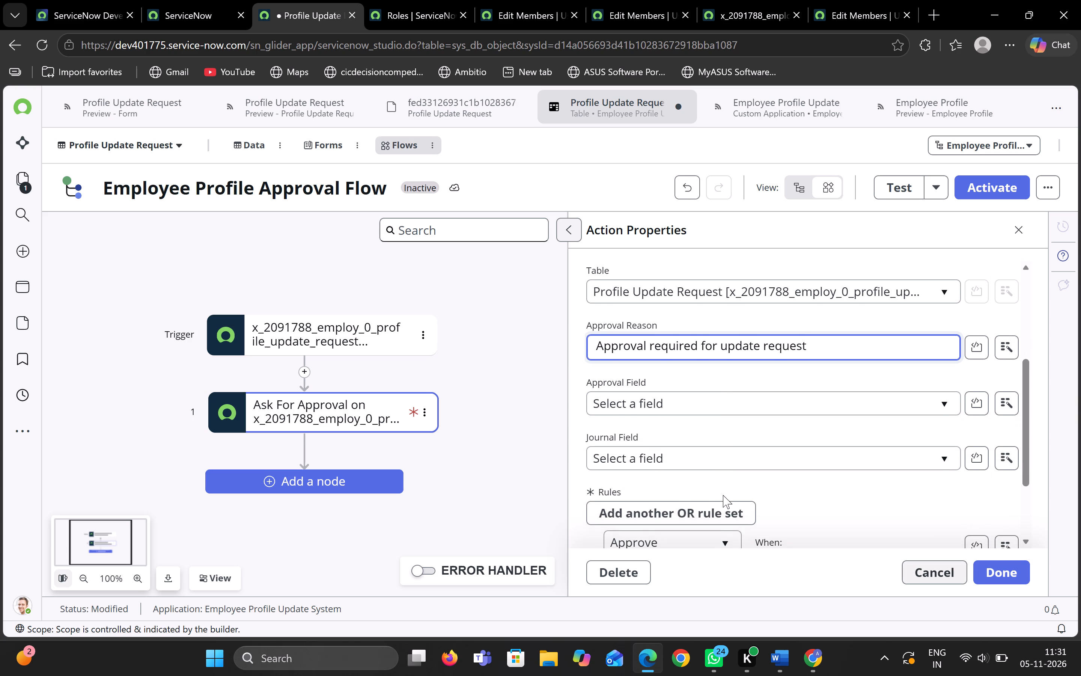
scroll(723, 495, "down", 1)
scroll(723, 495, "up", 3)
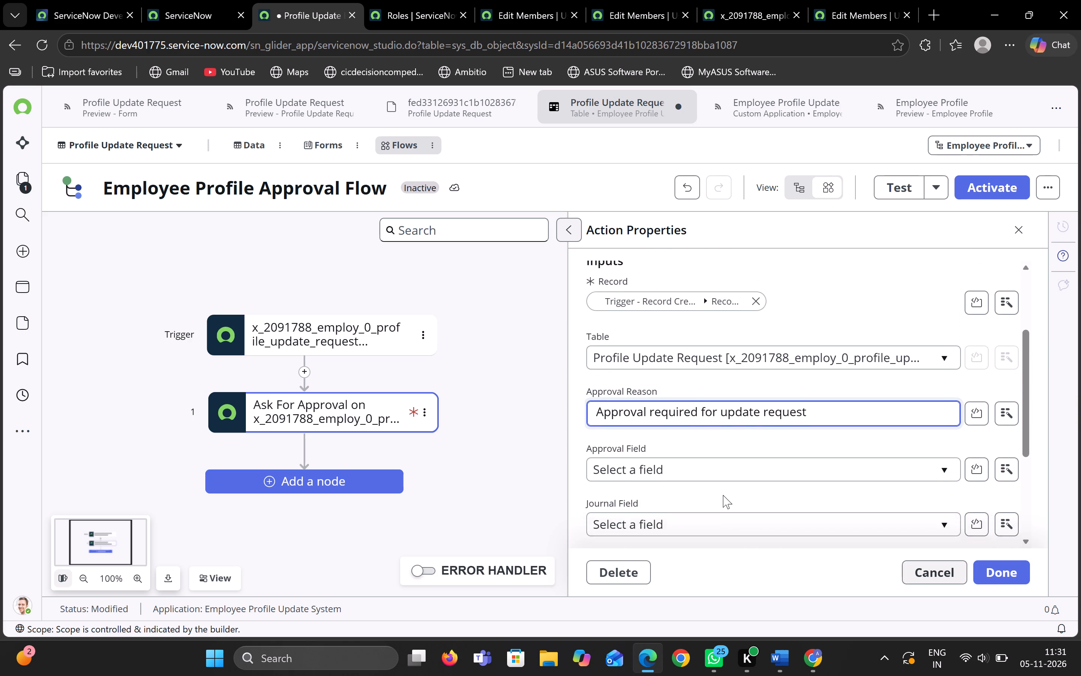
scroll(723, 495, "up", 2)
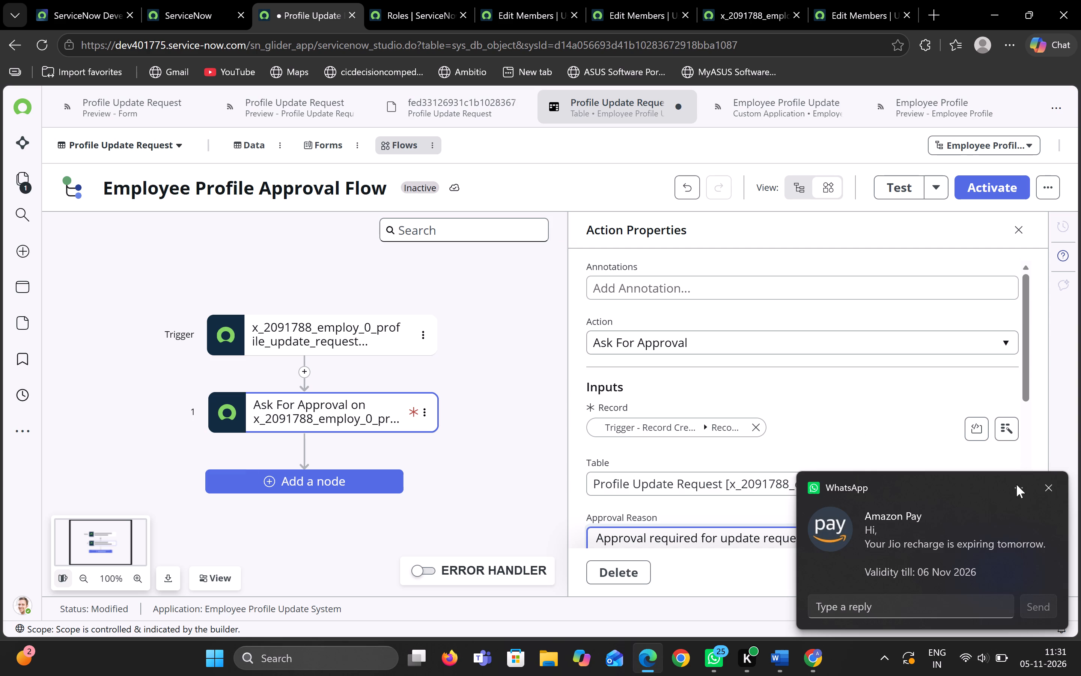
left_click(1050, 486)
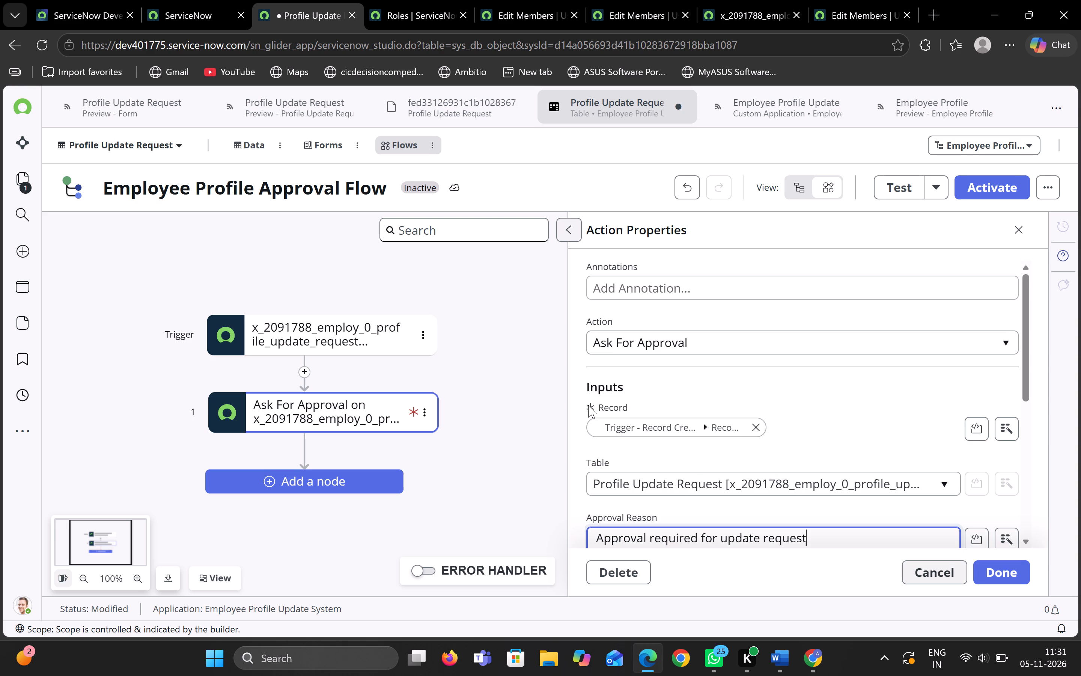
scroll(663, 413, "down", 6)
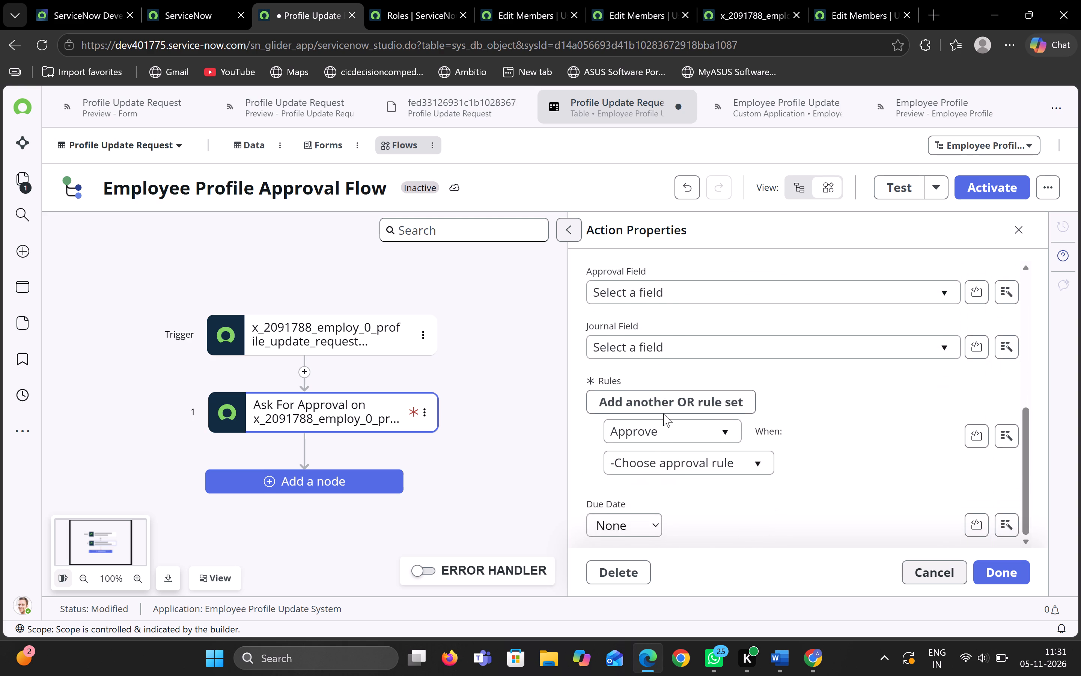
scroll(663, 413, "down", 1)
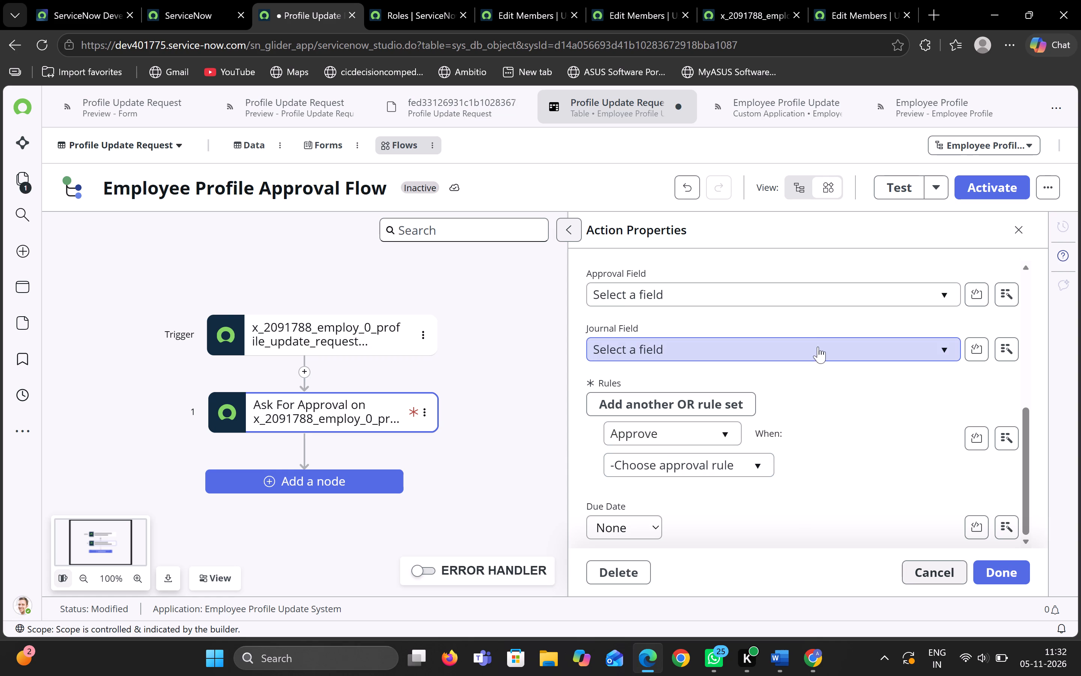
left_click(840, 296)
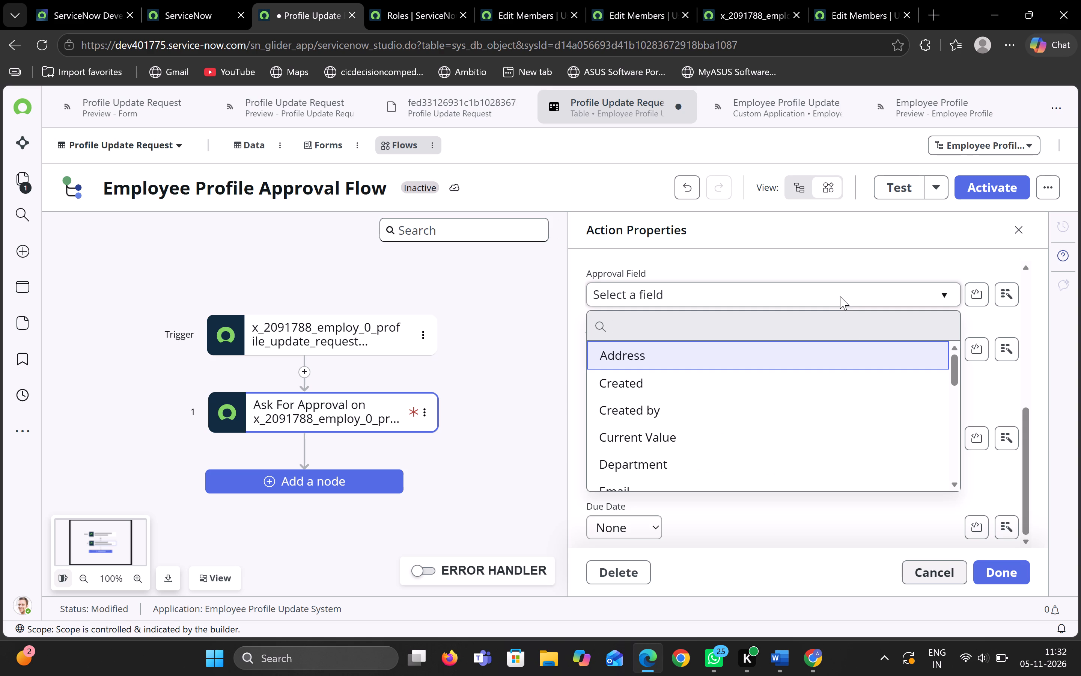
scroll(852, 407, "down", 3)
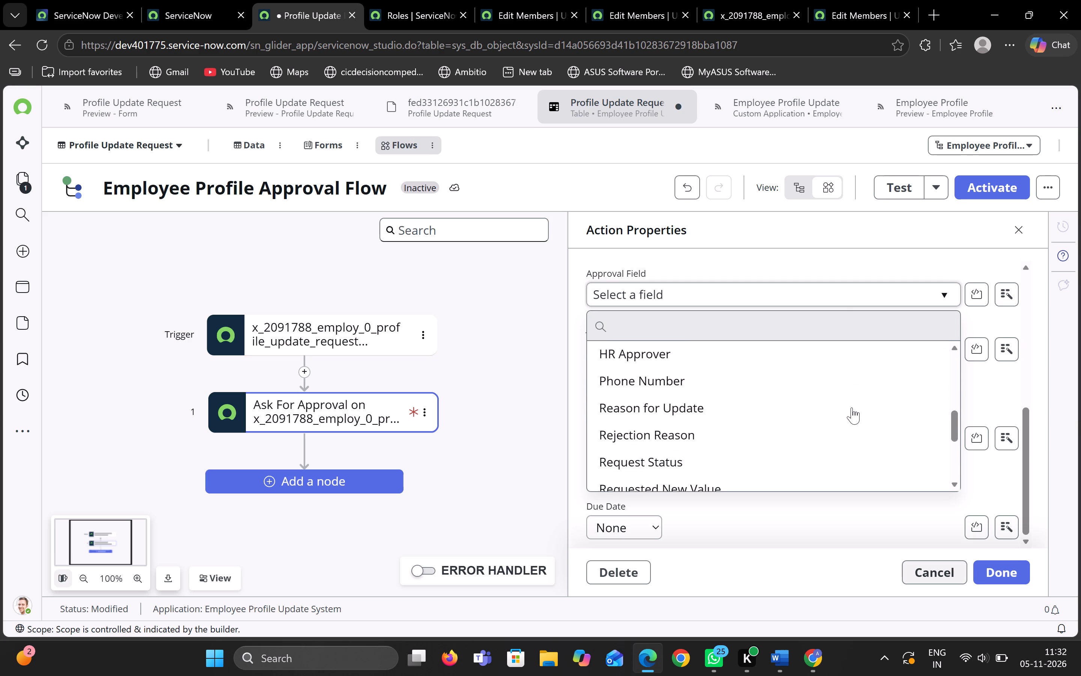
scroll(852, 407, "down", 2)
left_click(805, 418)
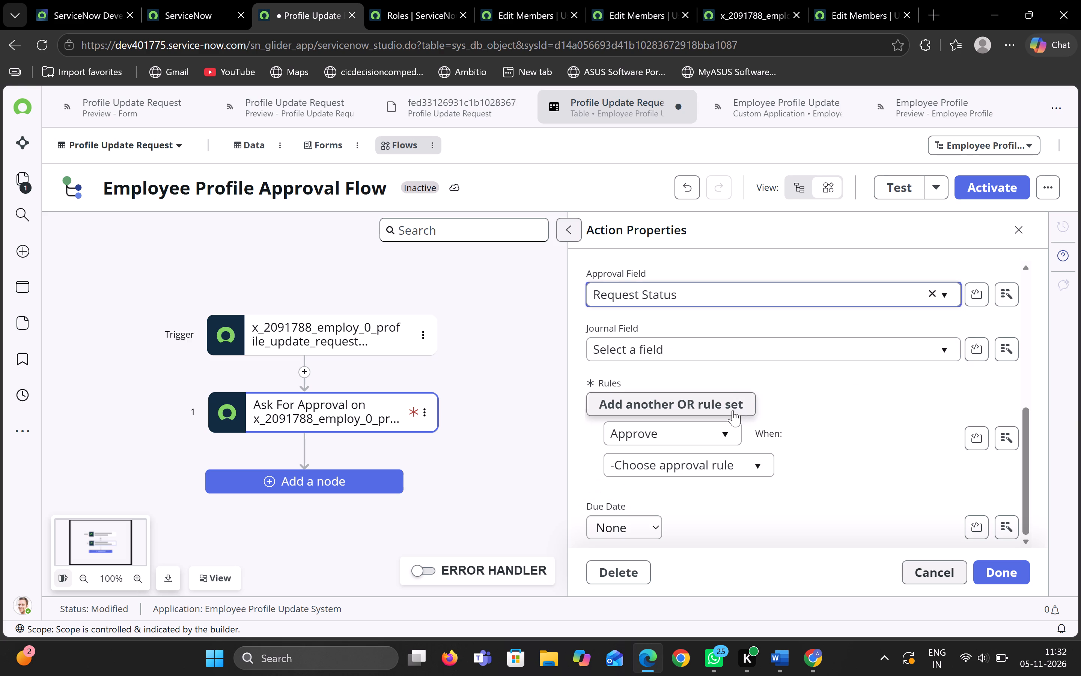
Set the Approve rule of the Ask For Approval action to the condition "Anyone approves".
left_click(729, 433)
left_click(902, 438)
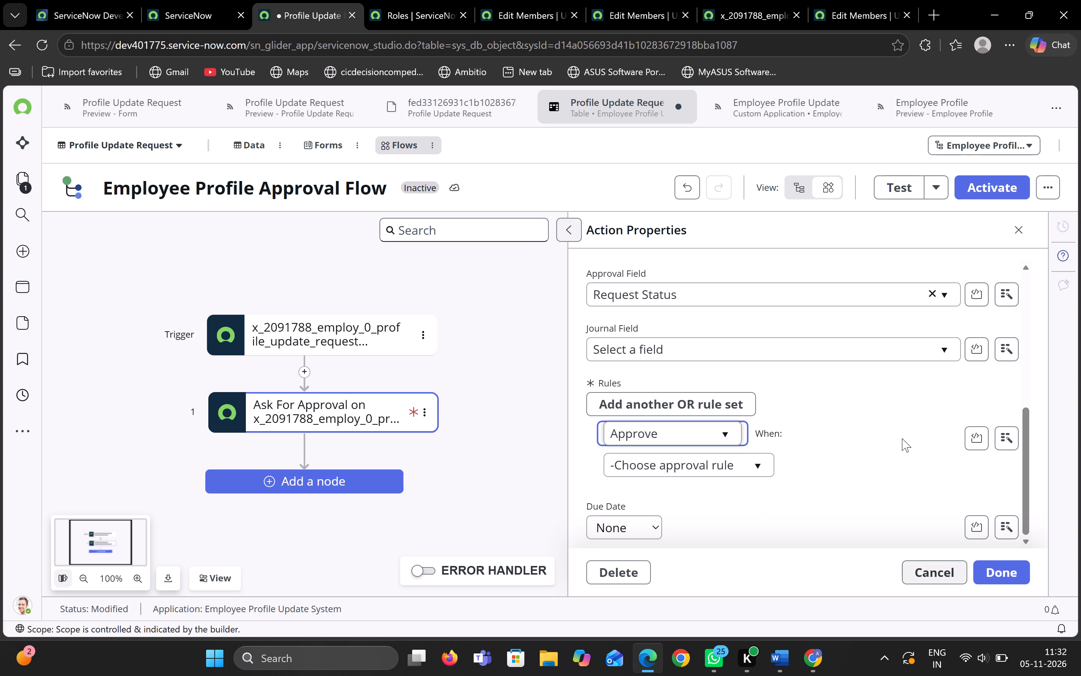
left_click(760, 469)
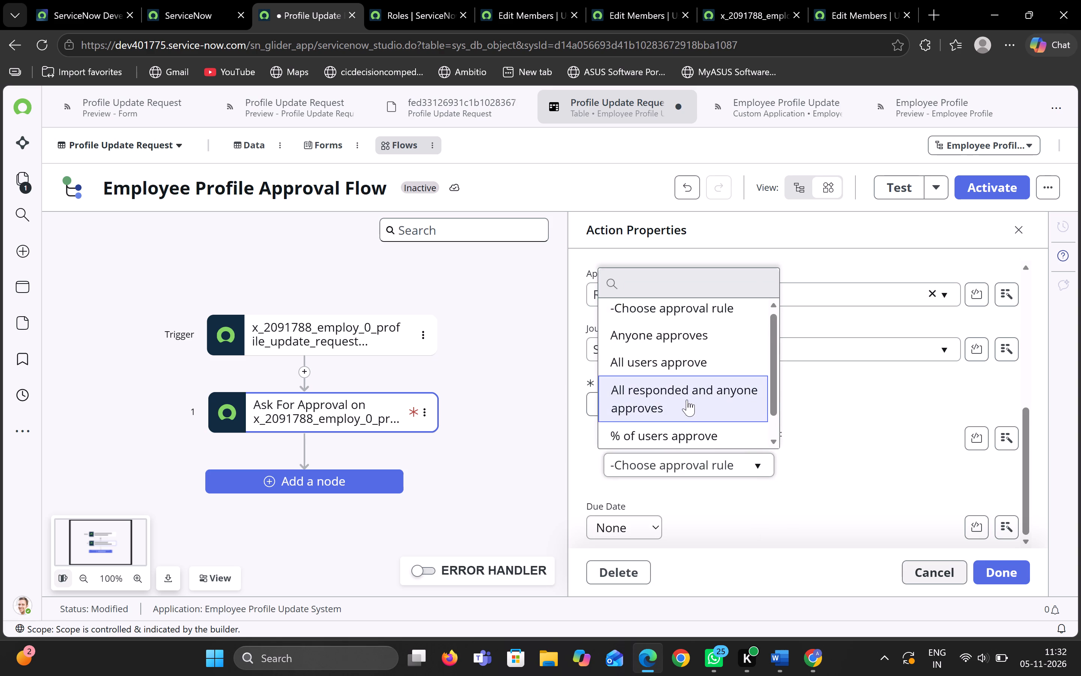
scroll(687, 400, "down", 1)
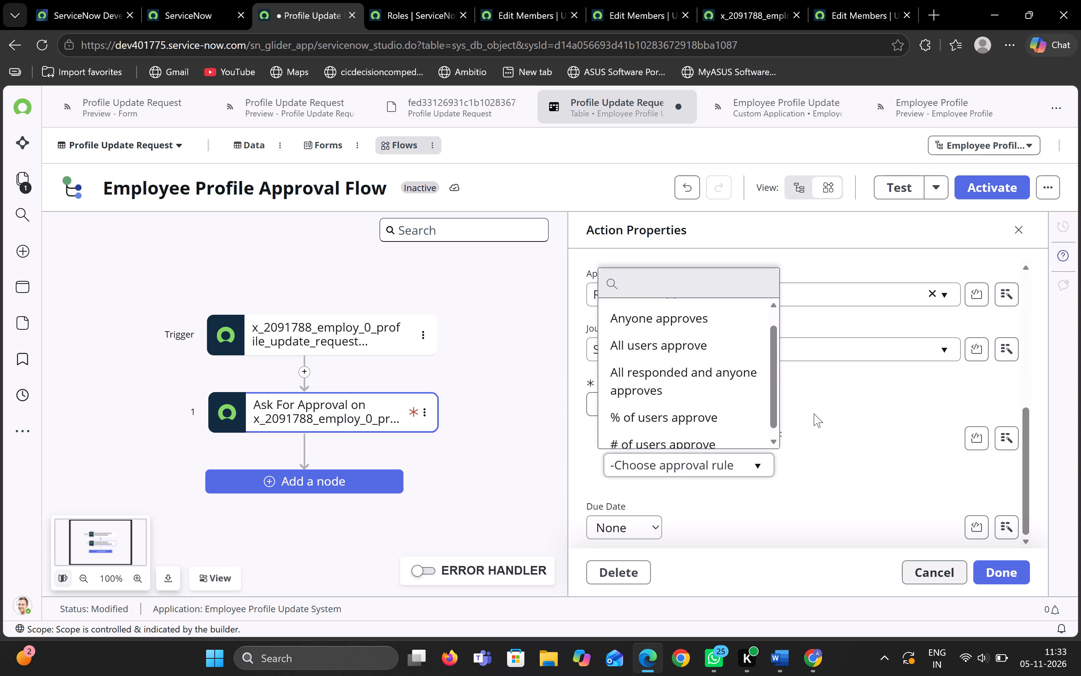
left_click(712, 318)
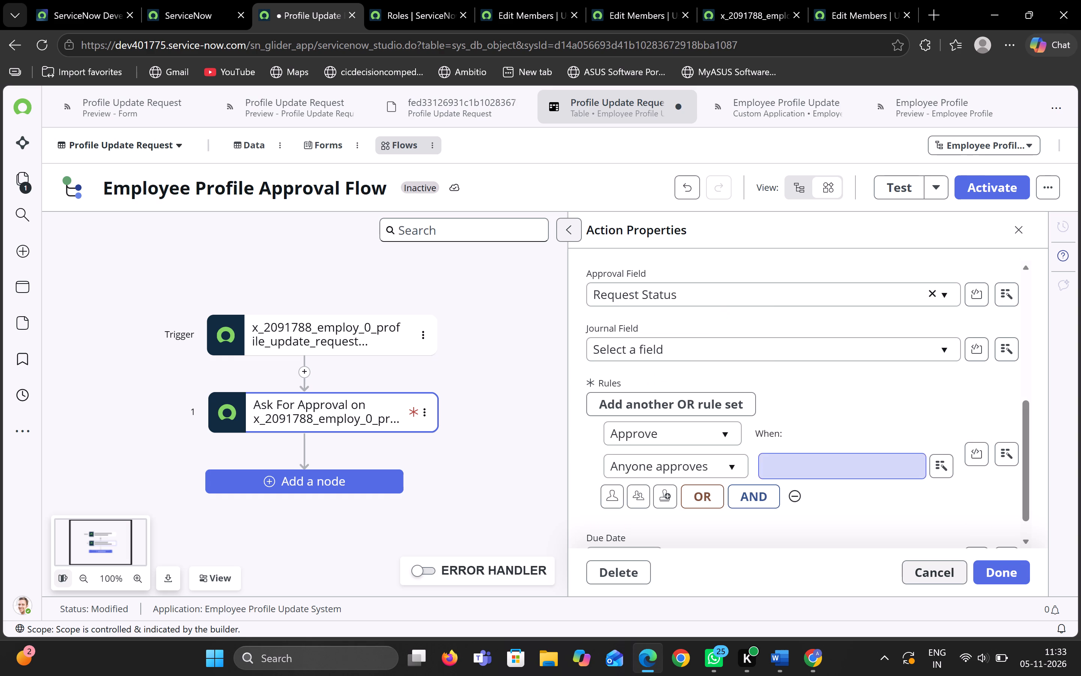
Set the rule's approver to the "HR Appr..." field data pill of the Record from Trigger - Record Created.
left_click(805, 461)
left_click(850, 506)
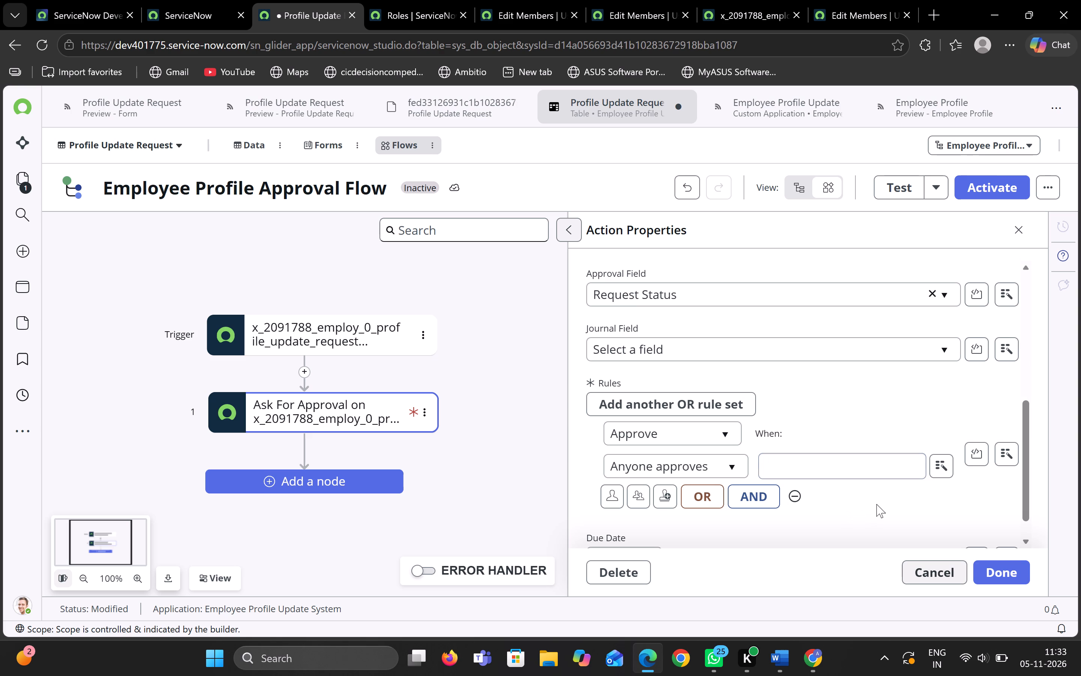
left_click(942, 466)
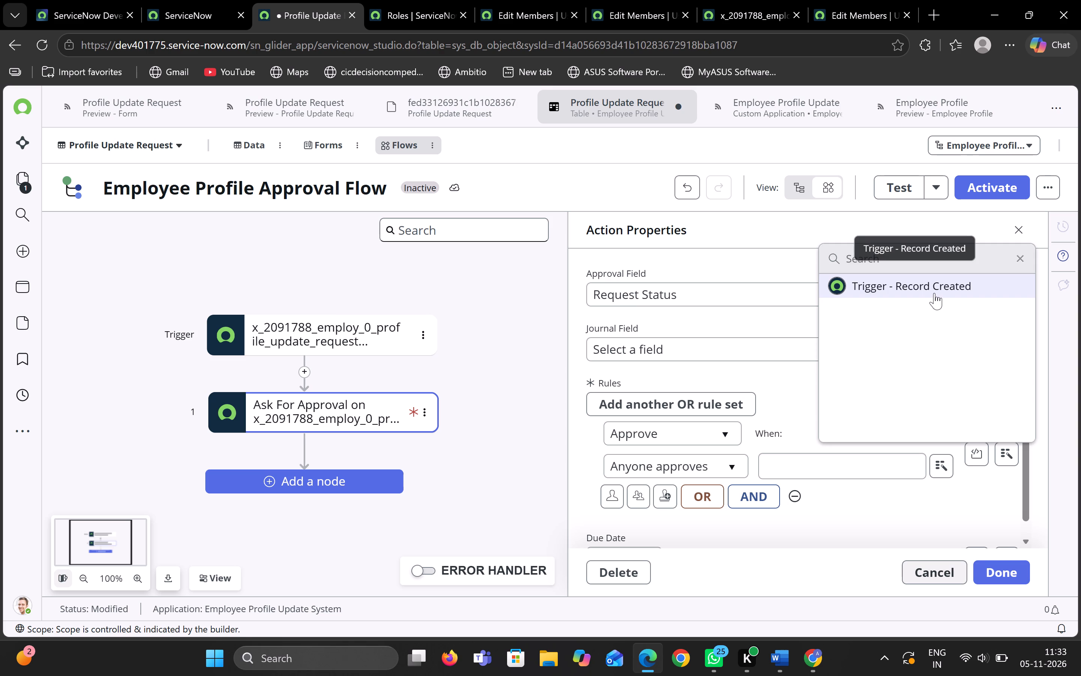
left_click(925, 288)
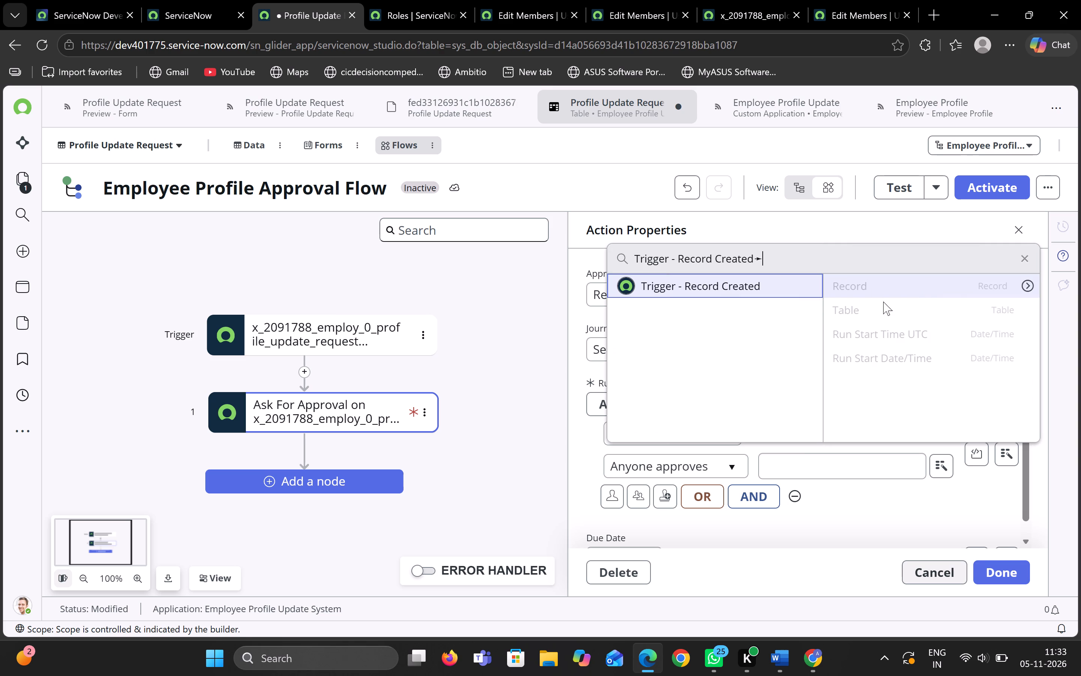
left_click(1032, 284)
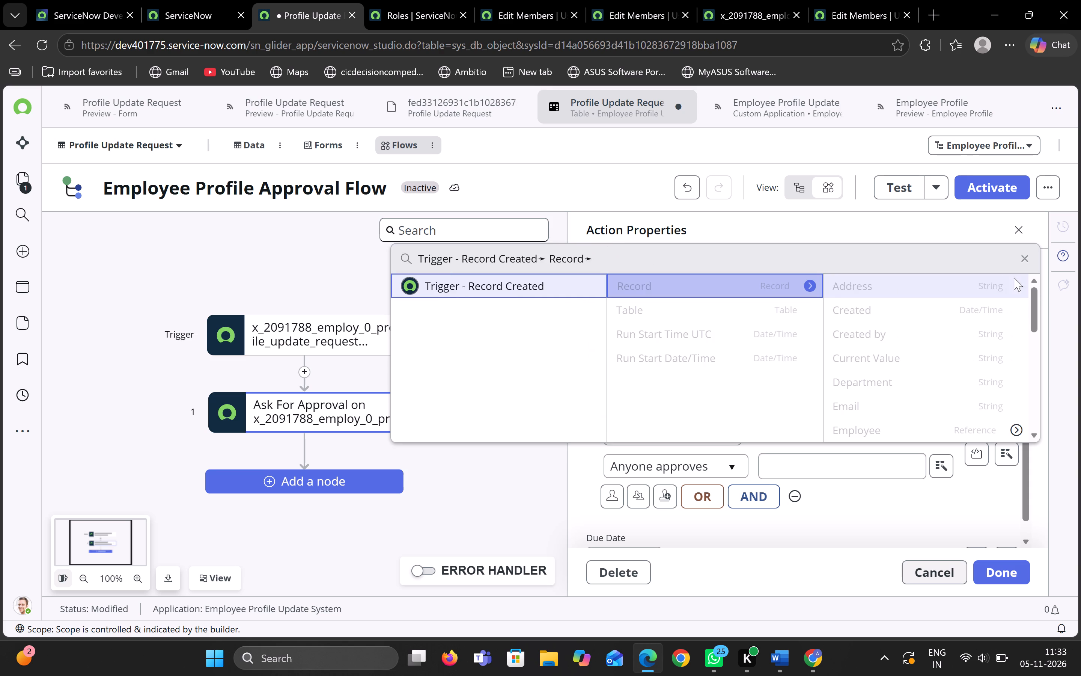
scroll(933, 359, "down", 1)
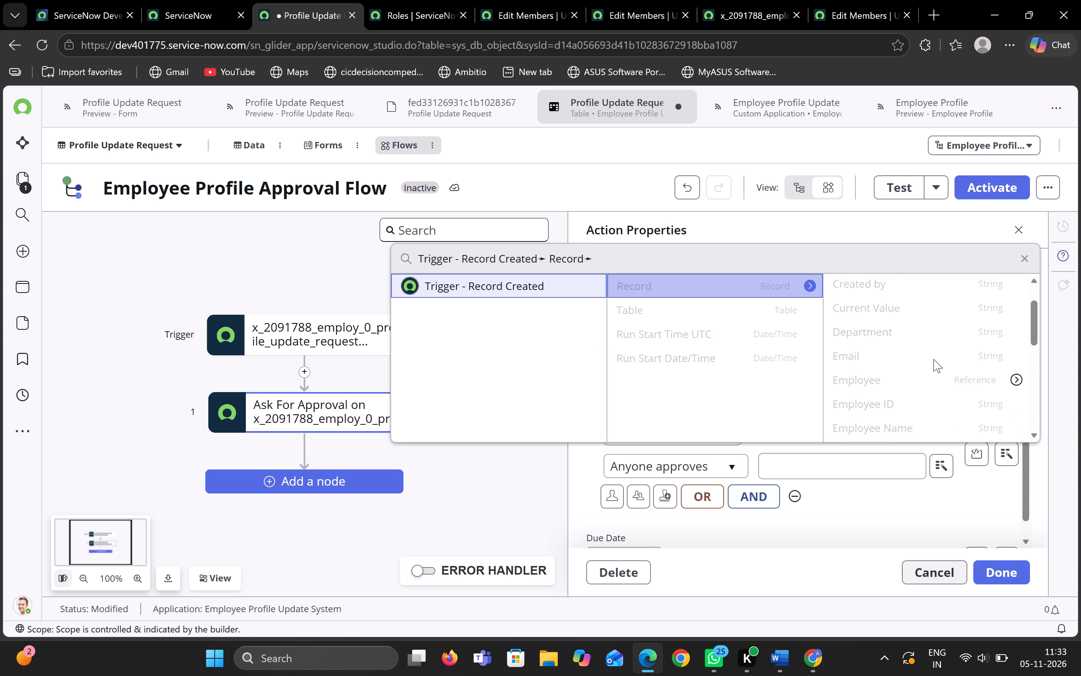
scroll(933, 359, "down", 1)
left_click(903, 392)
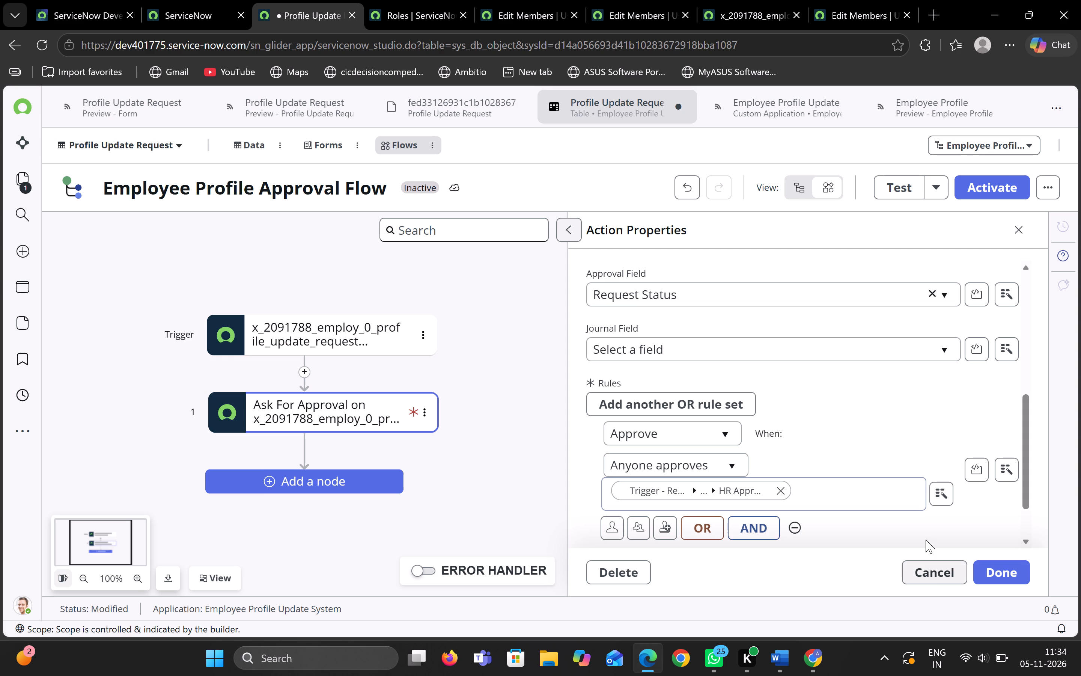
left_click(861, 493)
left_click(866, 531)
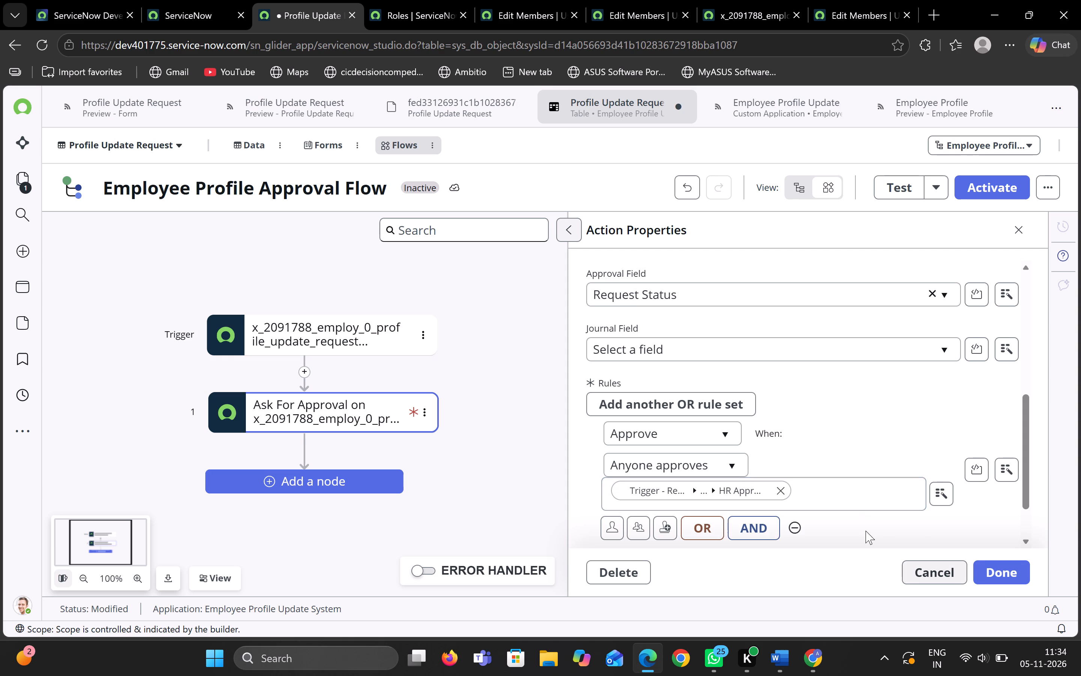
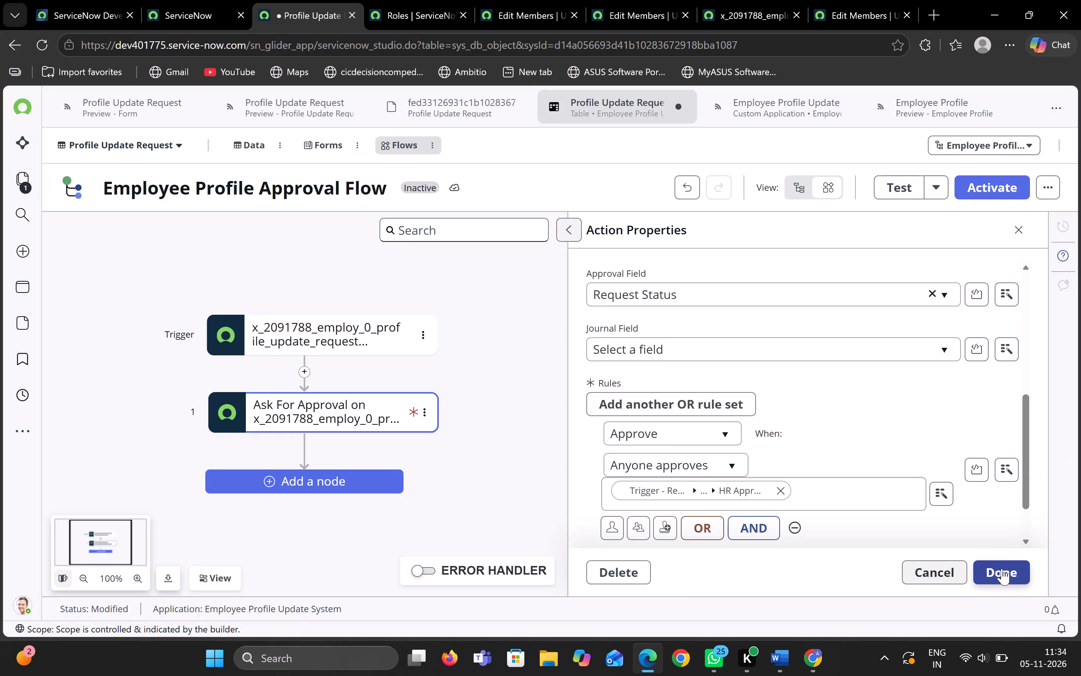
Save the Ask For Approval action and activate the Employee Profile Approval Flow.
left_click(1002, 569)
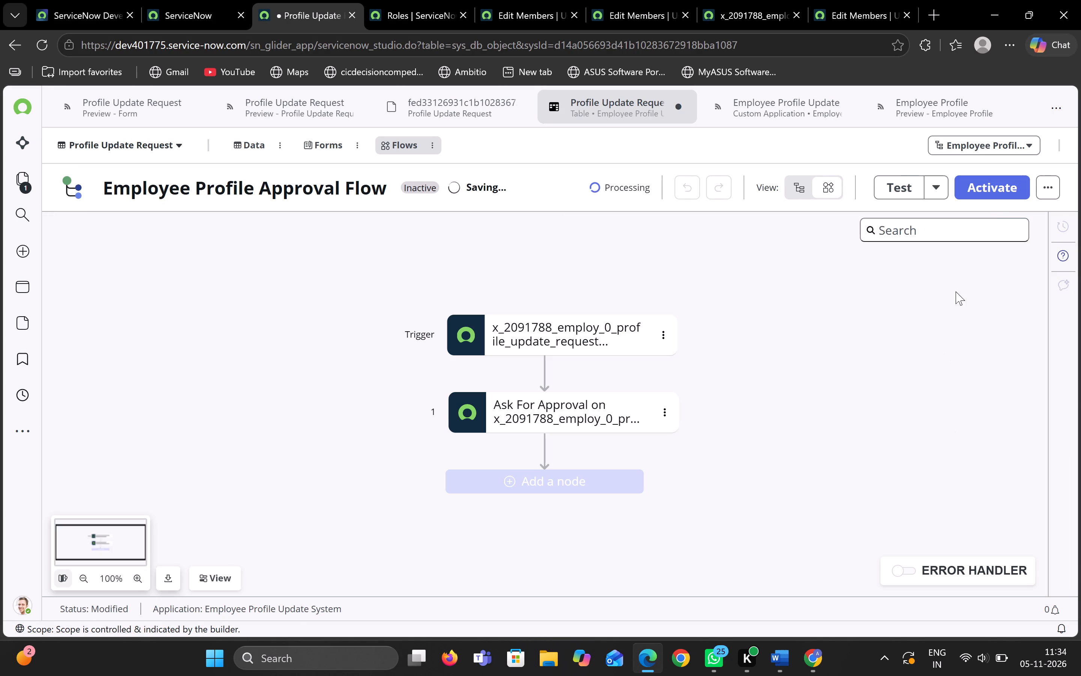
left_click(994, 186)
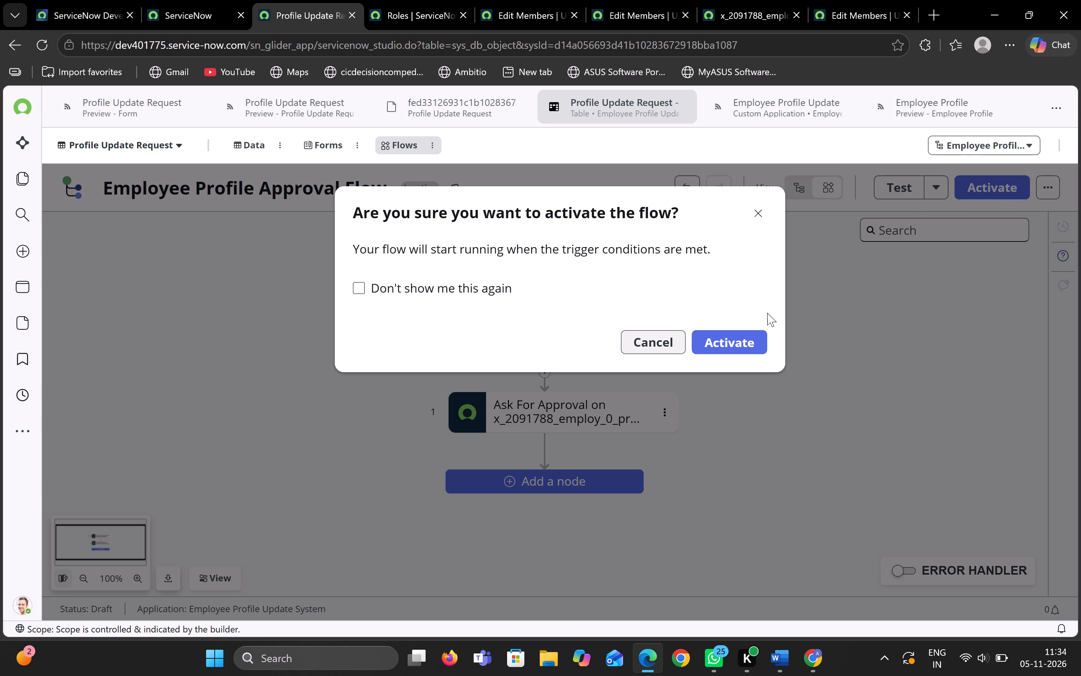
left_click(747, 332)
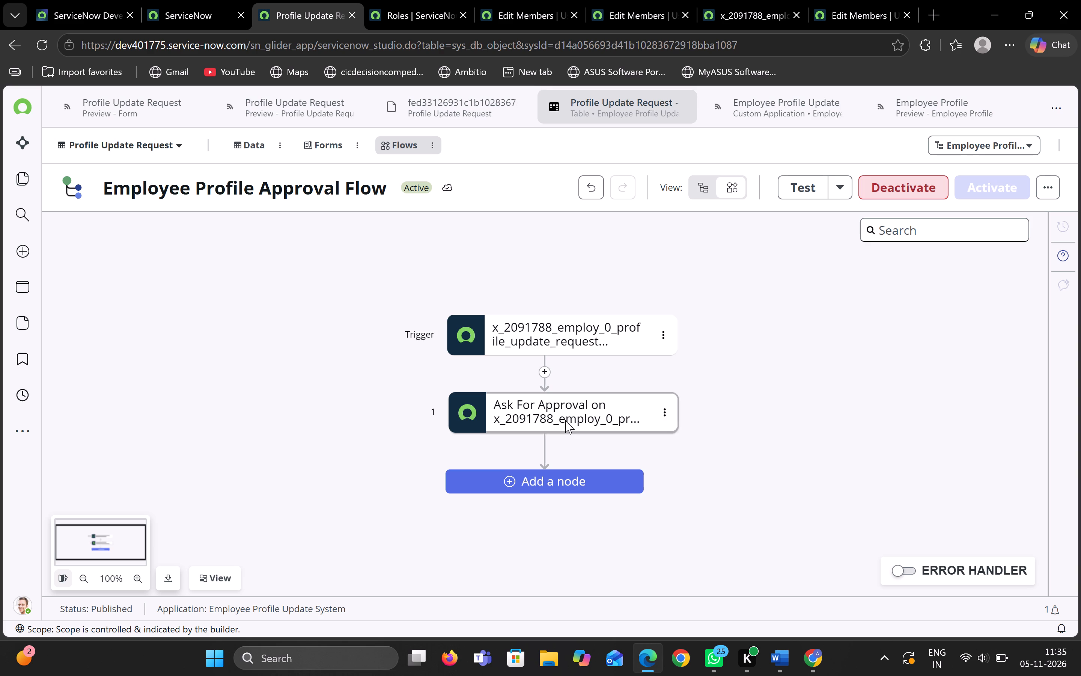
Add an If flow logic node after the Ask For Approval action.
left_click(575, 477)
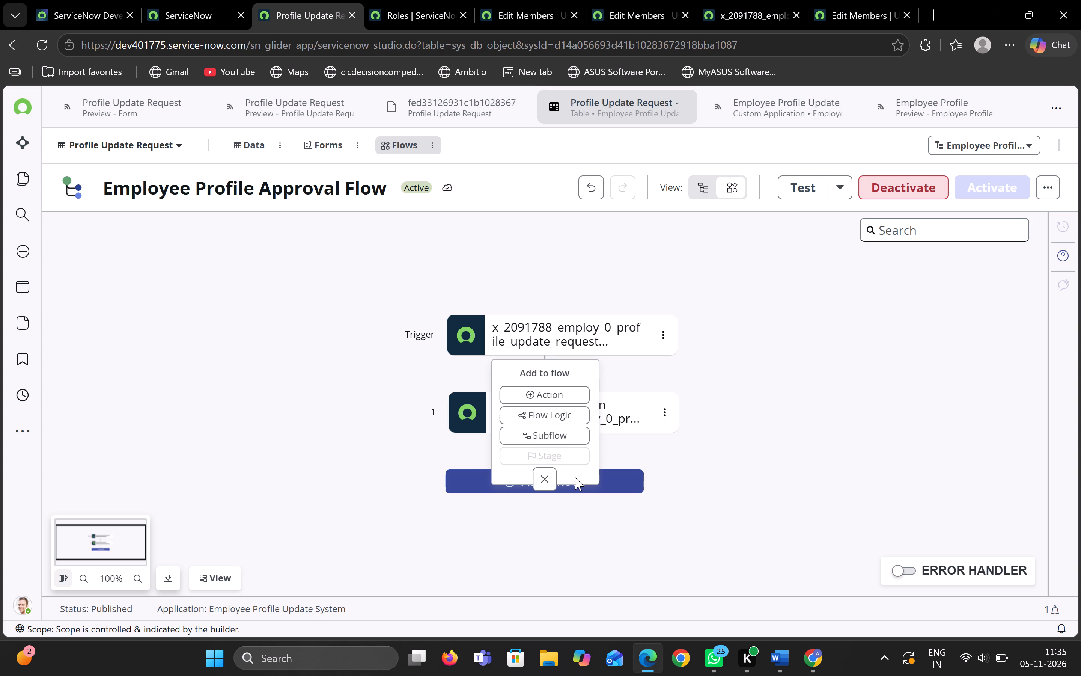
left_click(566, 412)
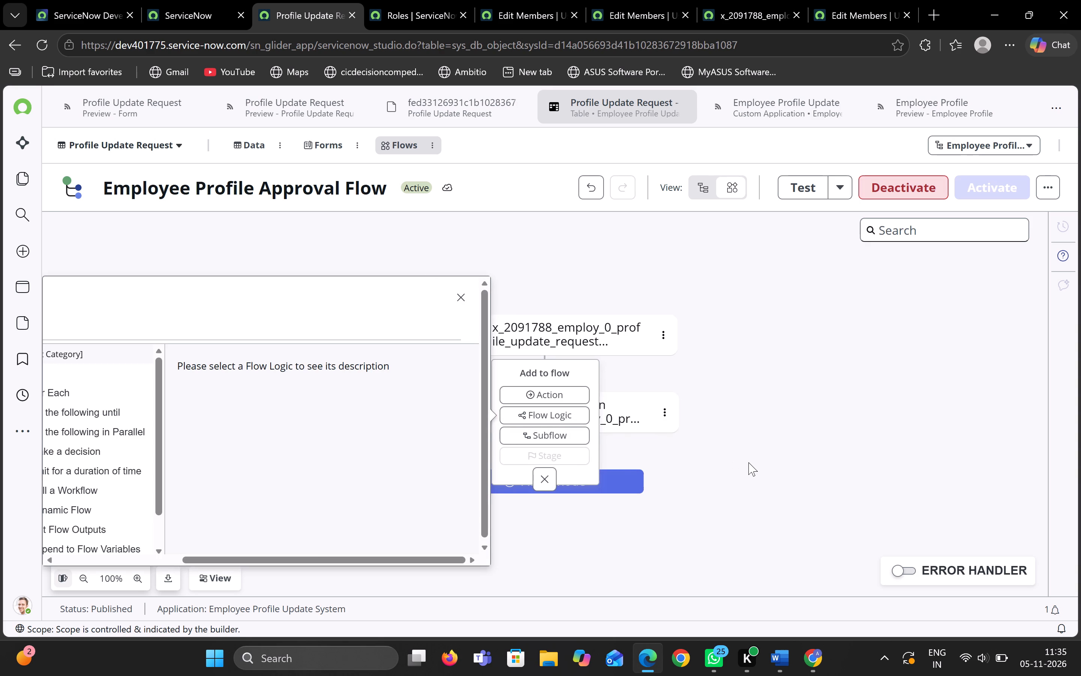
scroll(113, 480, "right", 1)
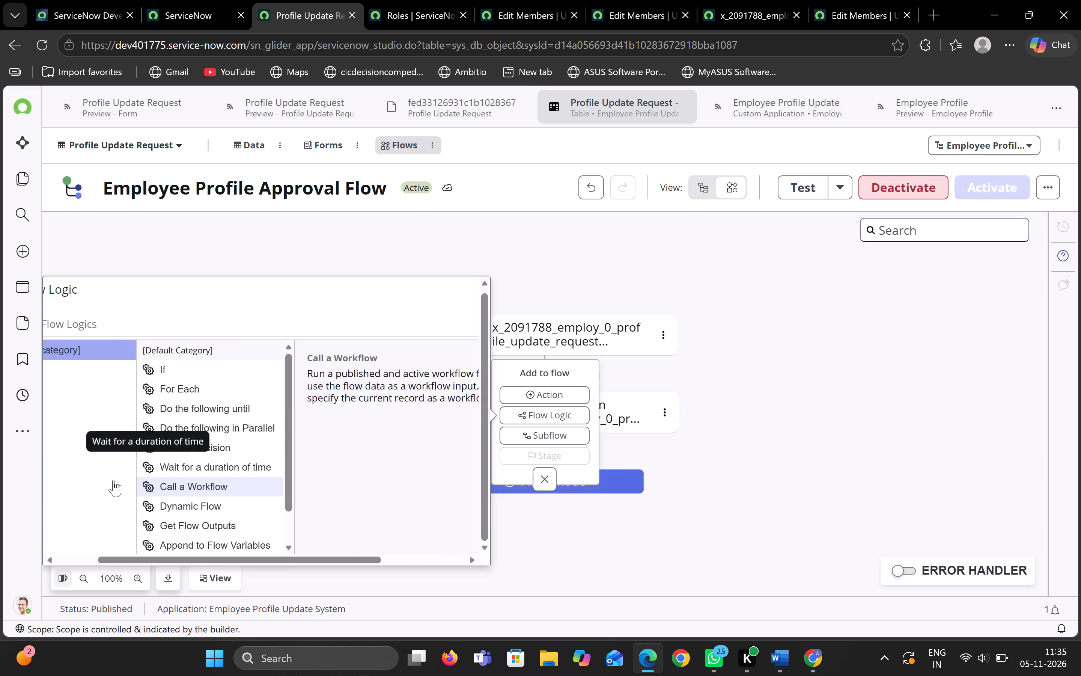
scroll(113, 480, "right", 1)
left_click(185, 370)
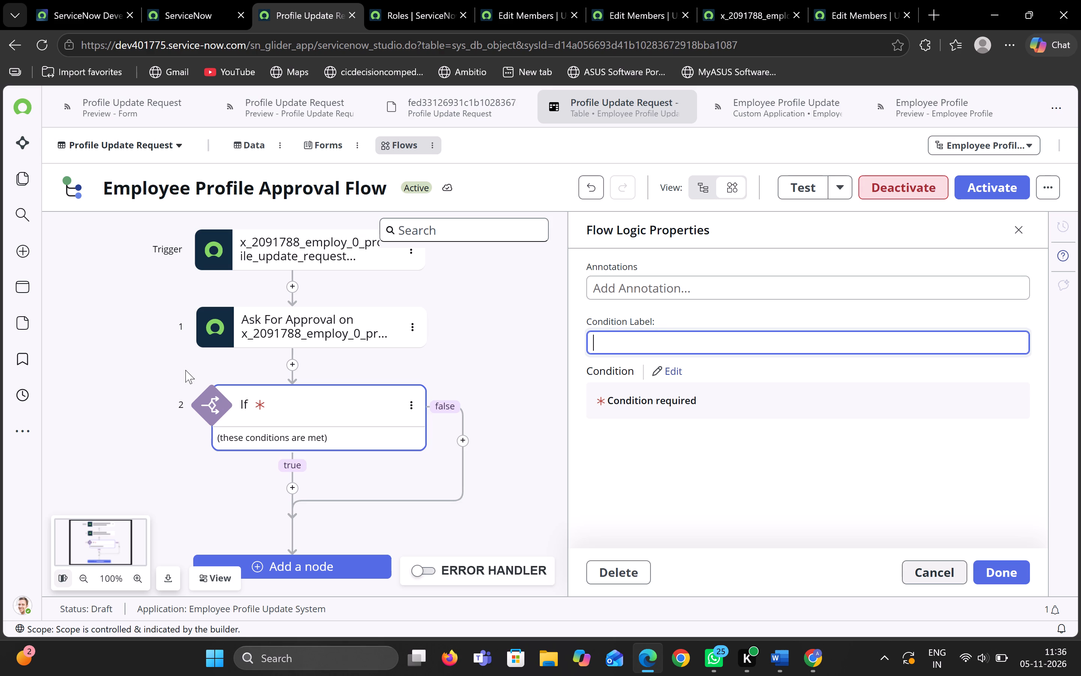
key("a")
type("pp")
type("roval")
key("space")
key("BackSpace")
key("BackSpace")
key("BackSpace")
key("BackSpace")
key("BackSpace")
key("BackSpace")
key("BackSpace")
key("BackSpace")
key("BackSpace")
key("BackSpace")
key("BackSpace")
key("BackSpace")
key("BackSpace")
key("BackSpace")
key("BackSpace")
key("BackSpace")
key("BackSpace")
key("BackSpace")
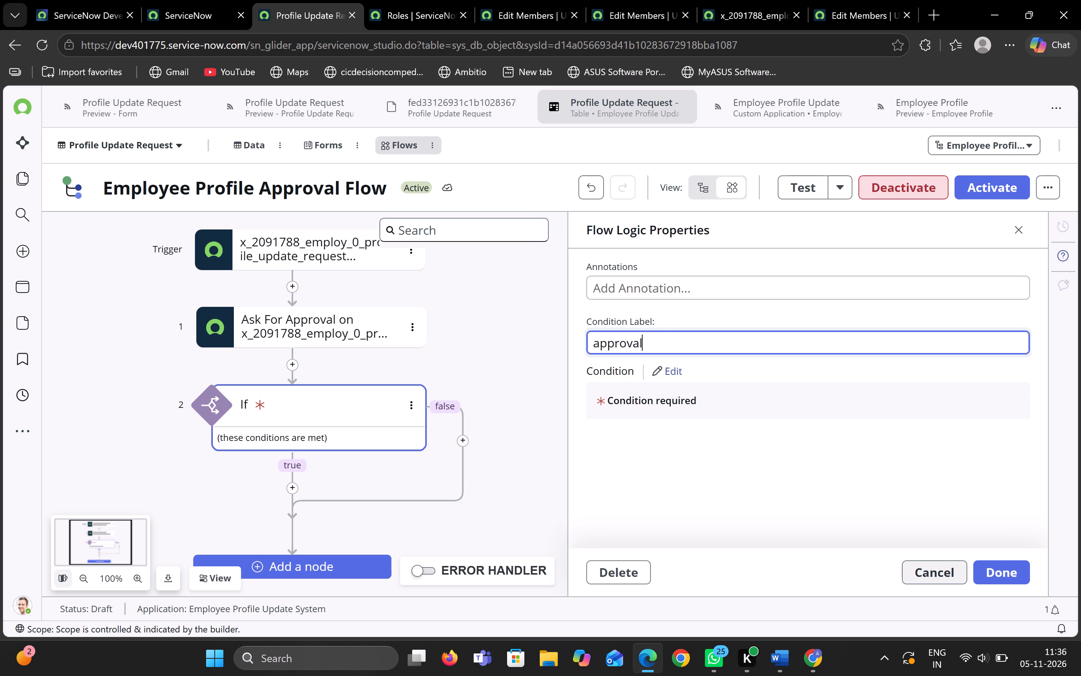
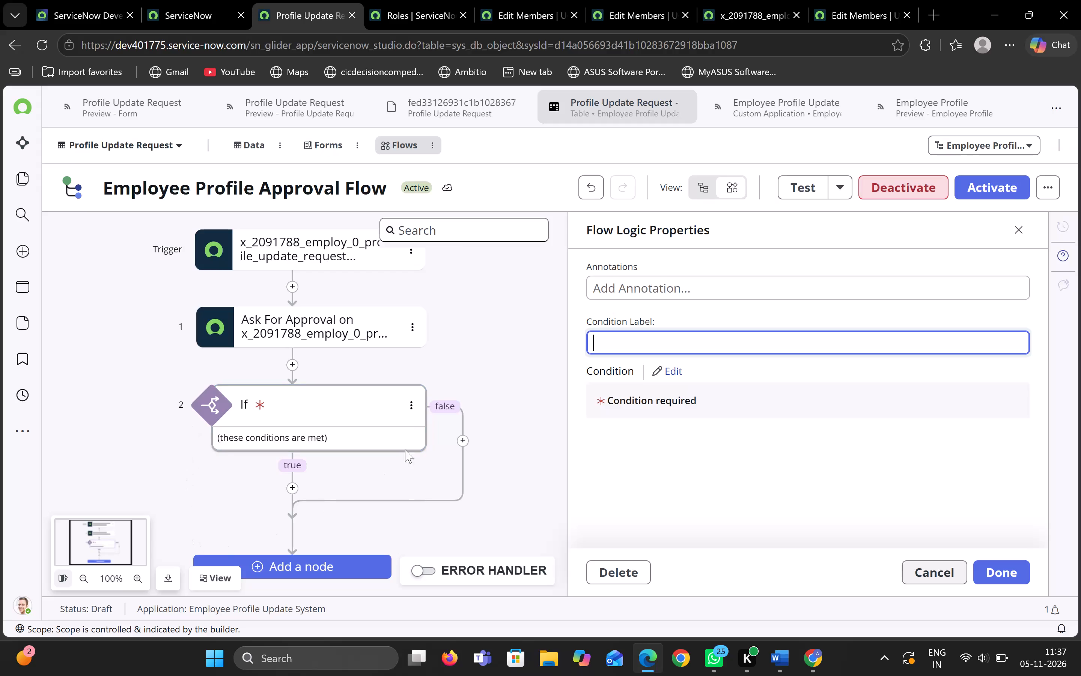
Set the If condition to Ask For Approval's Approval State is Approved and save the node.
left_click(671, 376)
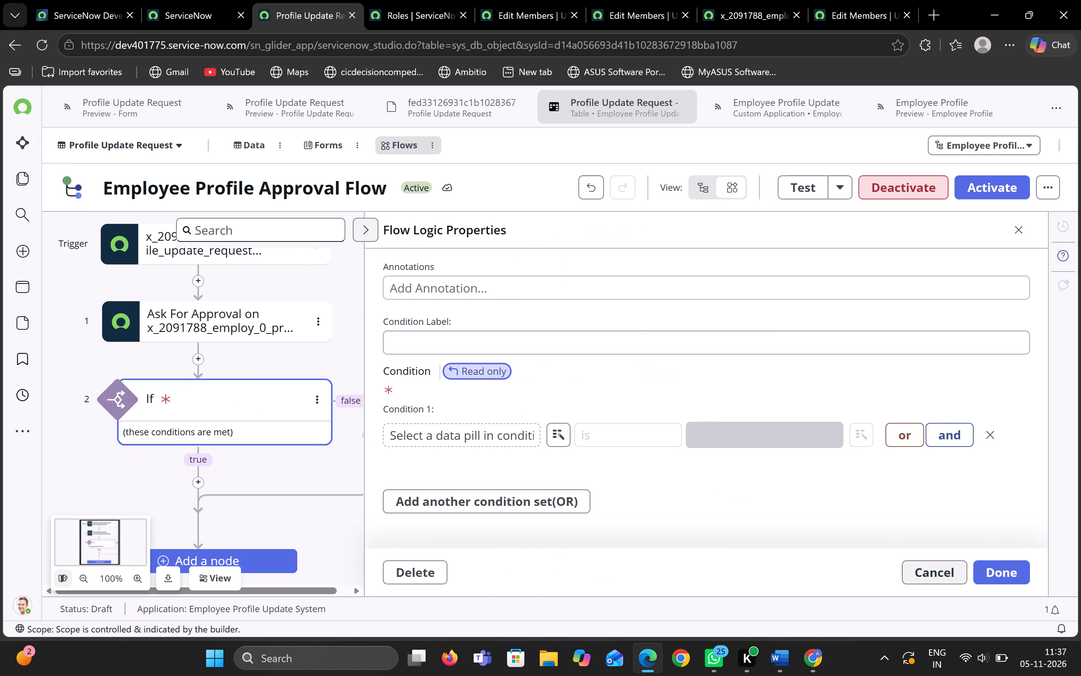
left_click(562, 441)
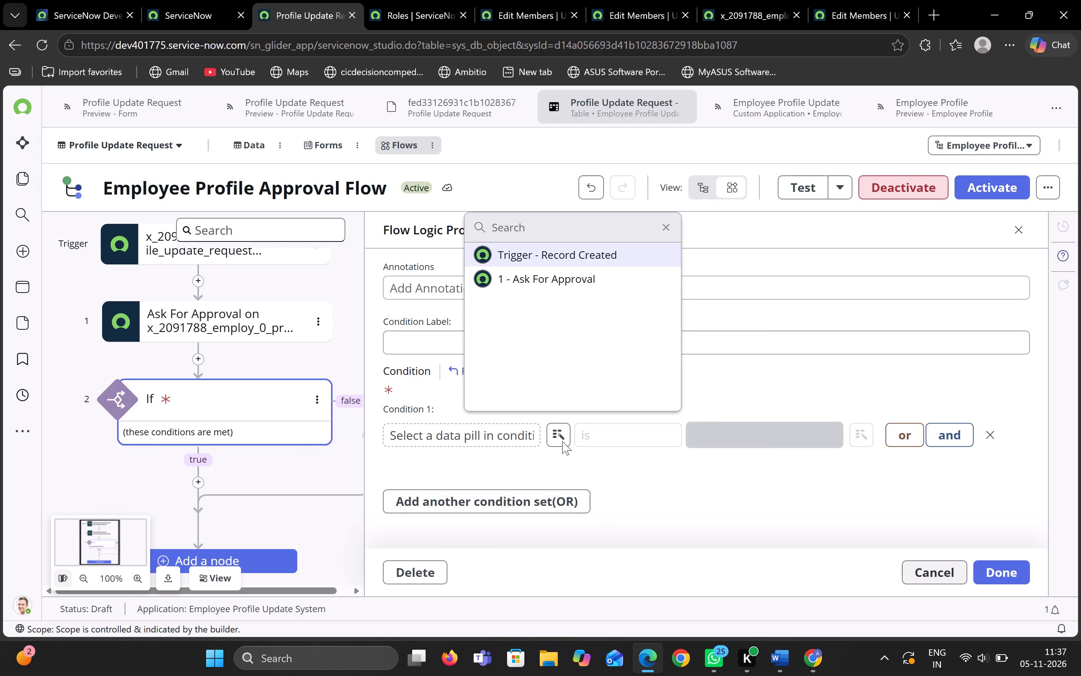
left_click(565, 281)
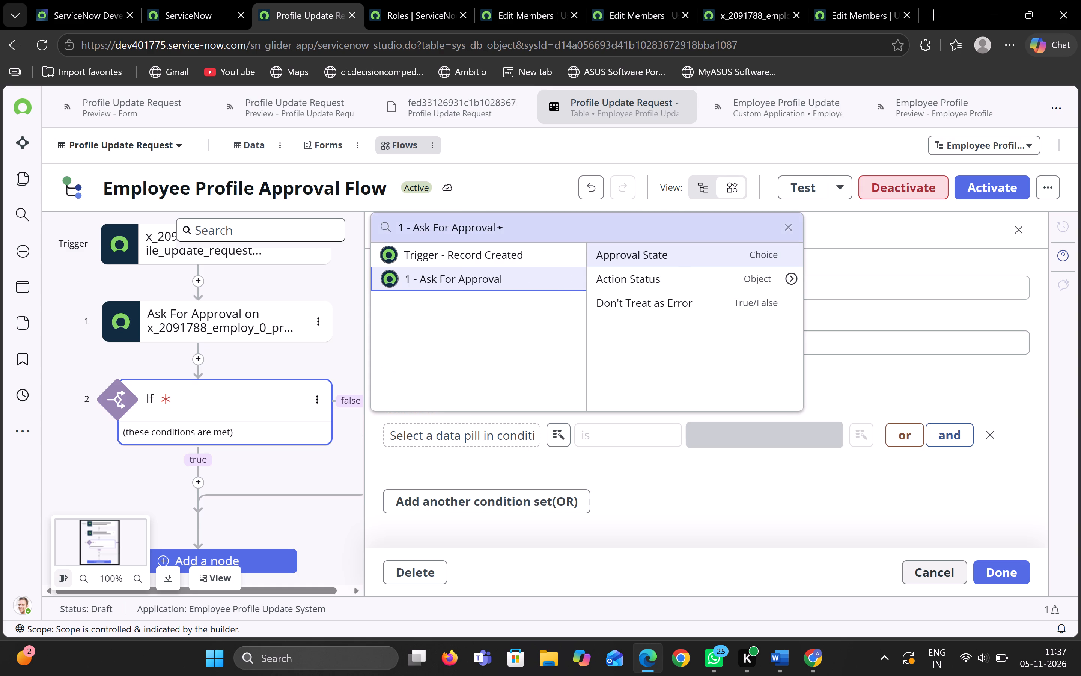
left_click(678, 263)
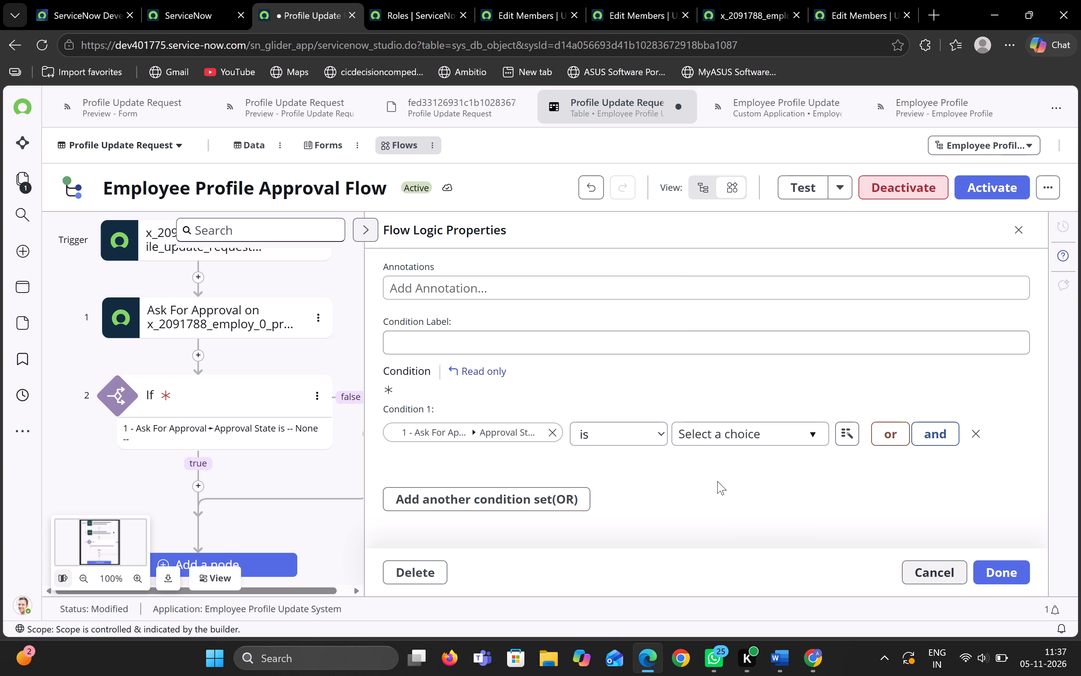
scroll(717, 481, "down", 1)
left_click(737, 440)
left_click(739, 548)
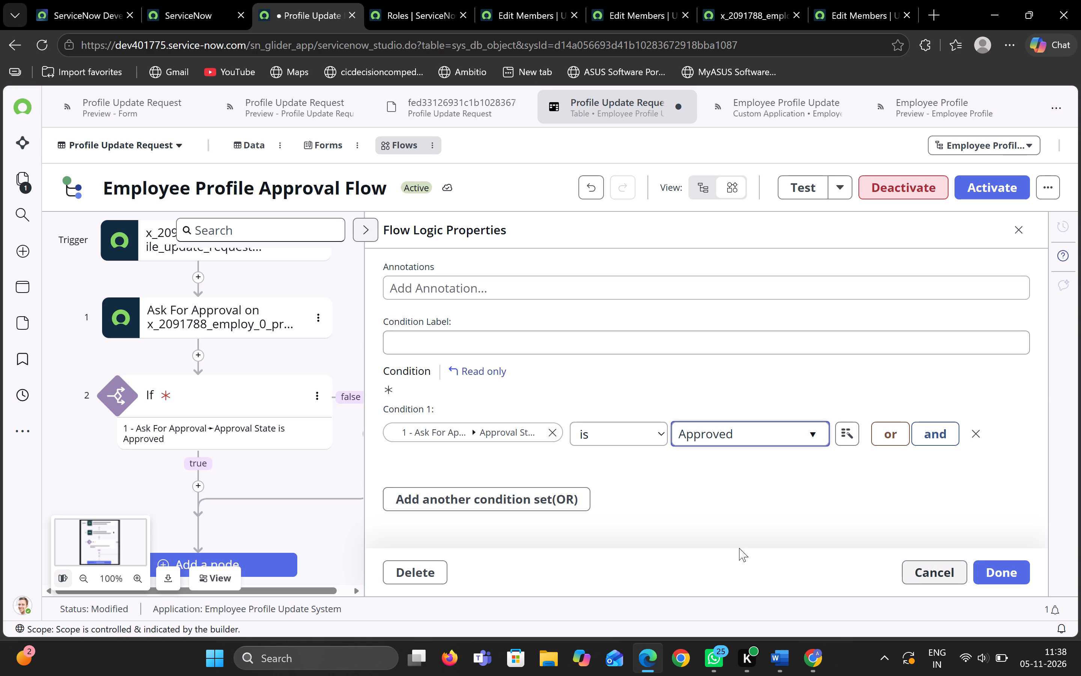
left_click(1000, 571)
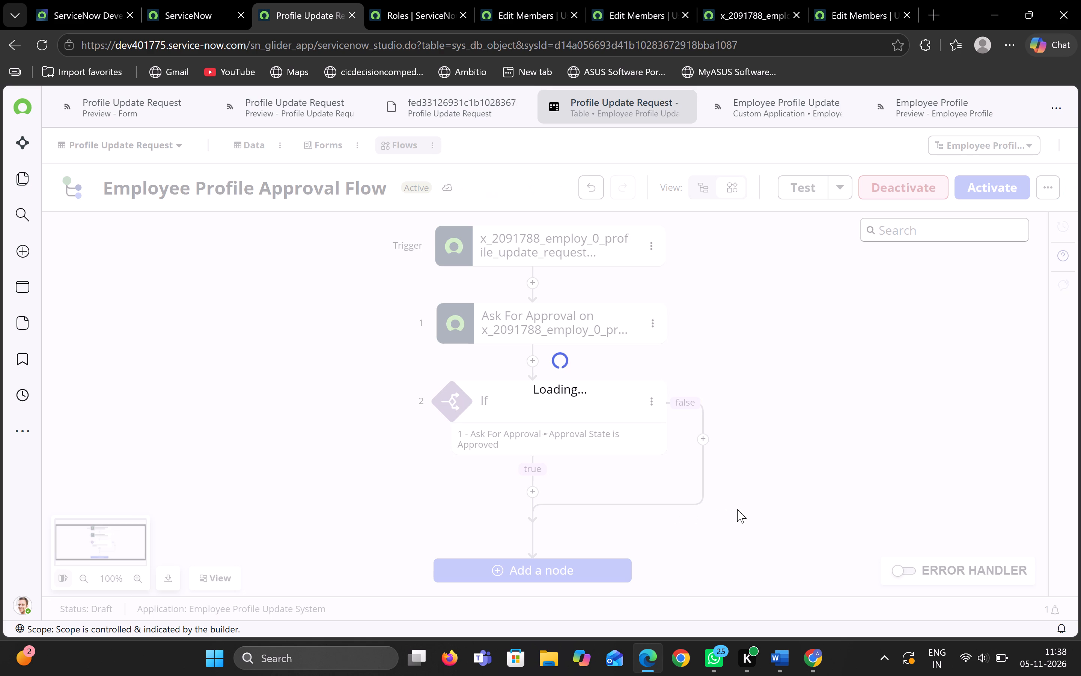
Add an Update Record action at the end of the flow, after the If block.
scroll(737, 509, "down", 1)
left_click(570, 569)
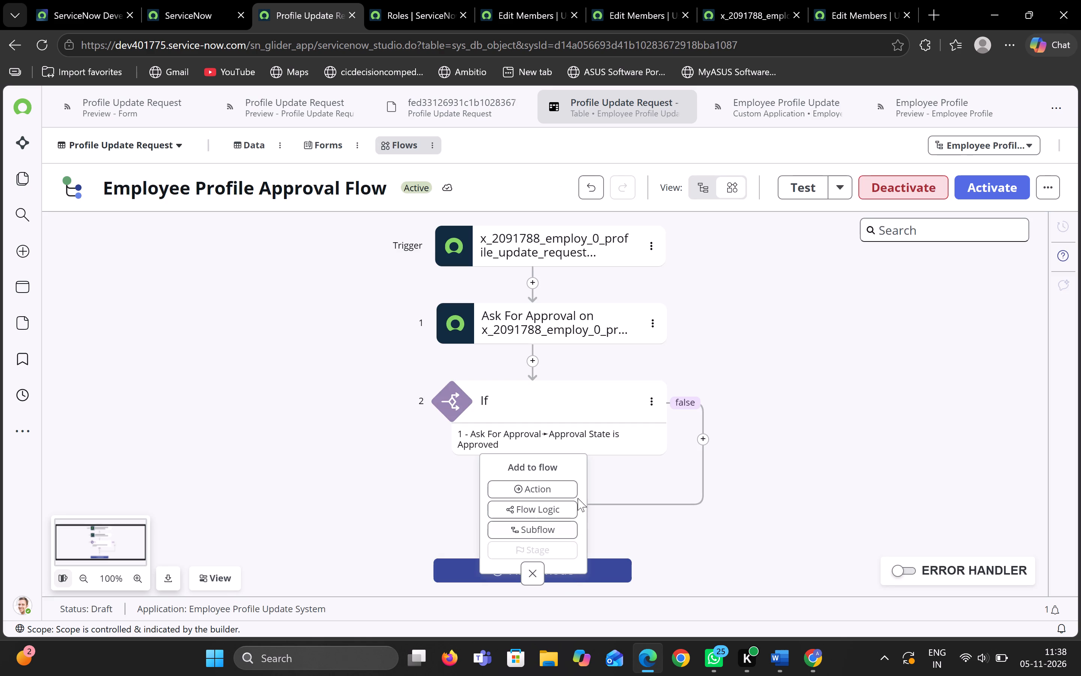
left_click(557, 497)
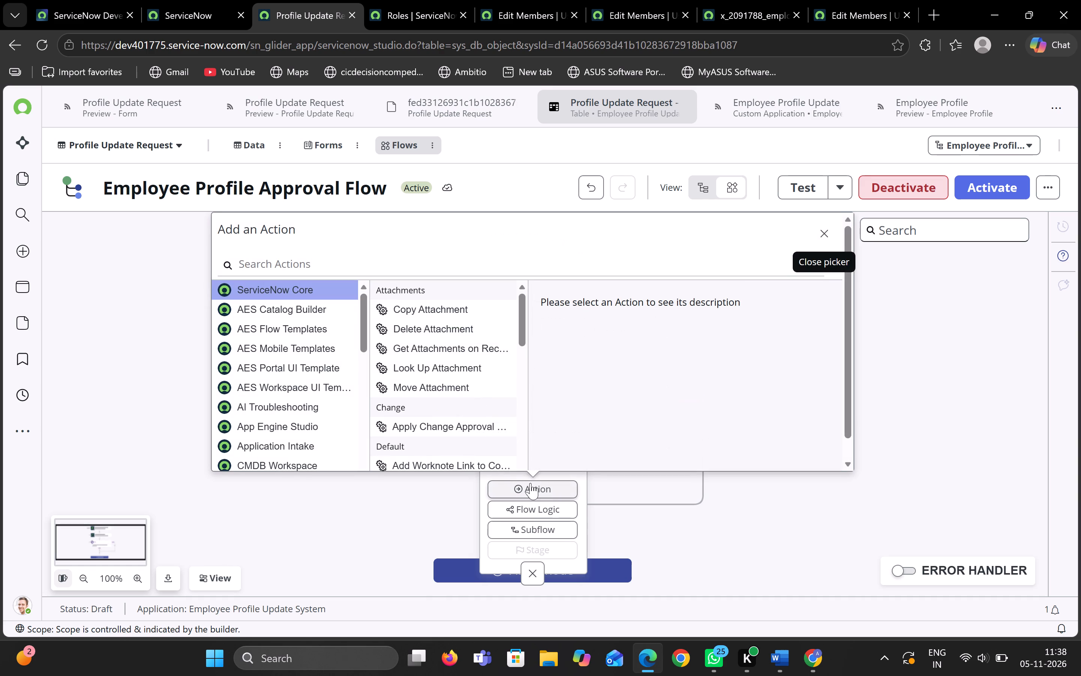
left_click(400, 267)
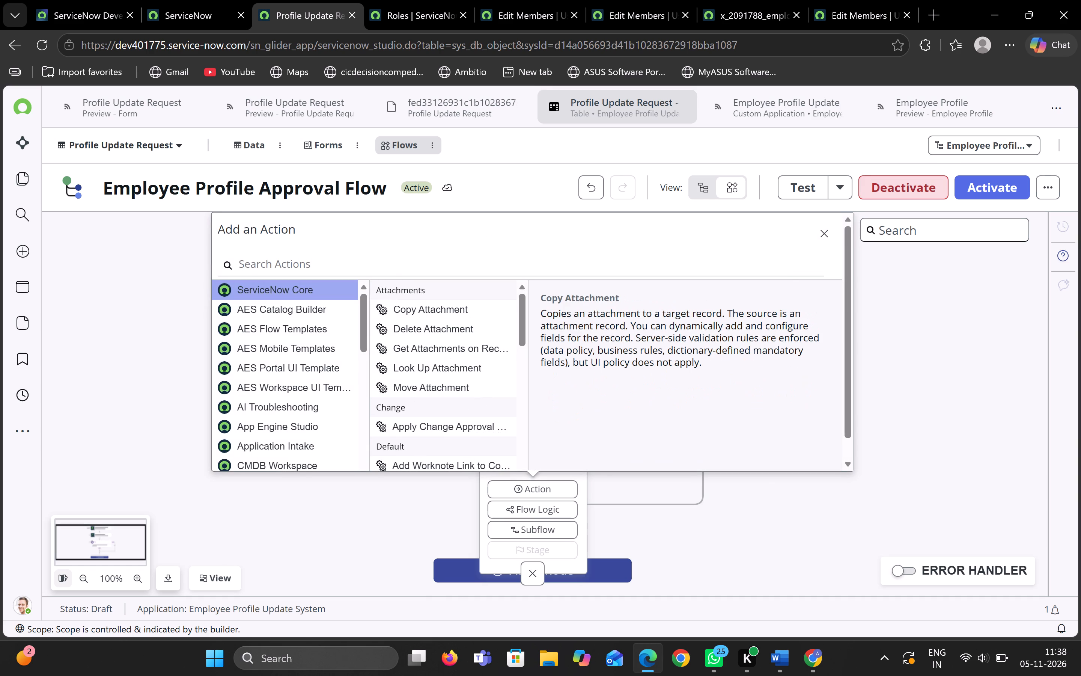
type("update record")
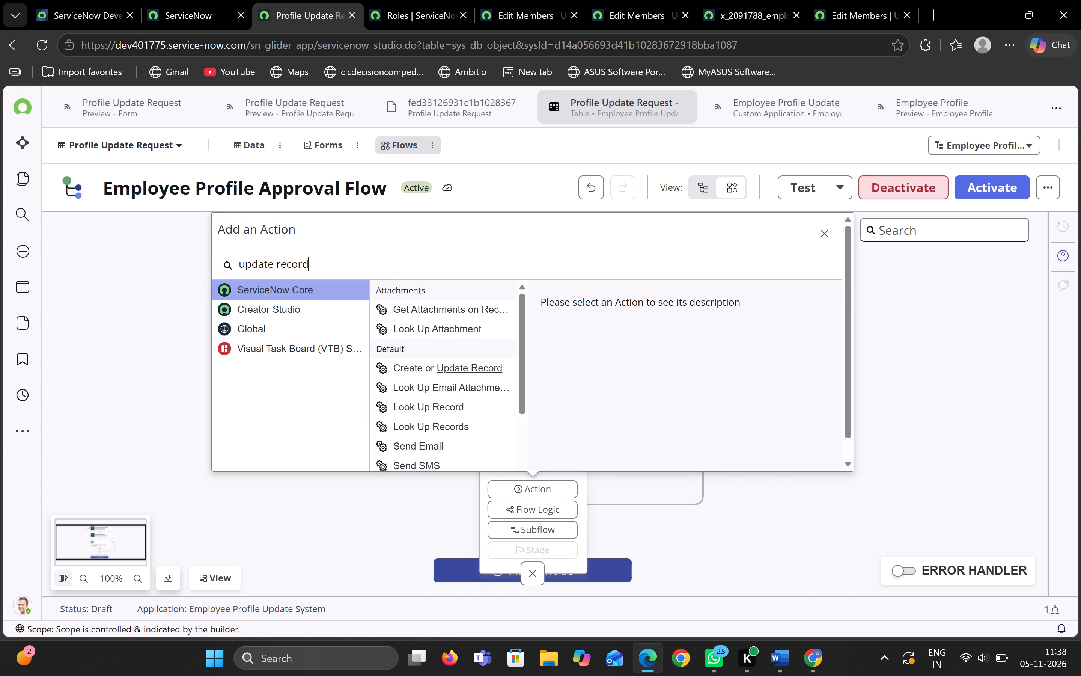
left_click(444, 326)
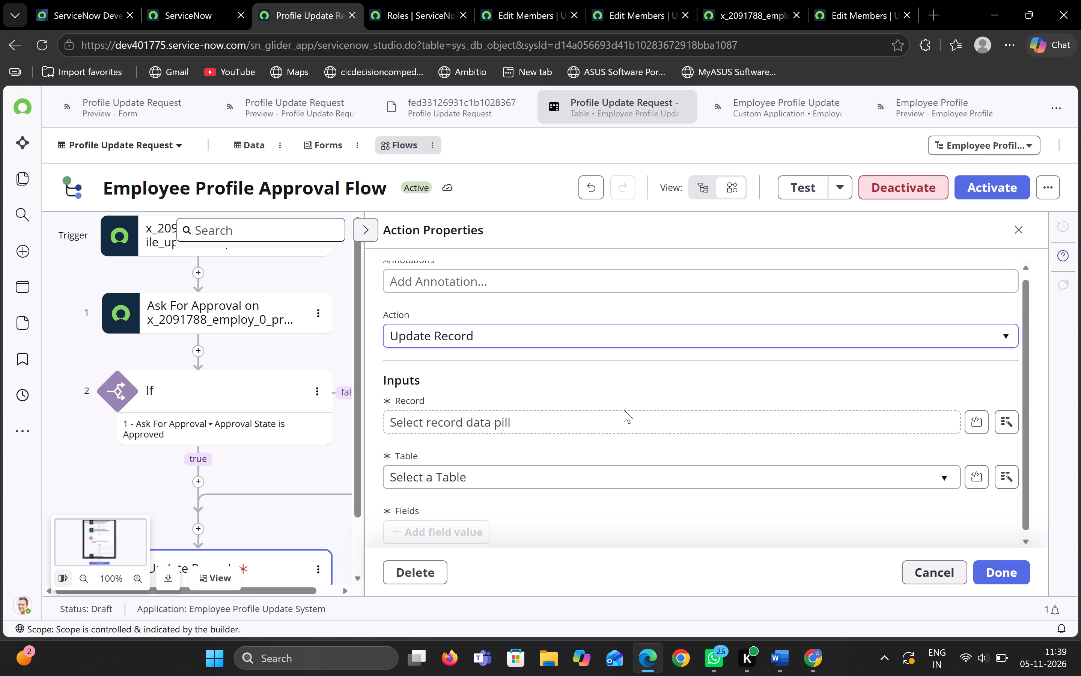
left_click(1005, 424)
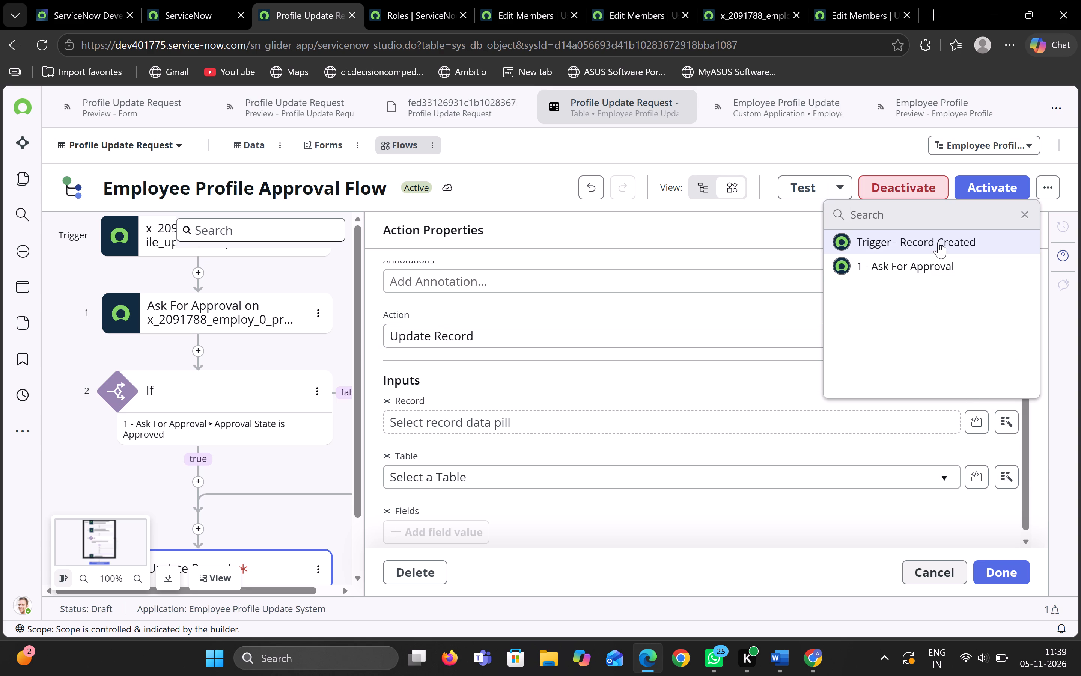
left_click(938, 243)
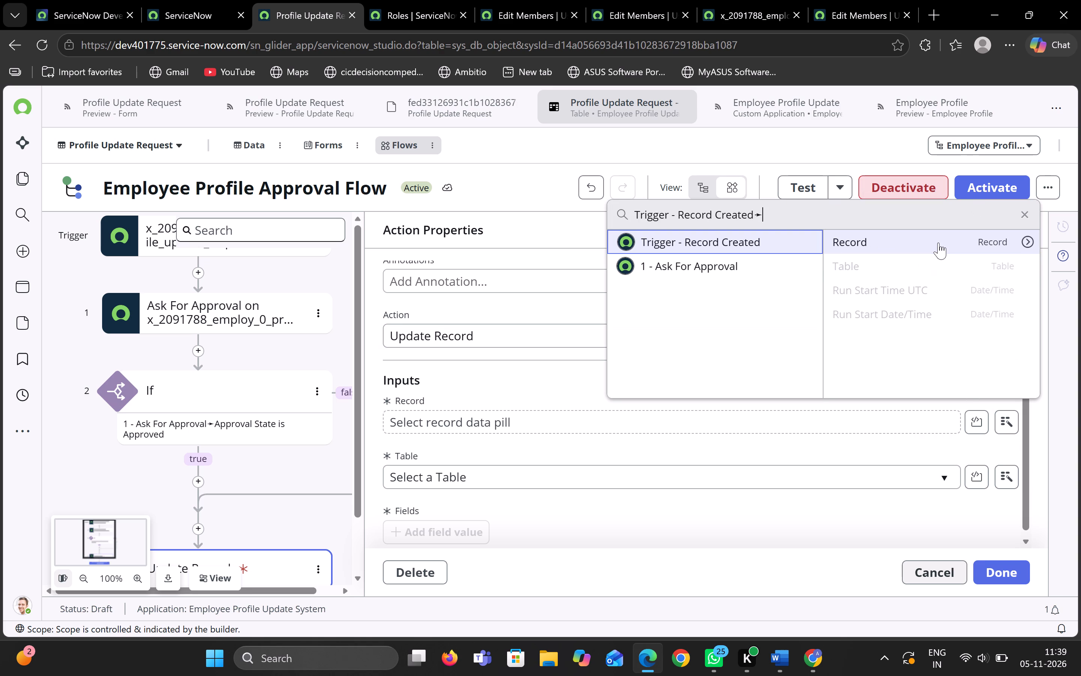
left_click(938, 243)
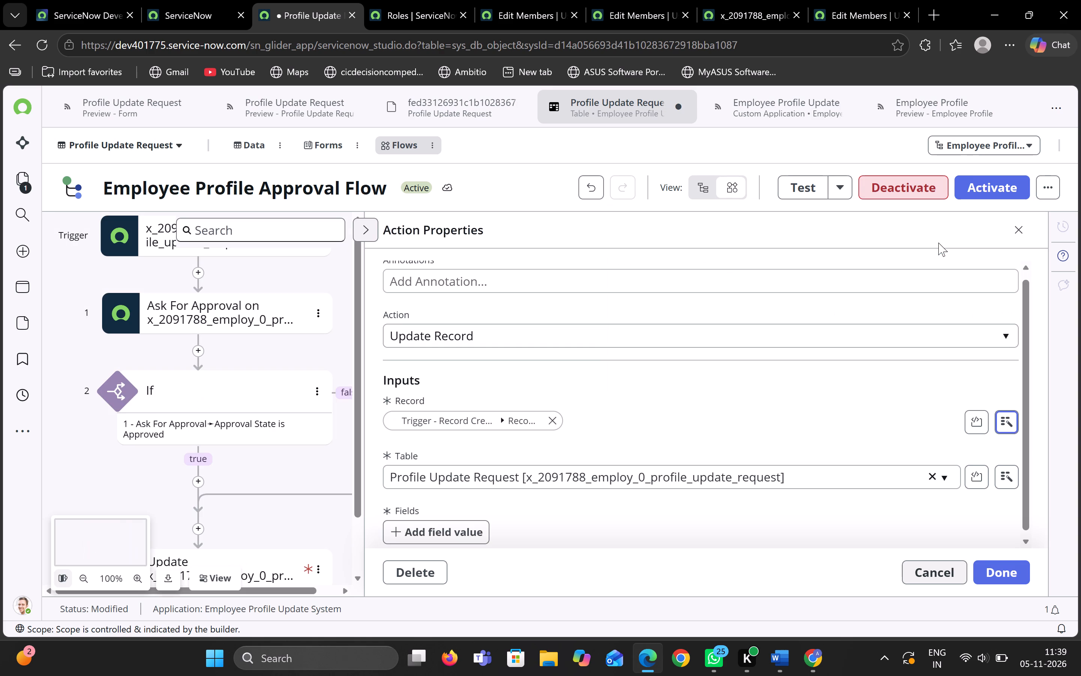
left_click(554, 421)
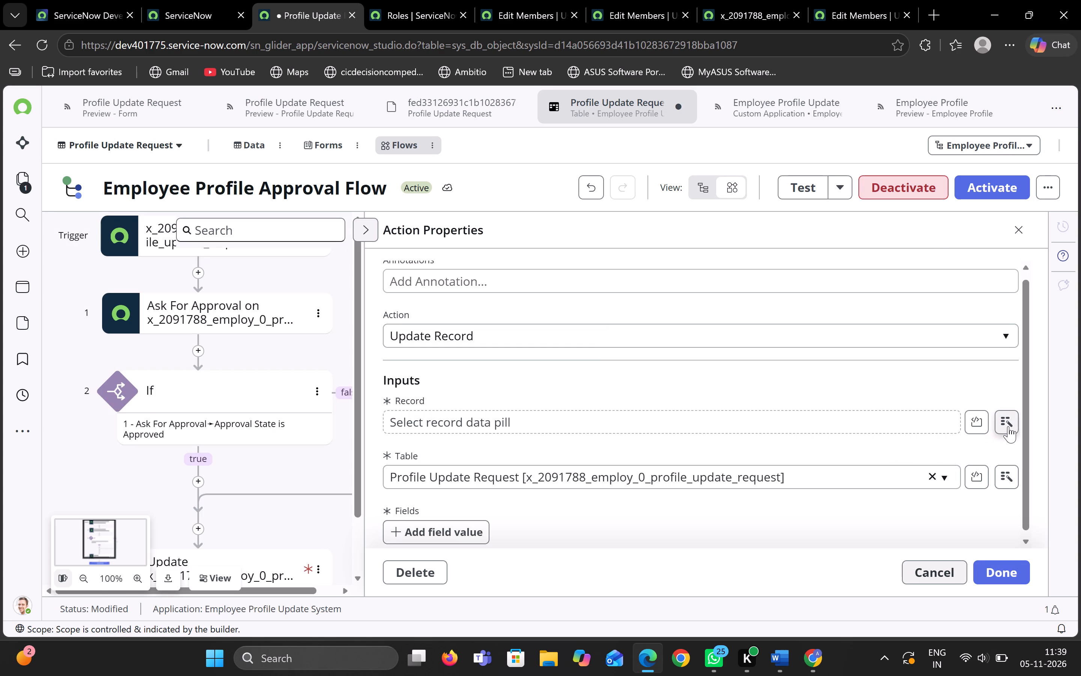
Set the Update Record action's record to the Employee reference from the Record Created trigger's record.
left_click(1008, 426)
left_click(933, 241)
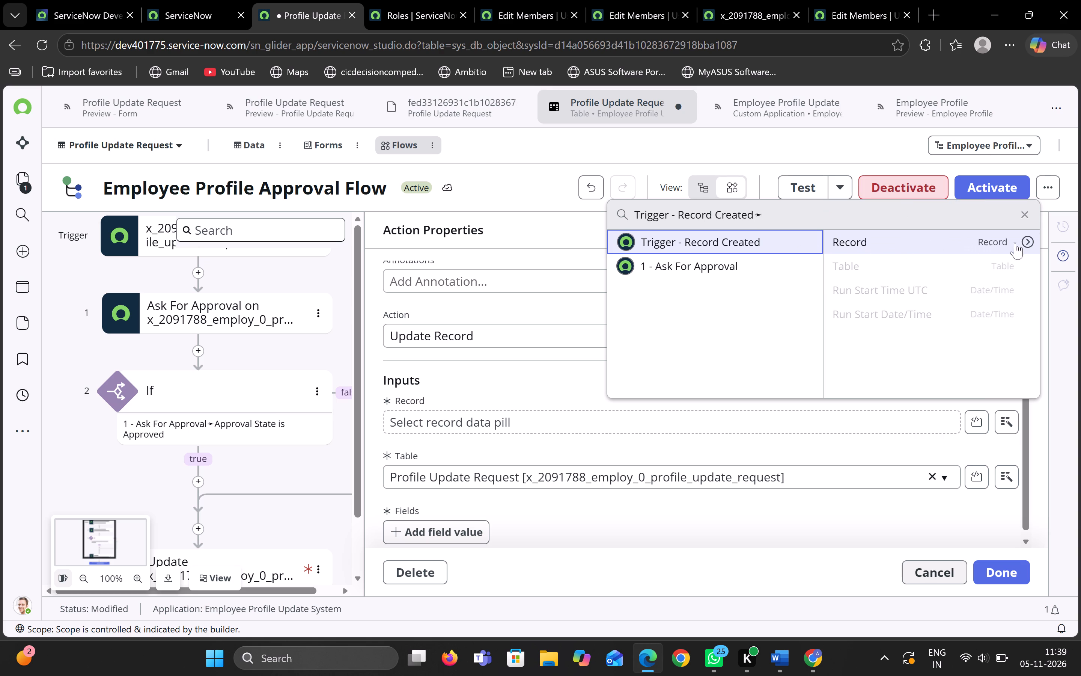
left_click(1027, 242)
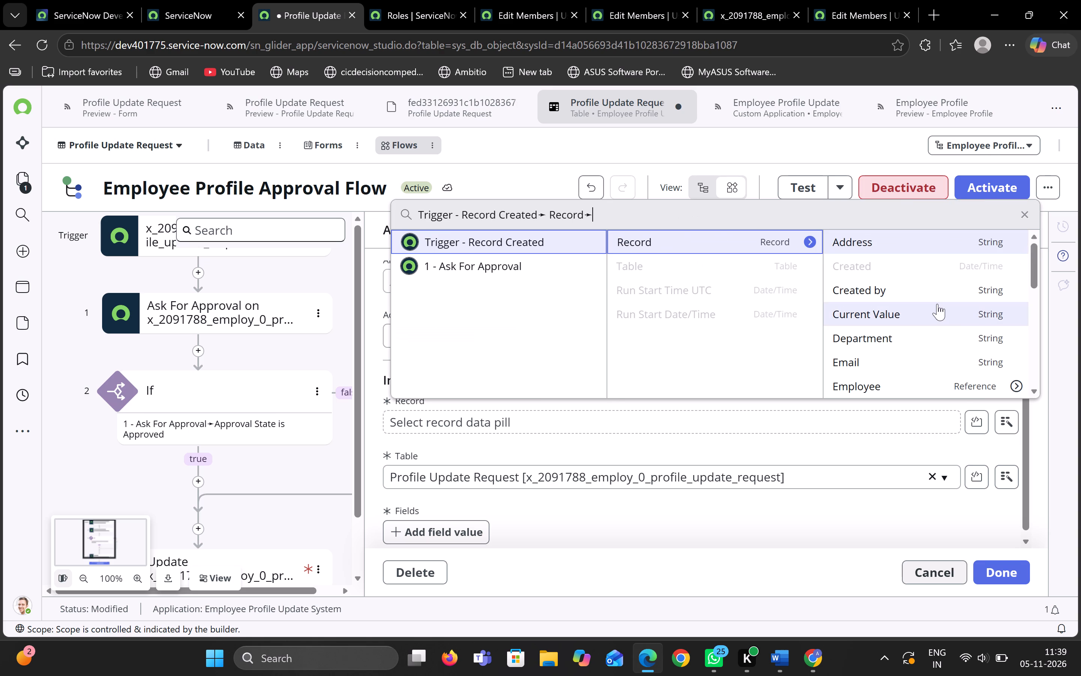
scroll(937, 304, "down", 1)
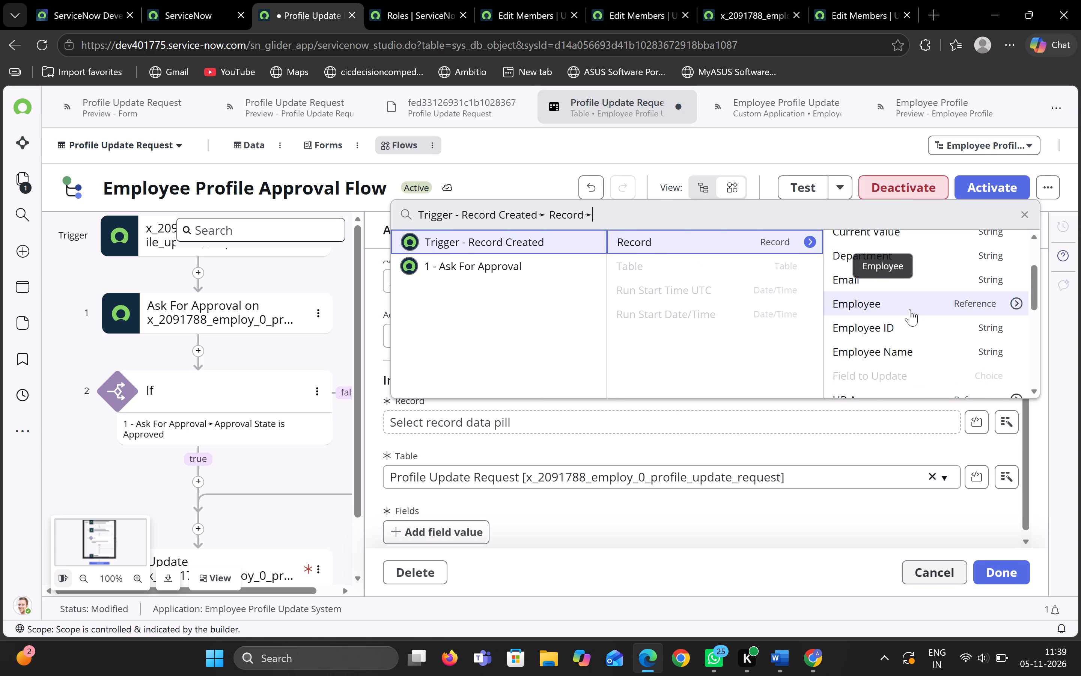
left_click(910, 309)
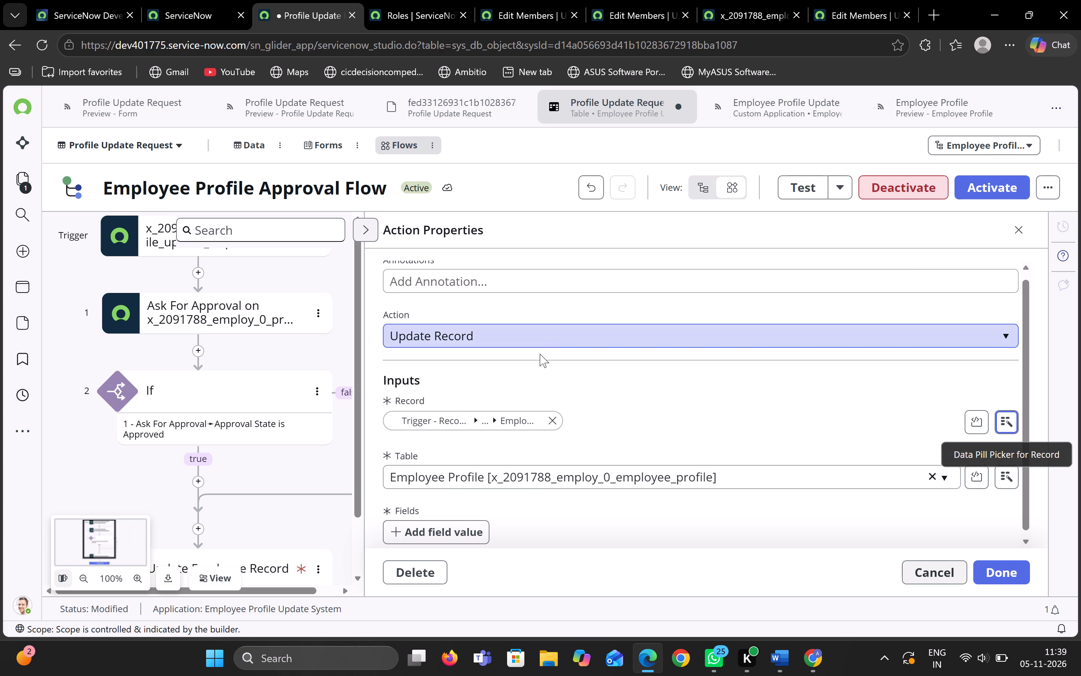
Add a field value to the Update Record action and choose Email as the field.
scroll(637, 407, "down", 1)
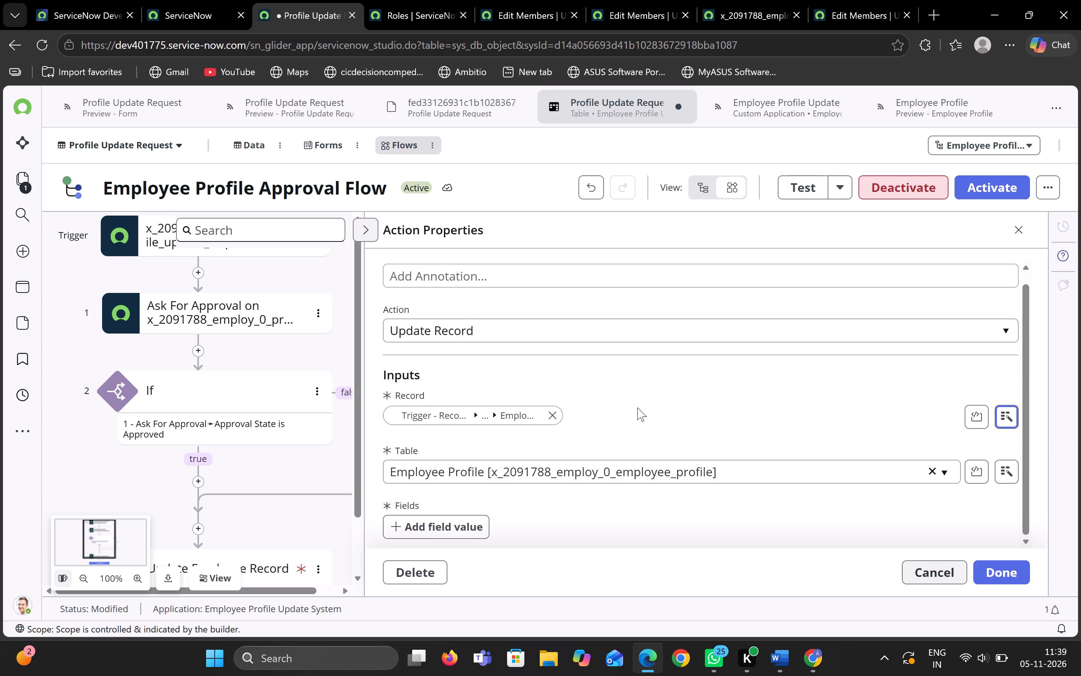
left_click(468, 524)
scroll(575, 490, "down", 2)
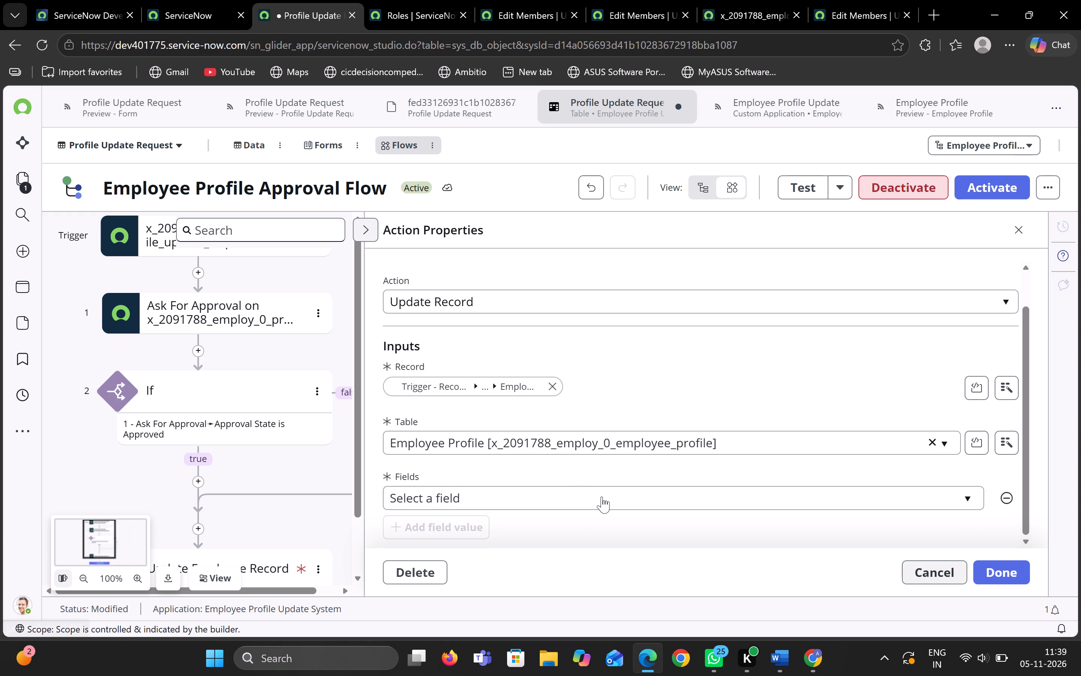
left_click(602, 496)
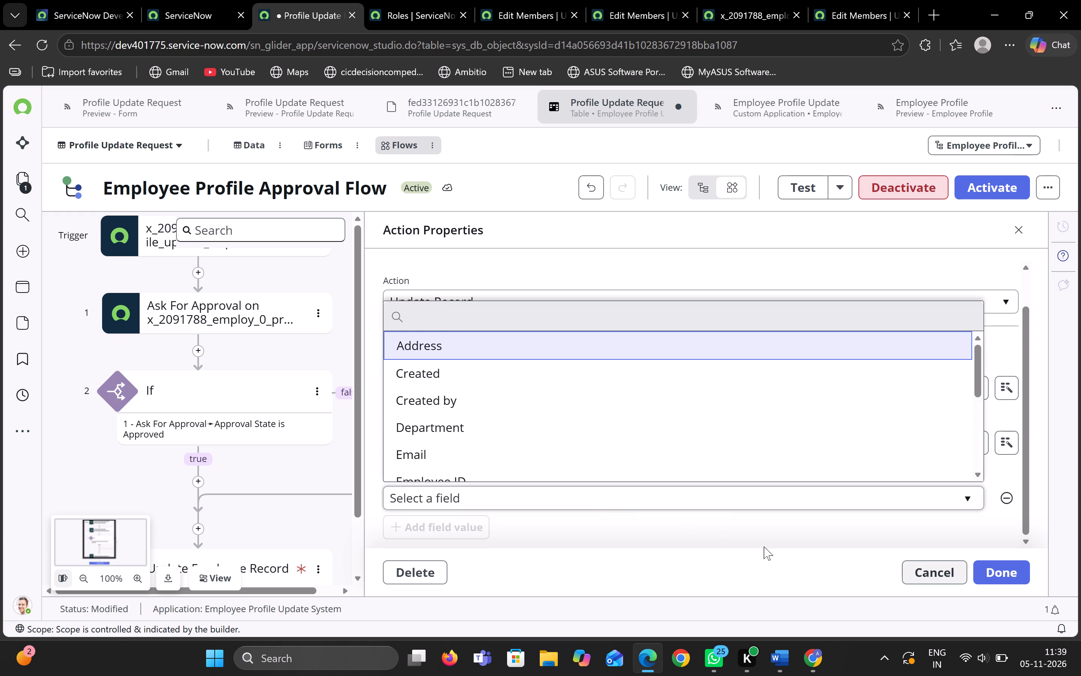
scroll(700, 427, "down", 2)
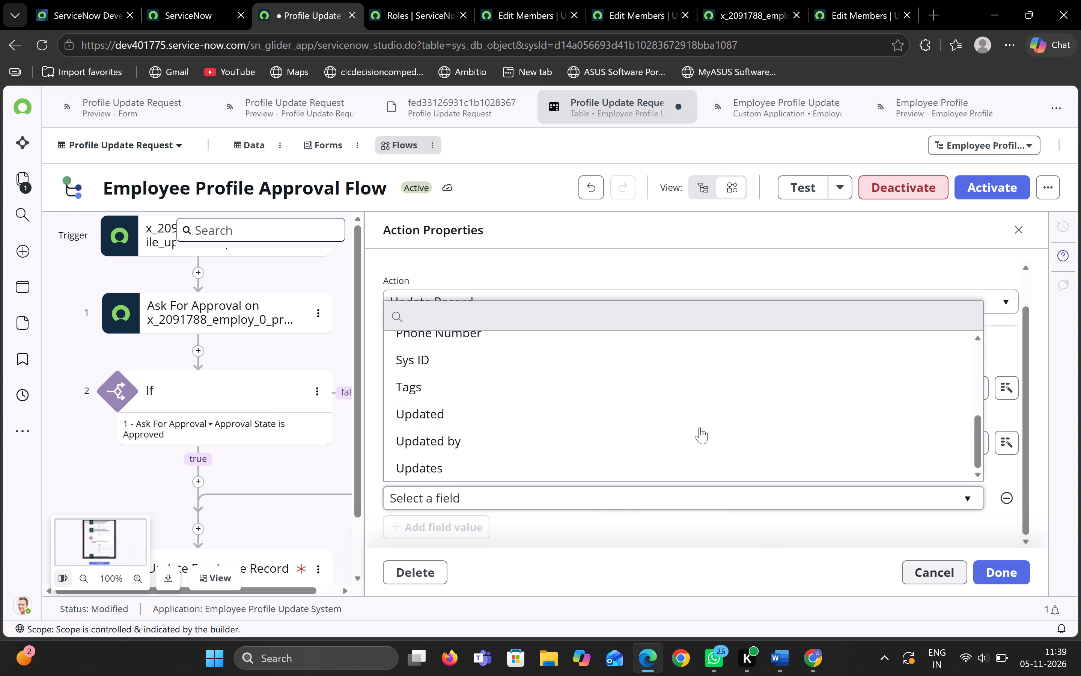
left_click(714, 533)
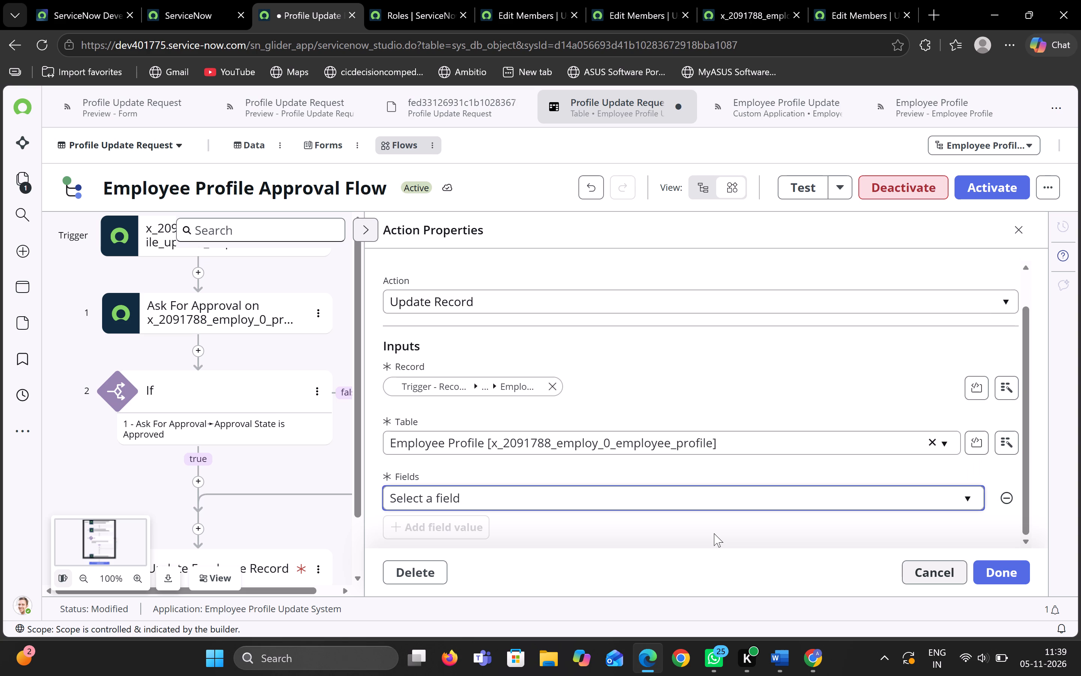
scroll(756, 437, "down", 2)
left_click(722, 494)
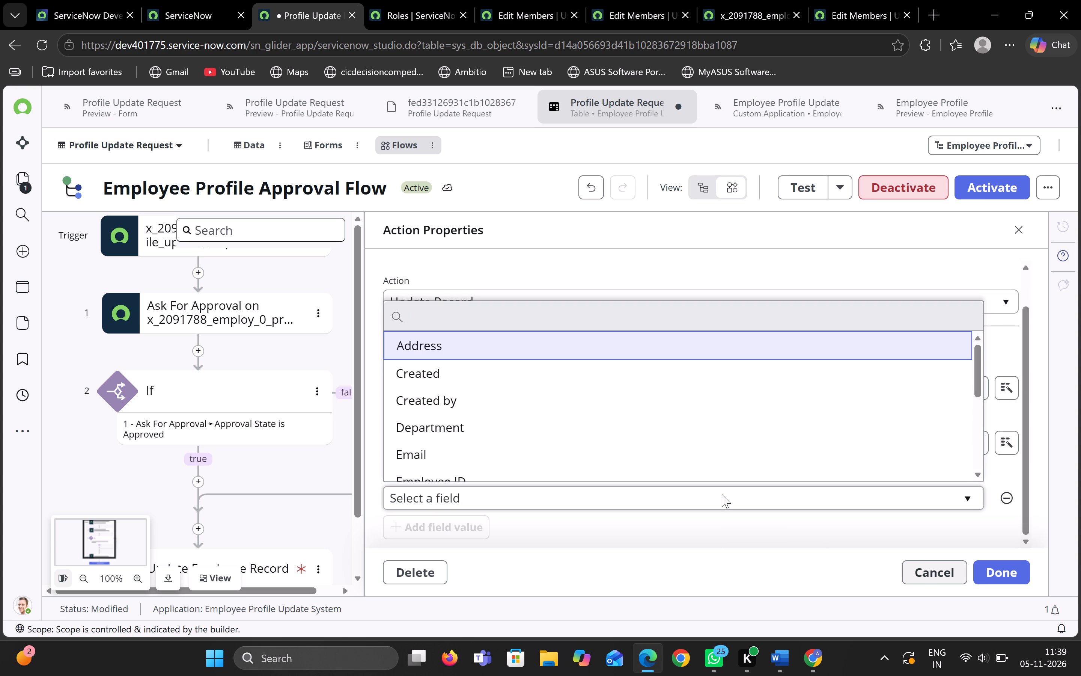
scroll(675, 457, "down", 1)
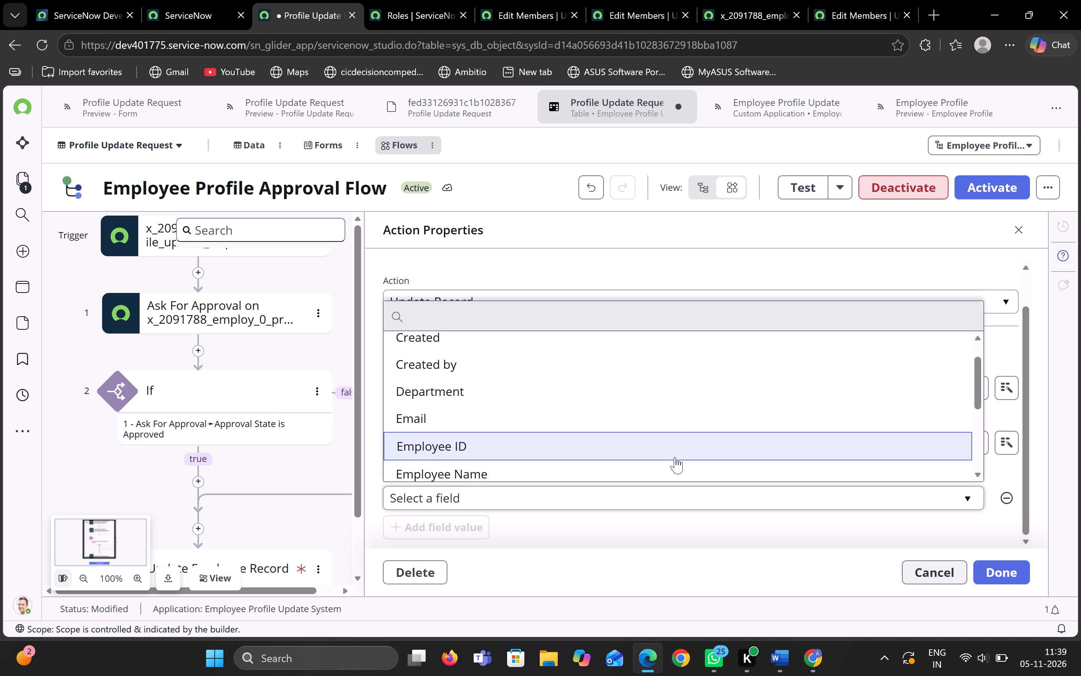
left_click(684, 426)
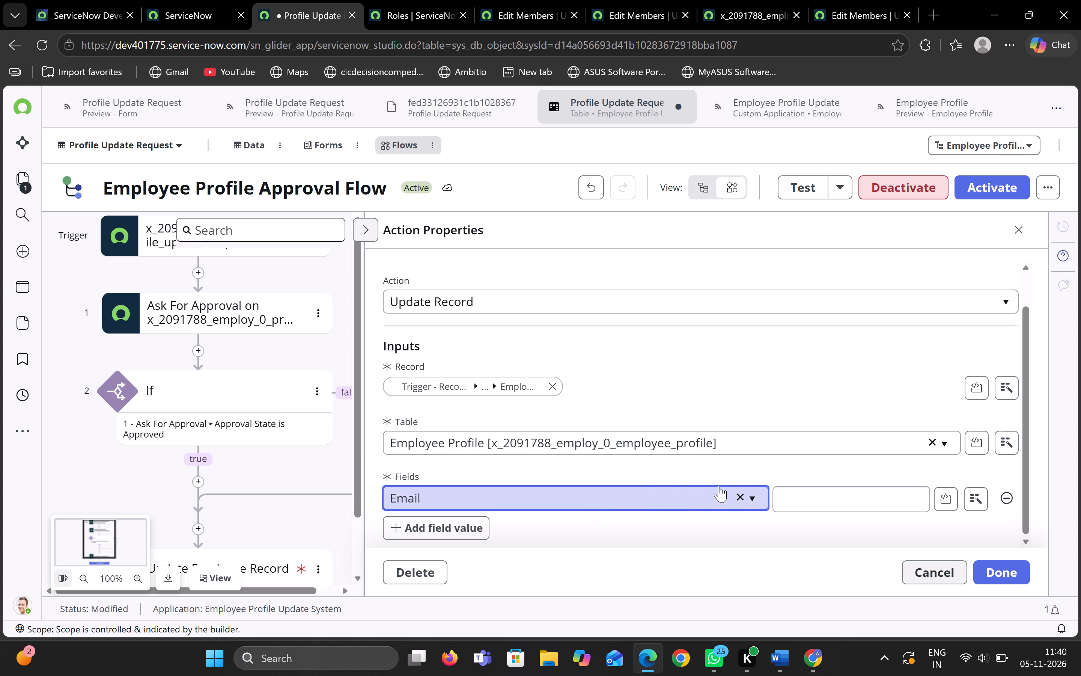
left_click(738, 495)
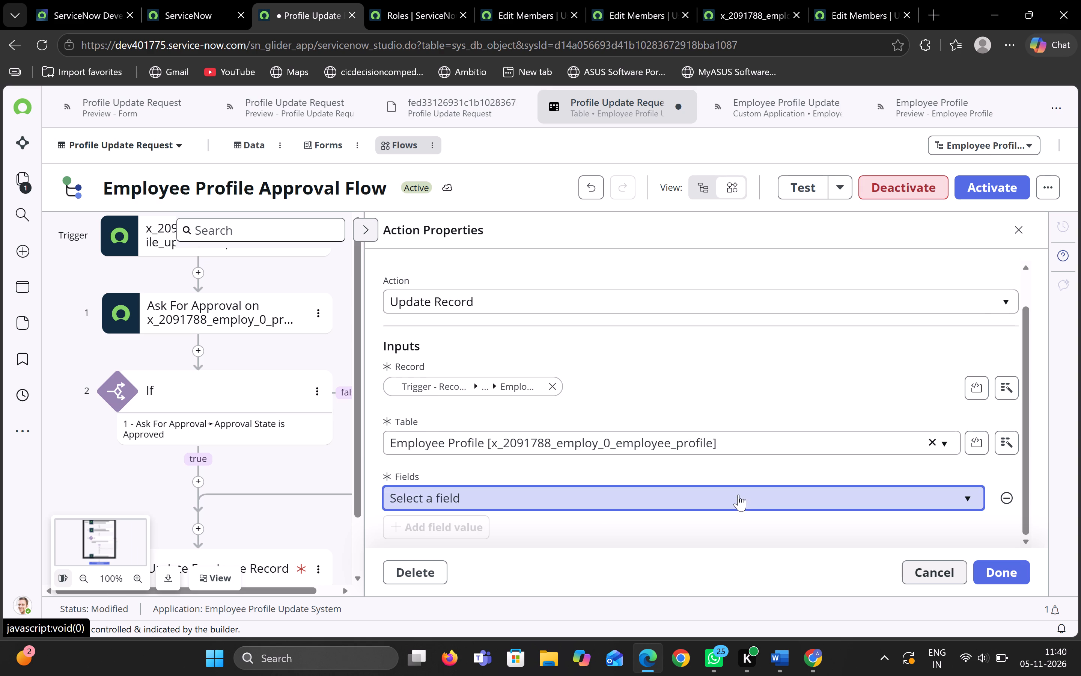
left_click(738, 495)
left_click(563, 427)
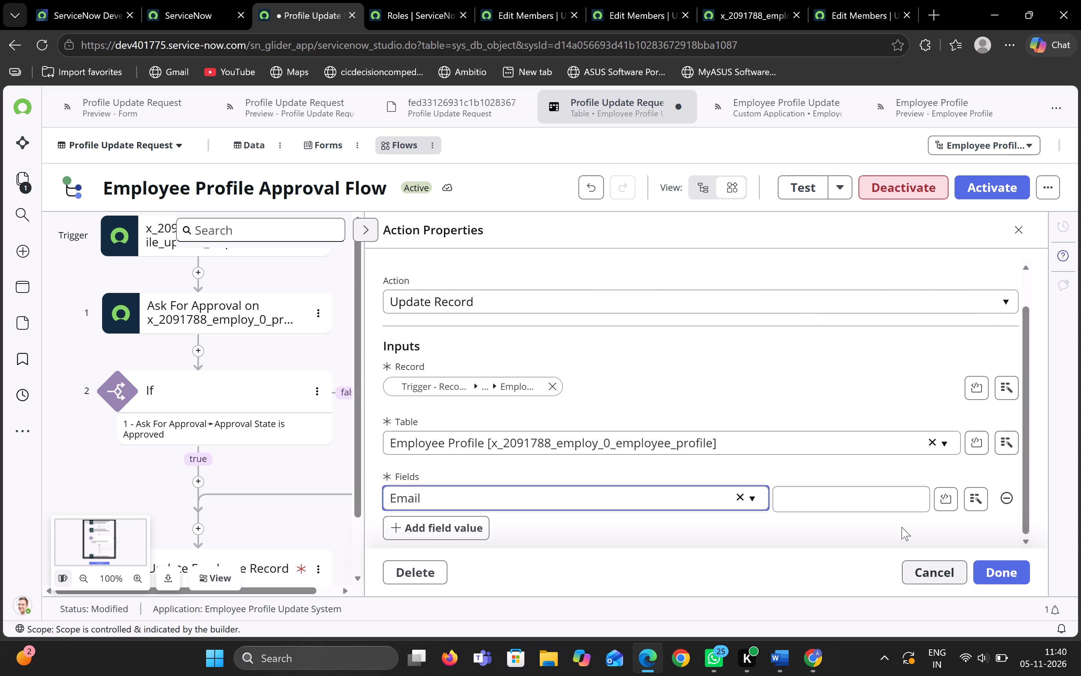
Map the Email field's value to Requested New Value from the Record Created trigger's record.
left_click(977, 505)
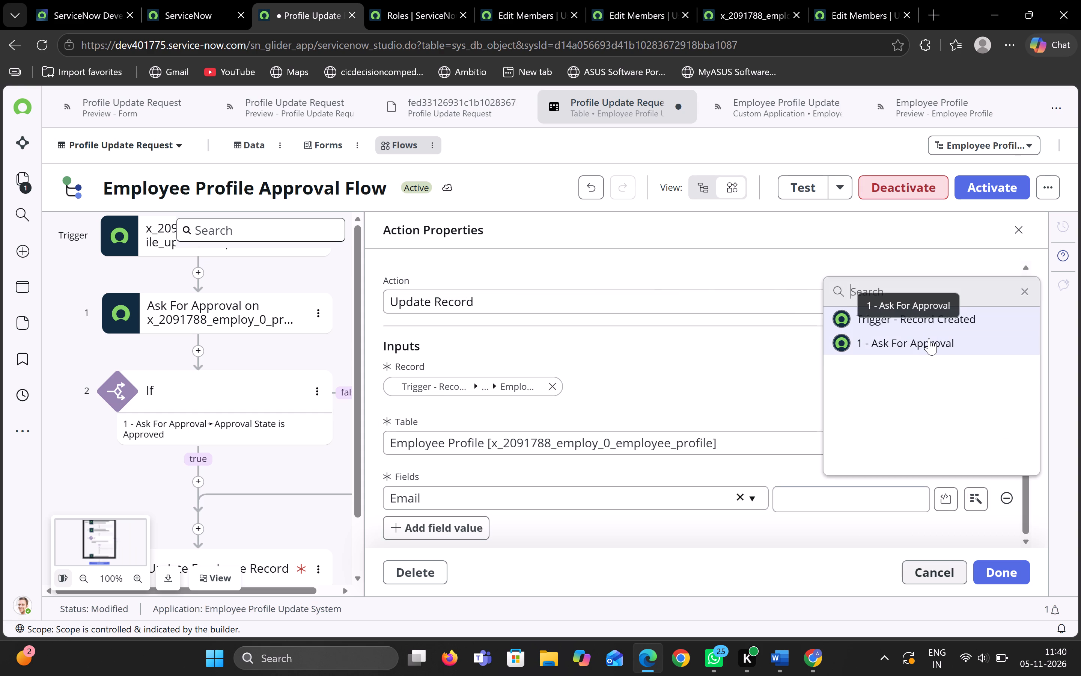
left_click(1022, 317)
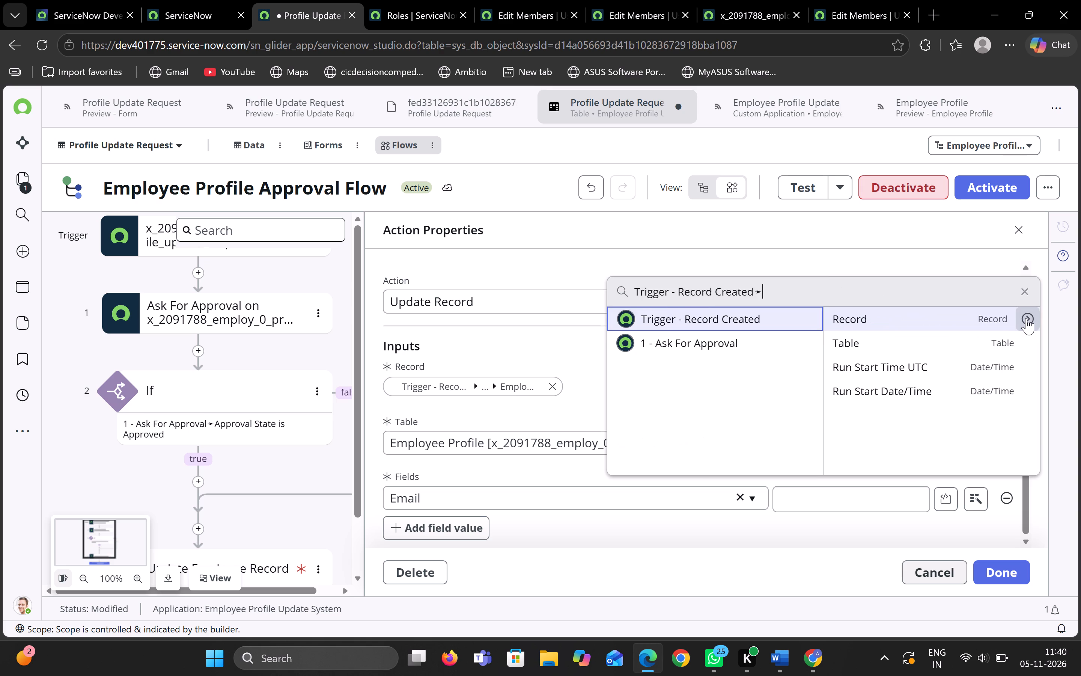
left_click(1026, 318)
scroll(939, 385, "down", 2)
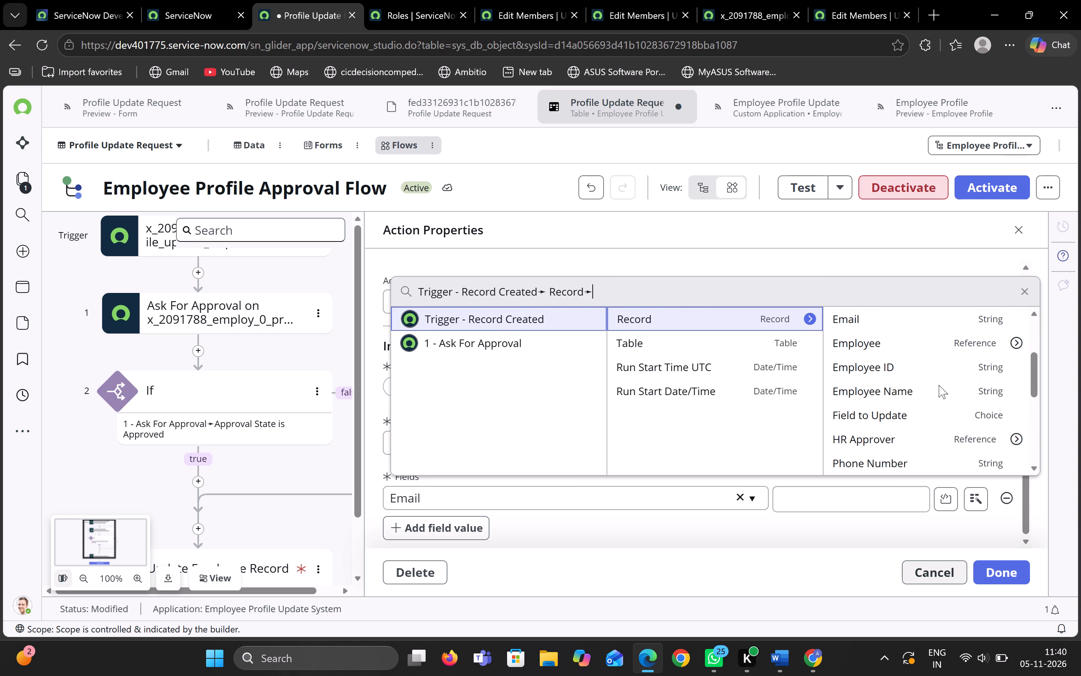
scroll(939, 385, "down", 3)
left_click(908, 399)
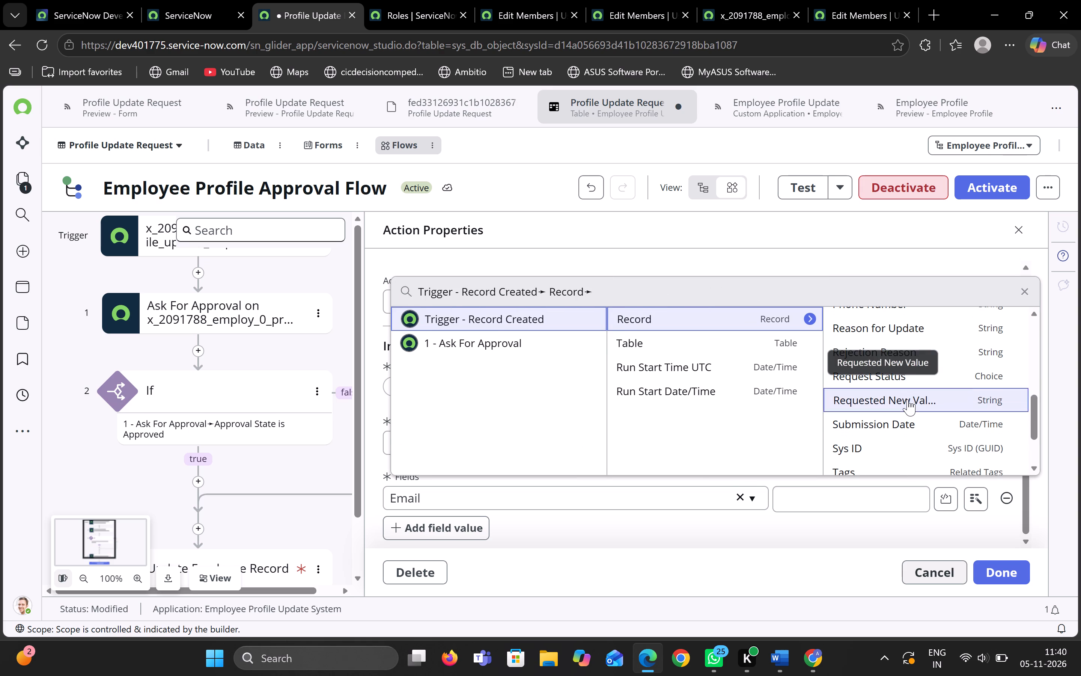
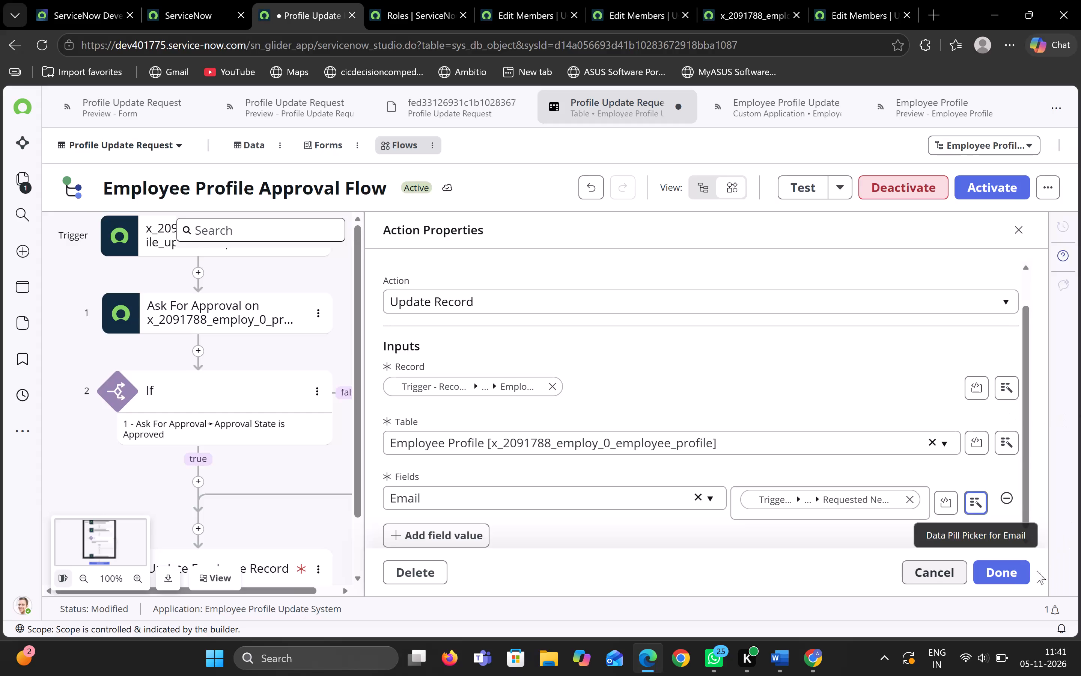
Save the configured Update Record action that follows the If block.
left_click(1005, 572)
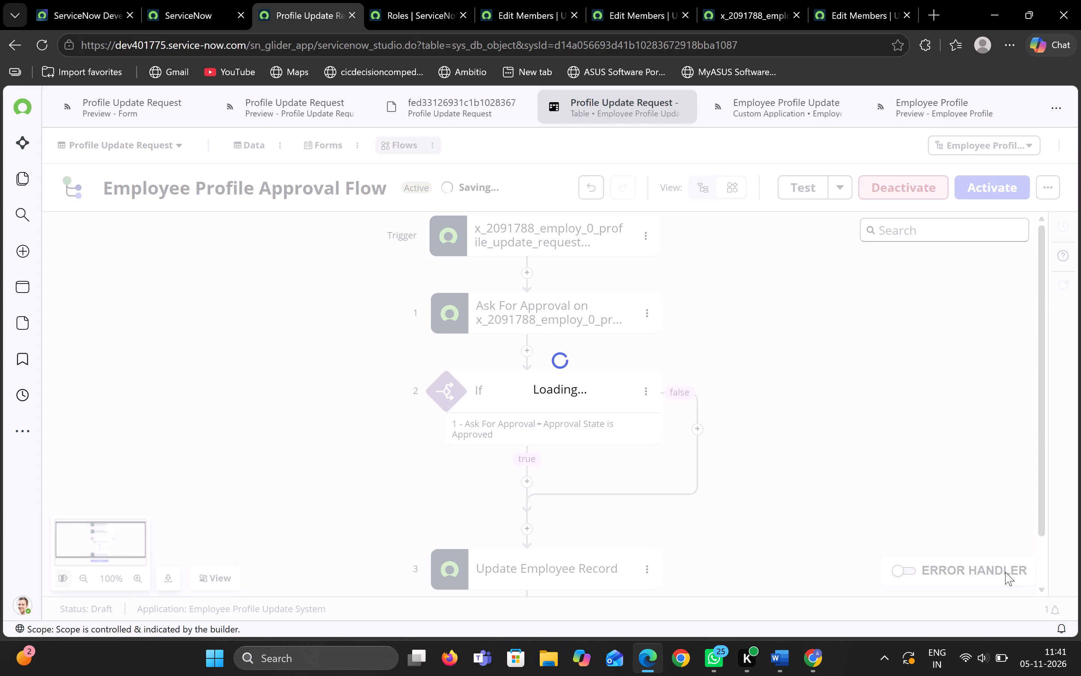
Delete the Update Employee Record action placed after the If block.
scroll(854, 465, "down", 1)
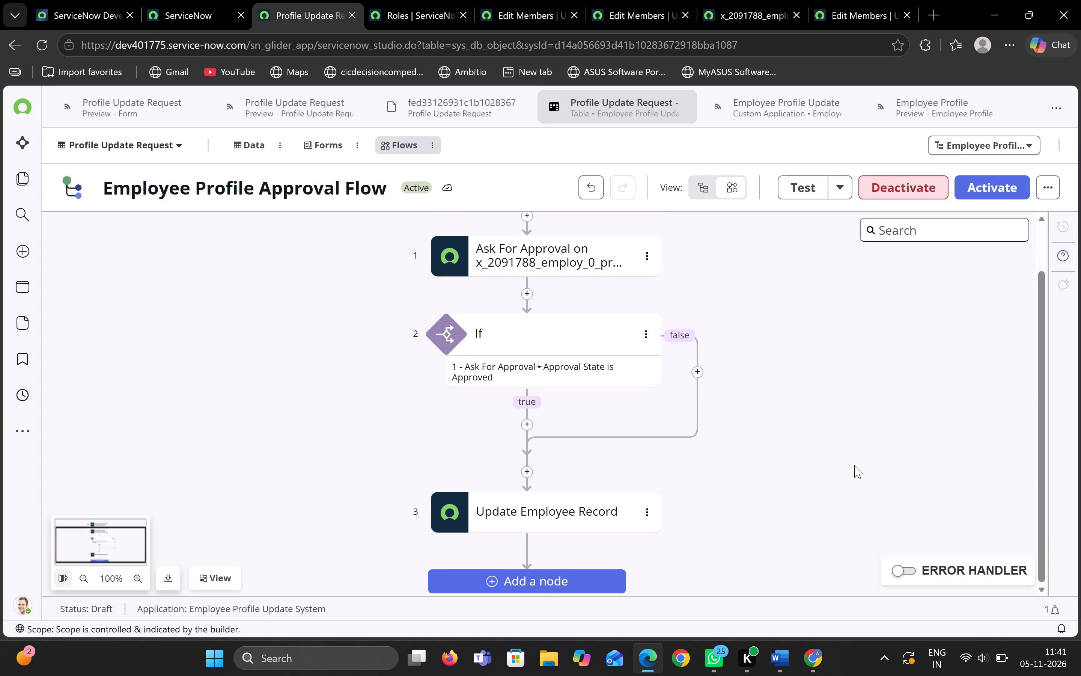
scroll(854, 465, "up", 1)
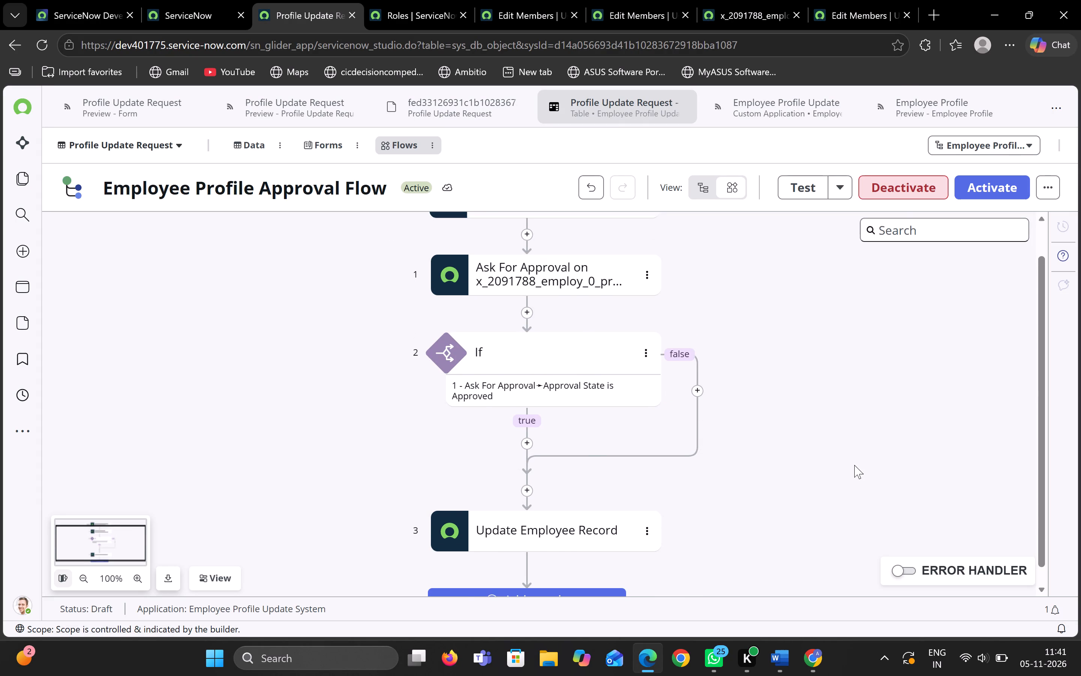
key("ctrl+minus")
key("ctrl+minus")
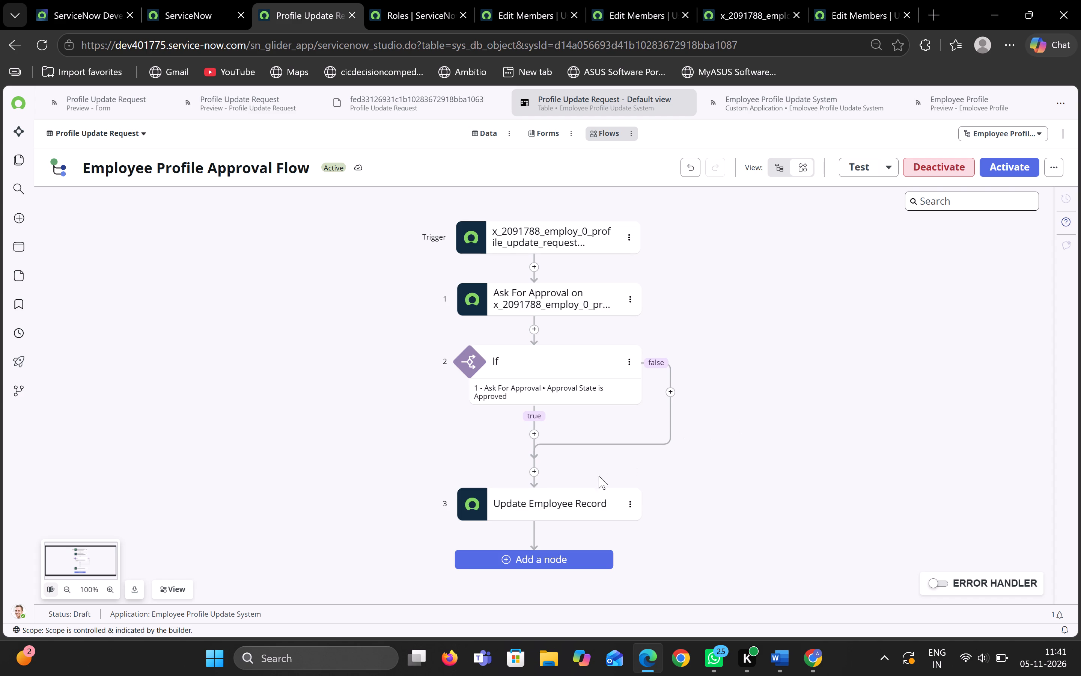
left_click(578, 508)
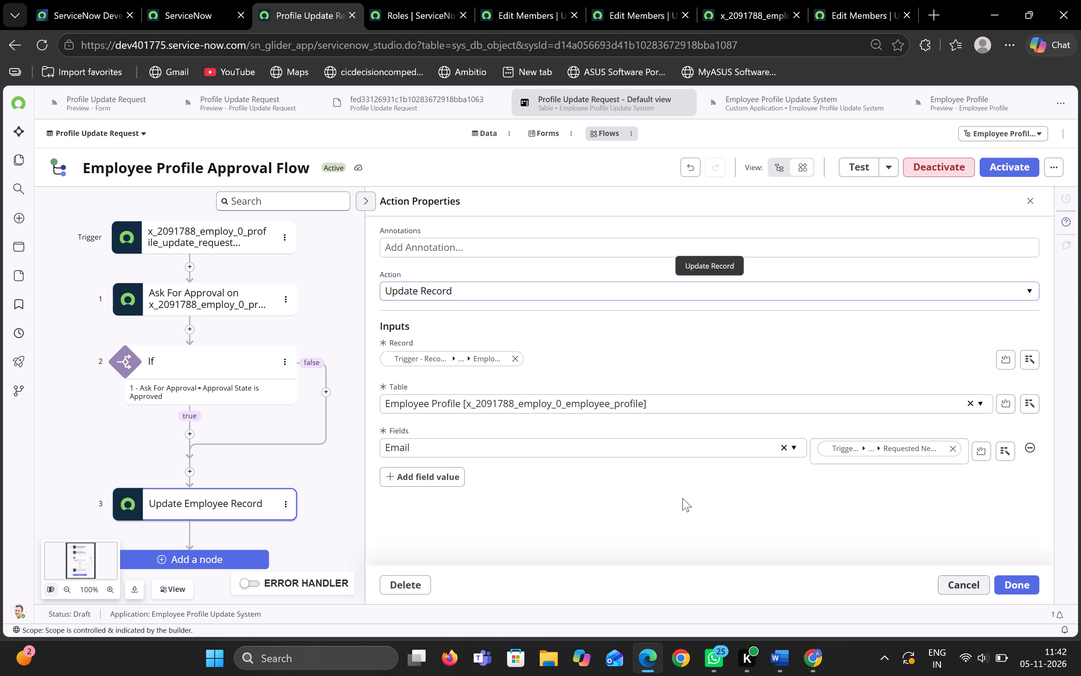
left_click(967, 581)
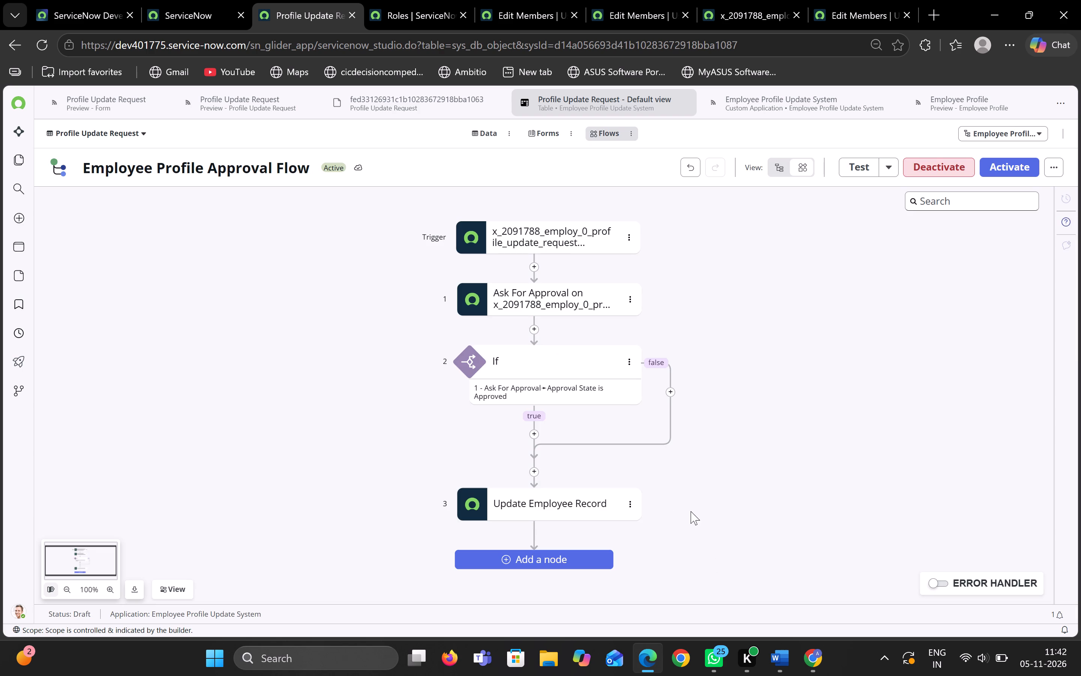
left_click(631, 504)
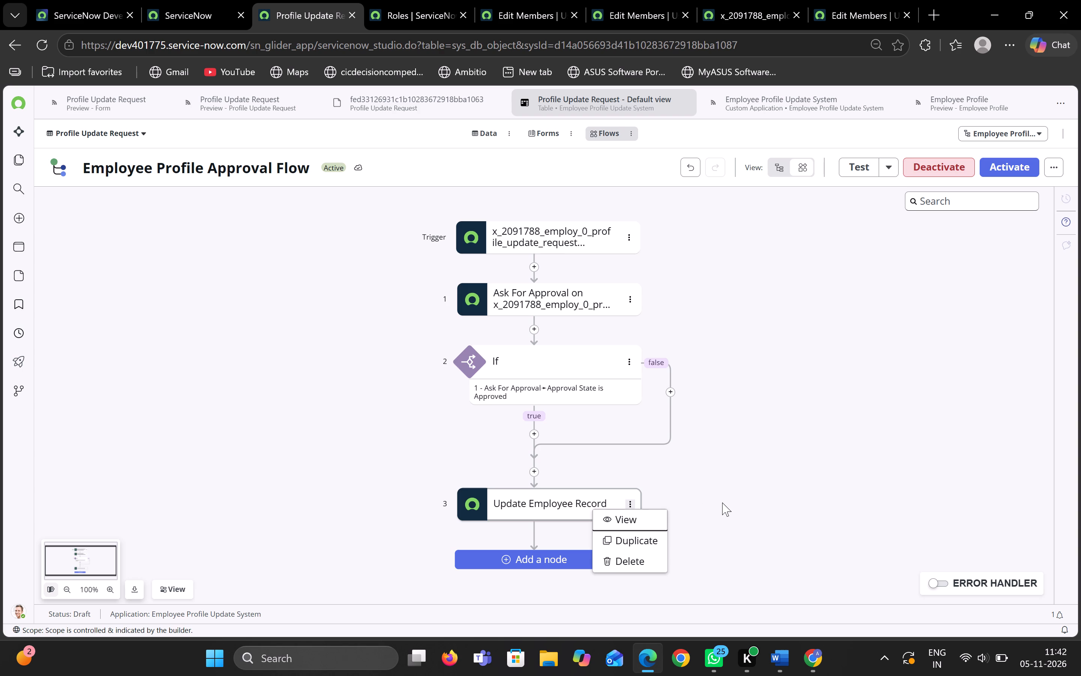
left_click(633, 560)
left_click(700, 288)
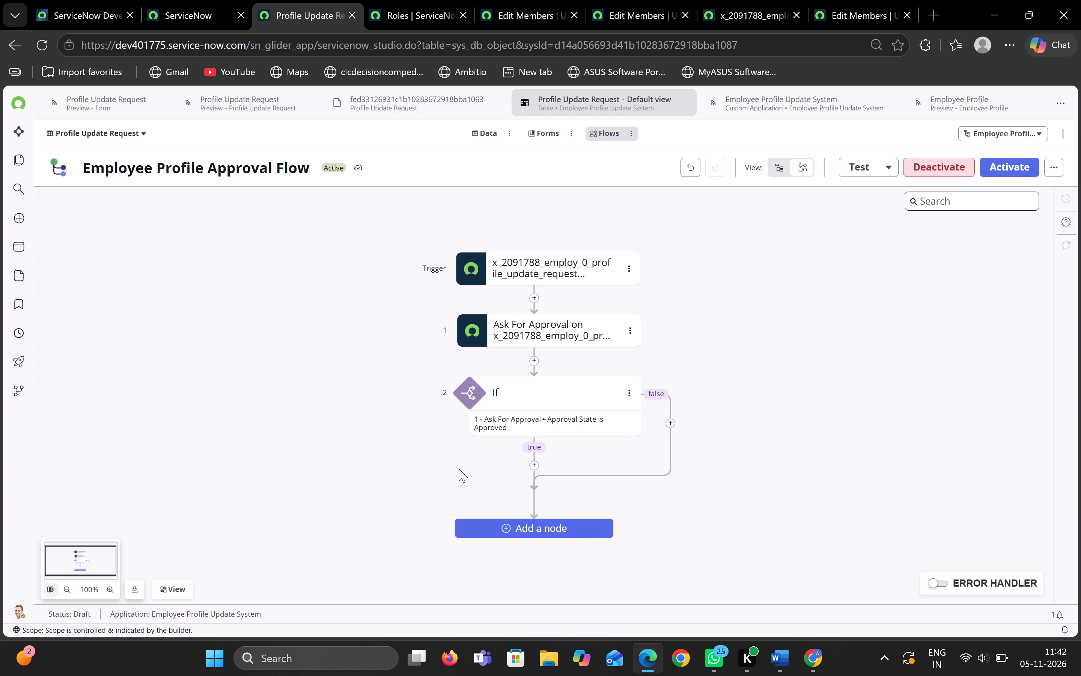
Add an Update Record action inside the true branch of the If block.
left_click(534, 463)
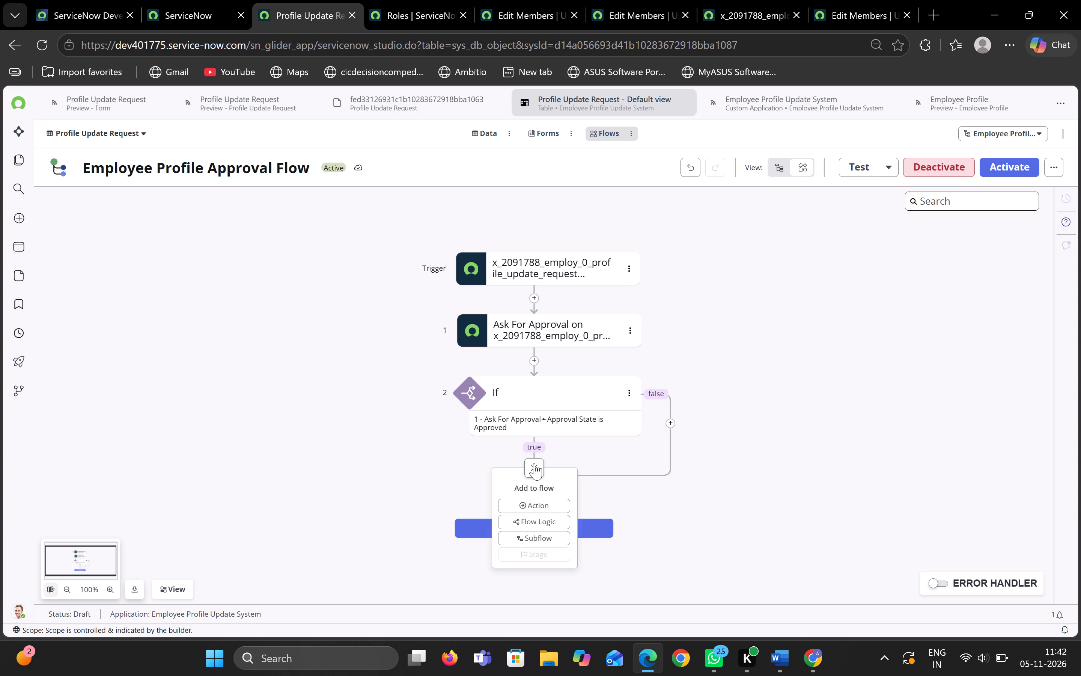
left_click(526, 504)
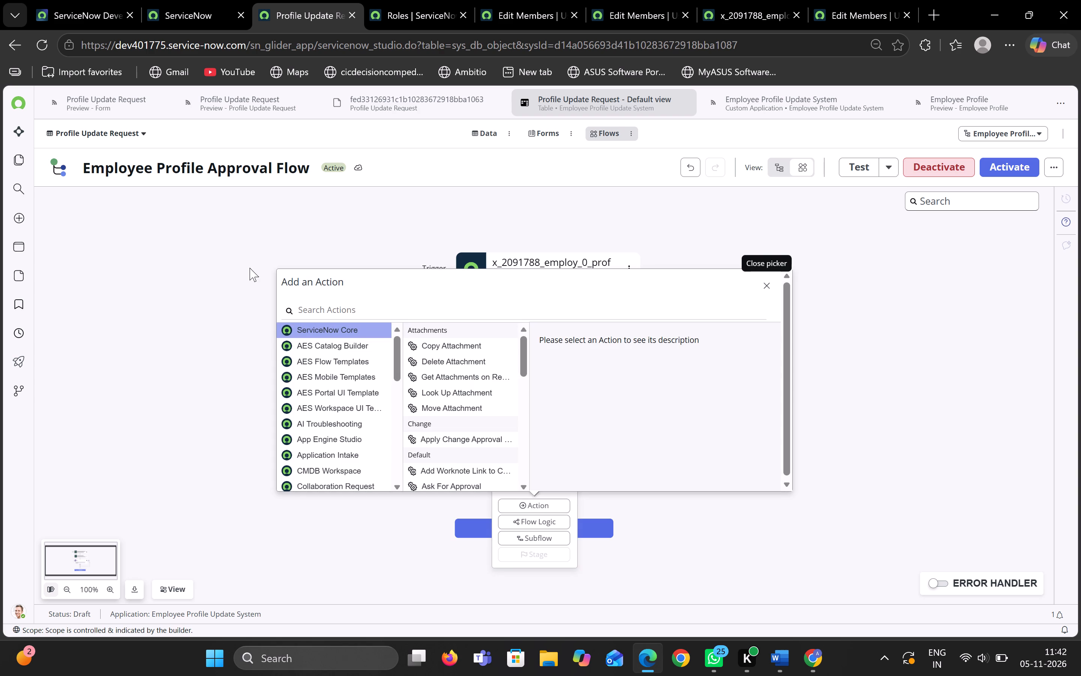
left_click(339, 309)
type("update re")
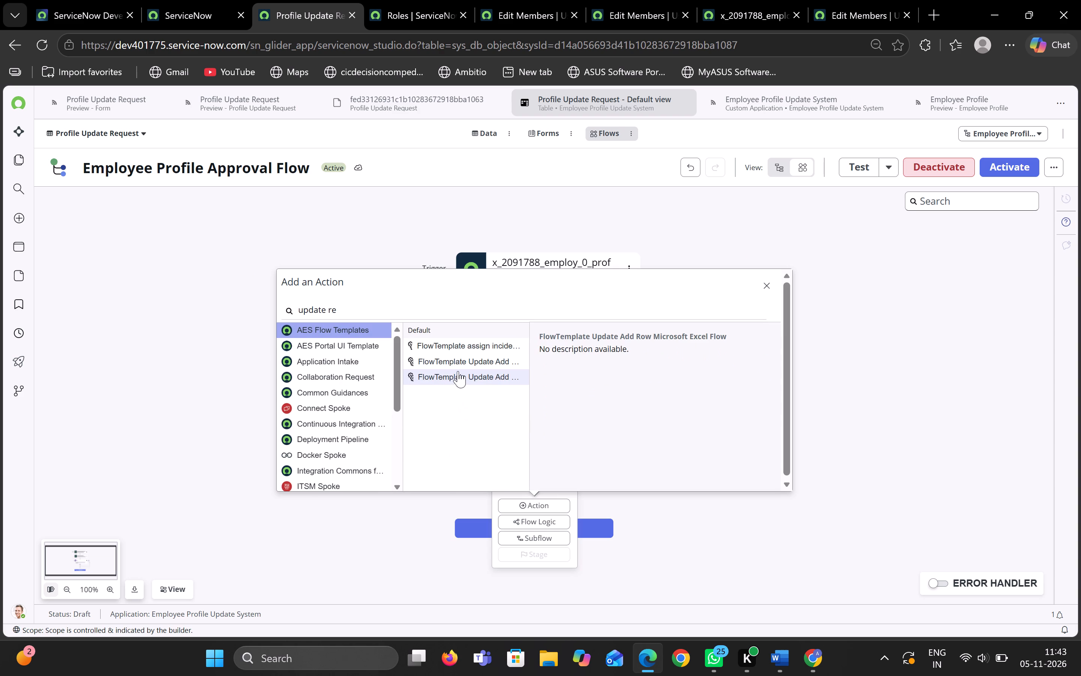
type("cord")
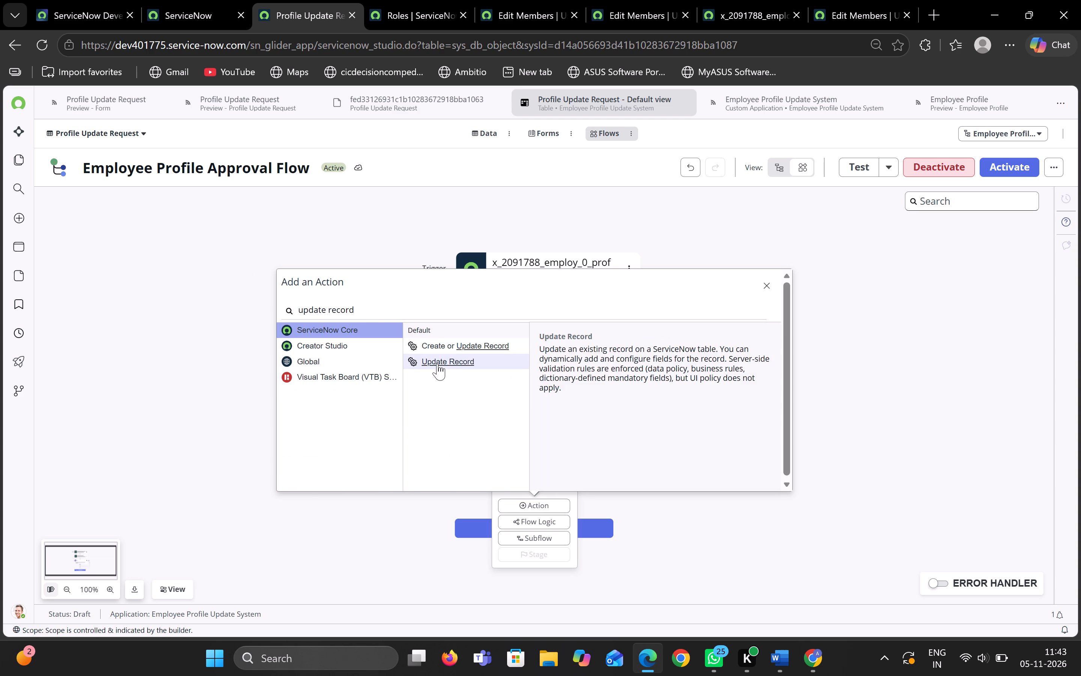
left_click(443, 362)
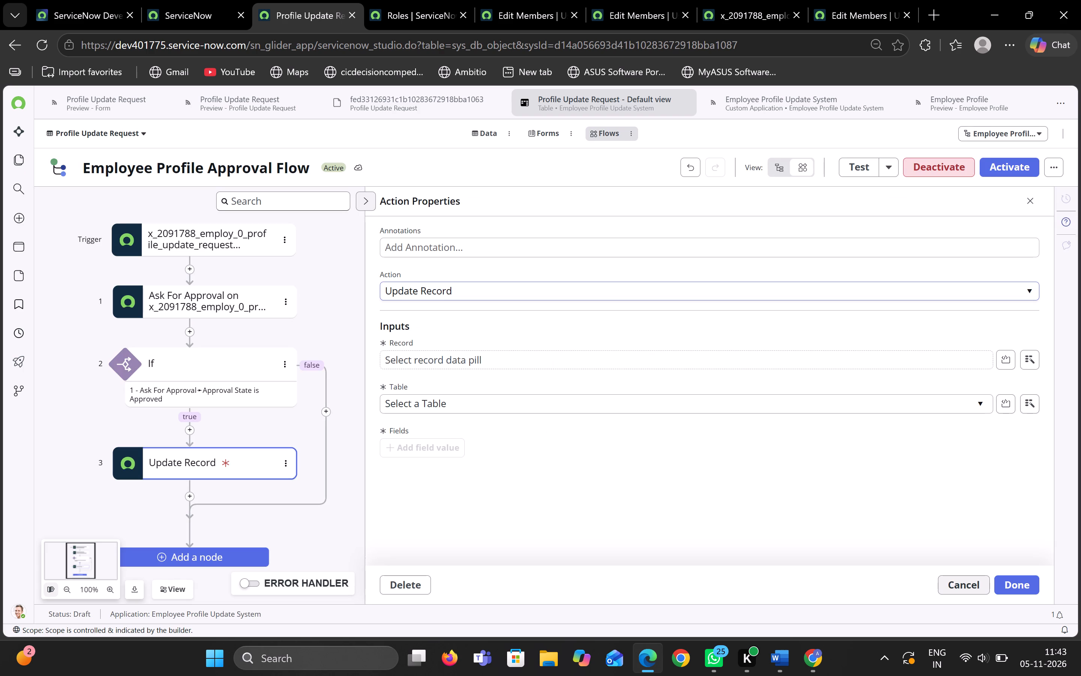
Set the new Update Record action's record to the Employee reference from the Record Created trigger's record.
left_click(1034, 365)
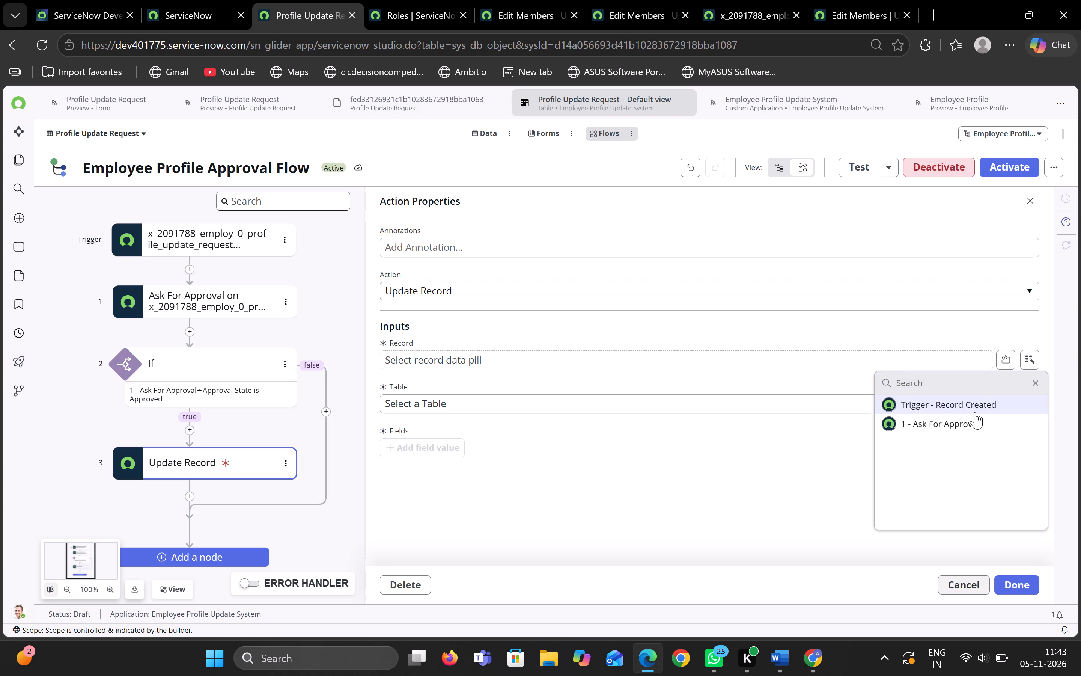
left_click(976, 406)
left_click(1037, 404)
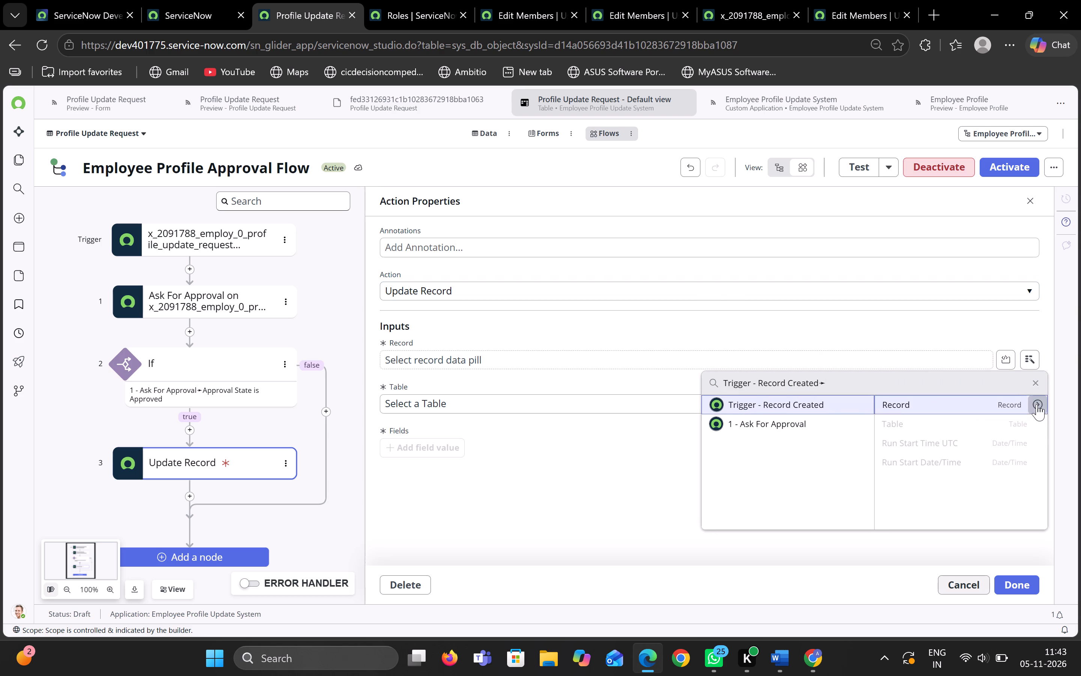
scroll(974, 443, "down", 1)
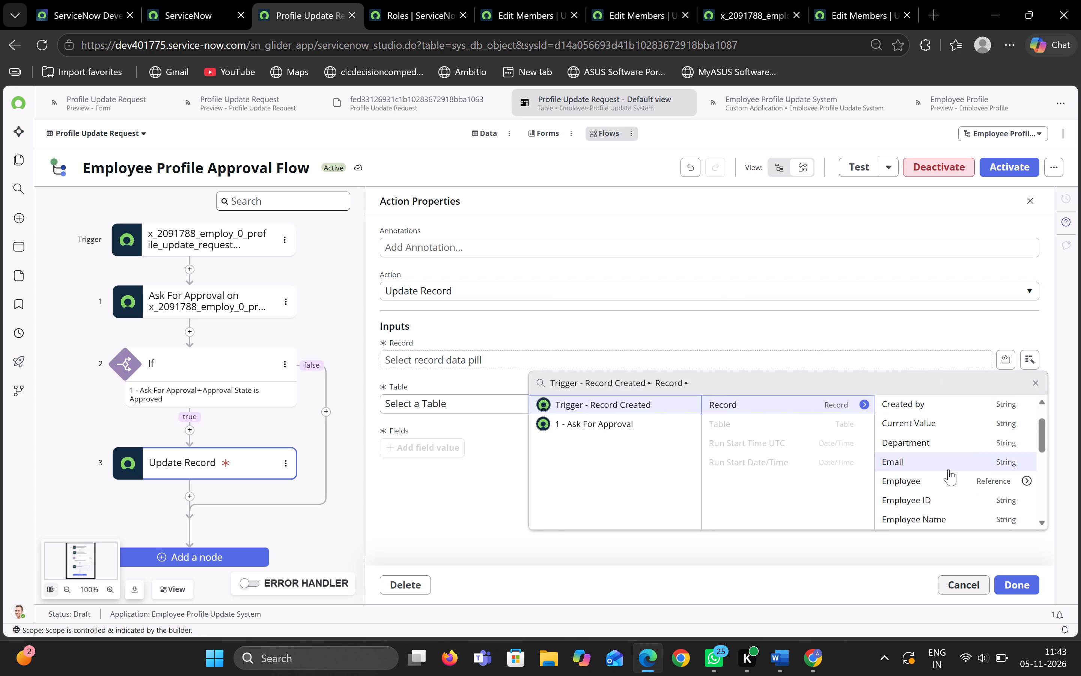
left_click(931, 481)
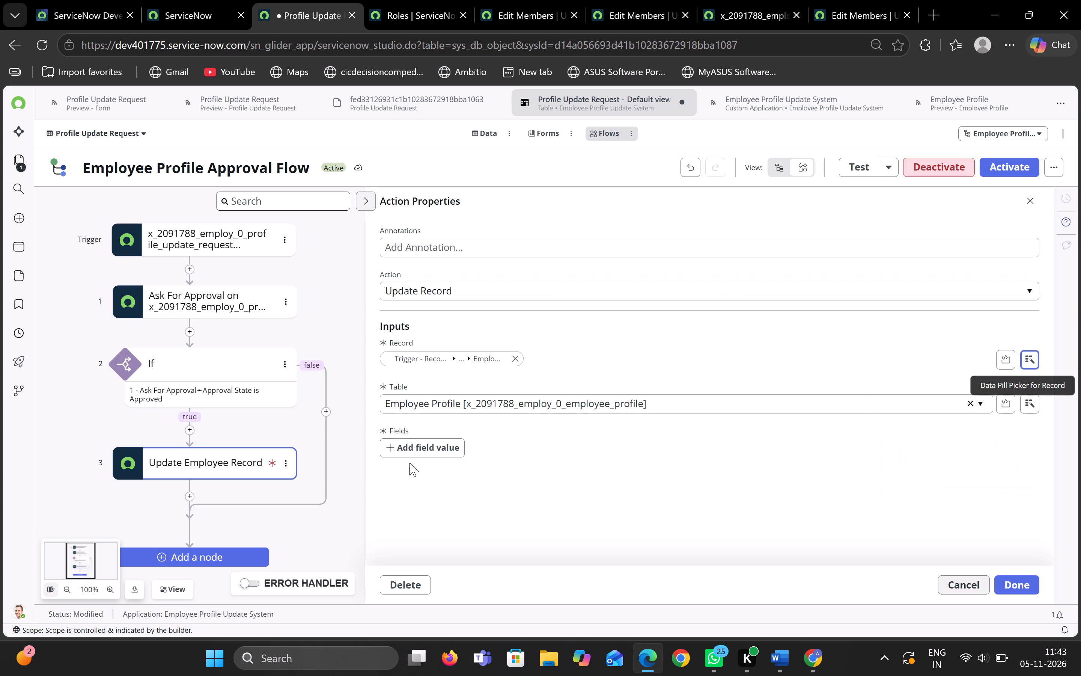
Map the Email field to Requested New Value from the Record Created trigger's record and save the action.
left_click(419, 453)
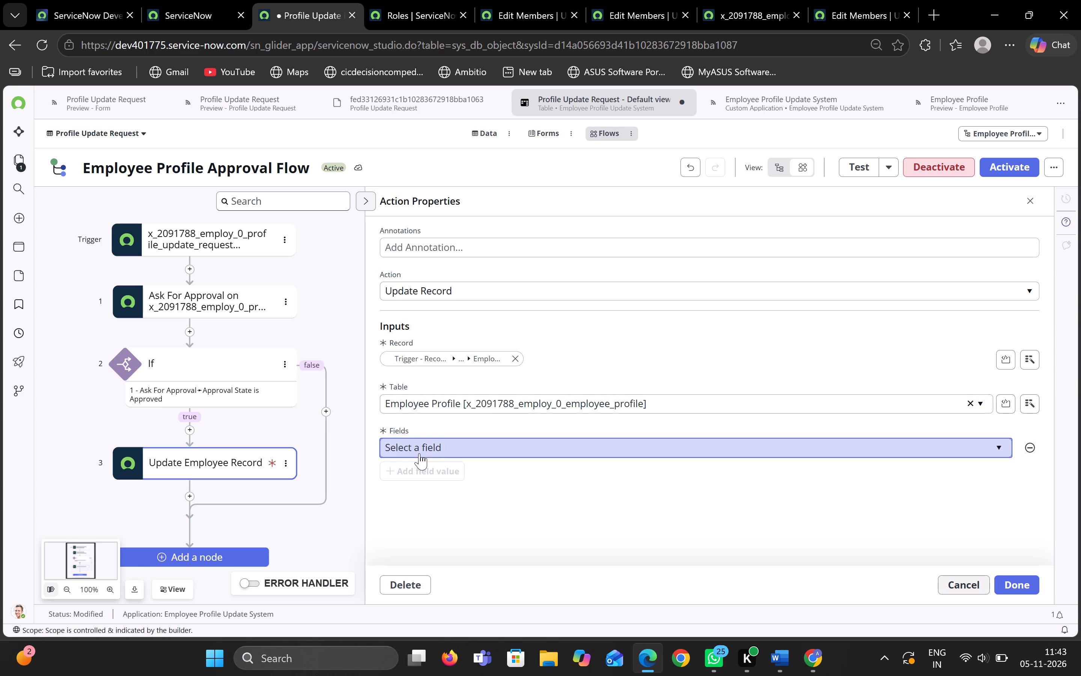
left_click(485, 455)
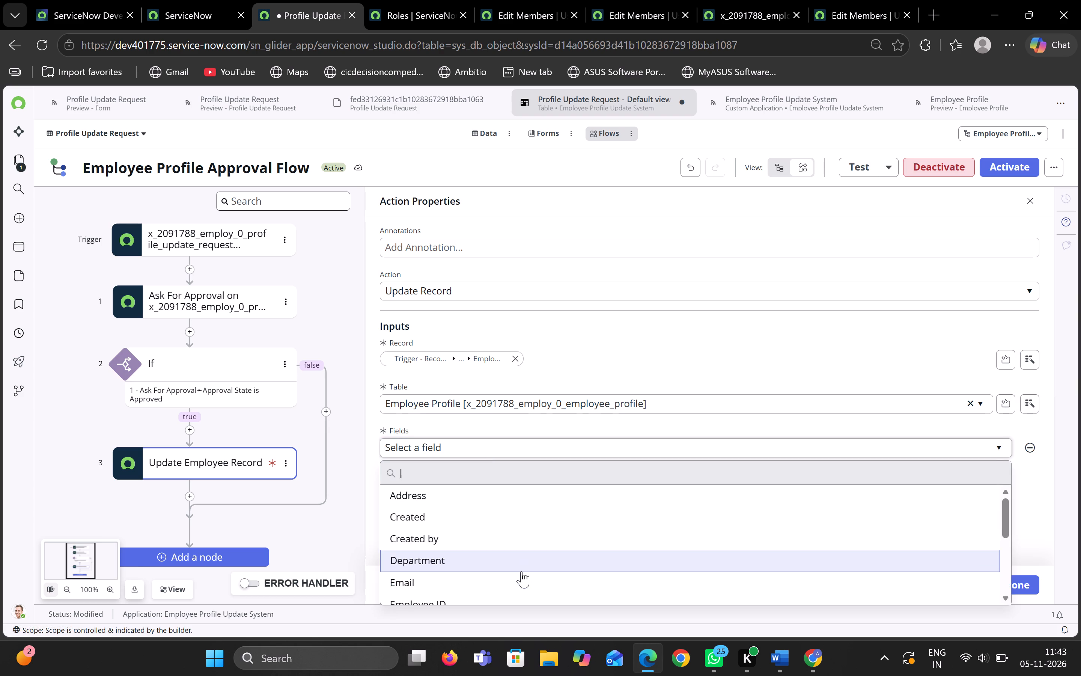
left_click(523, 577)
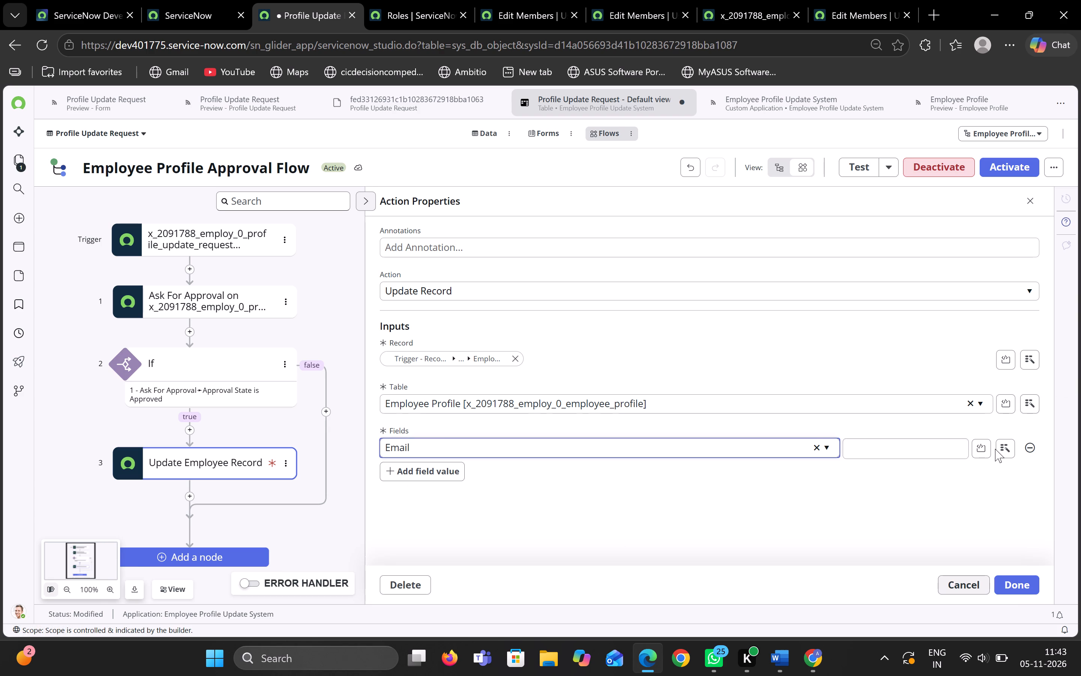
left_click(1003, 447)
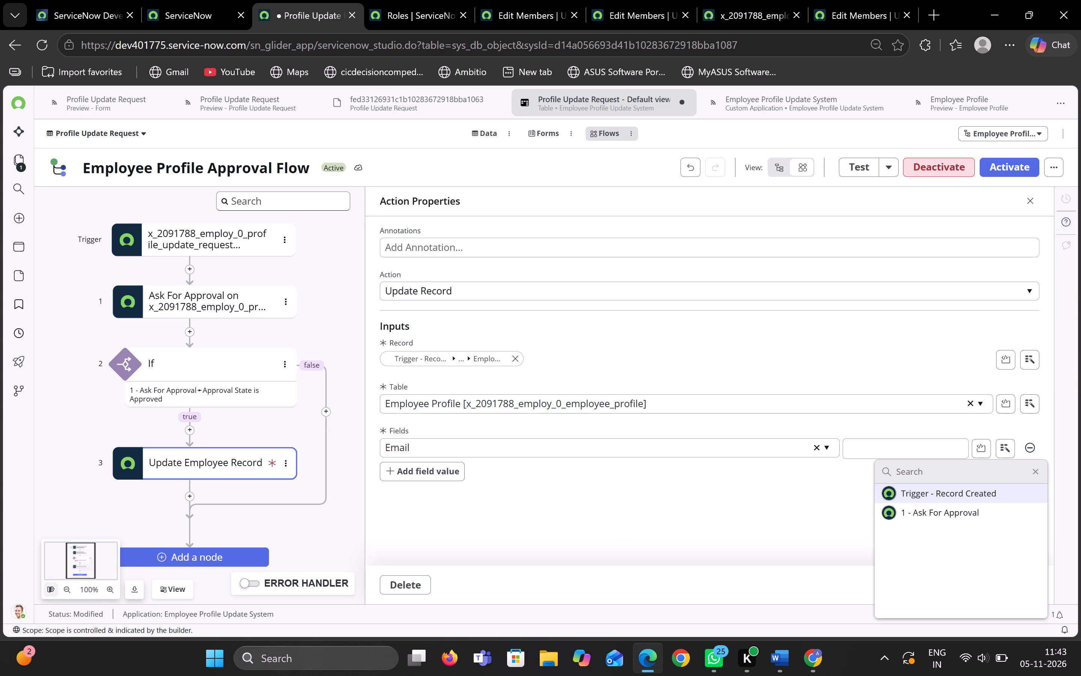
left_click(1037, 493)
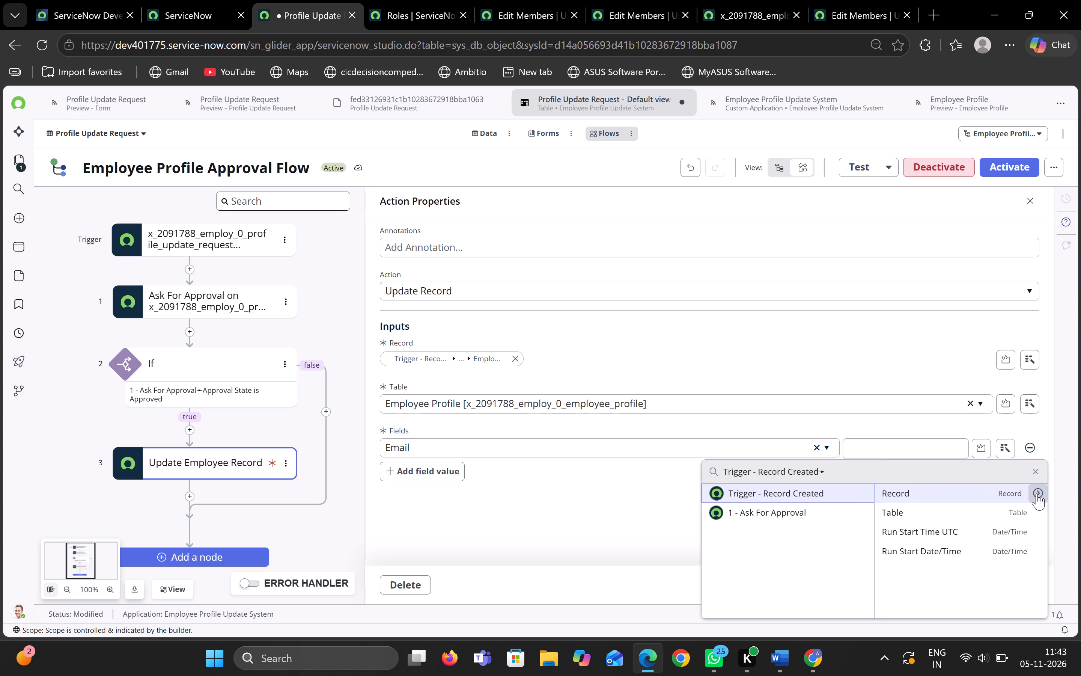
left_click(1037, 493)
scroll(998, 527, "down", 1)
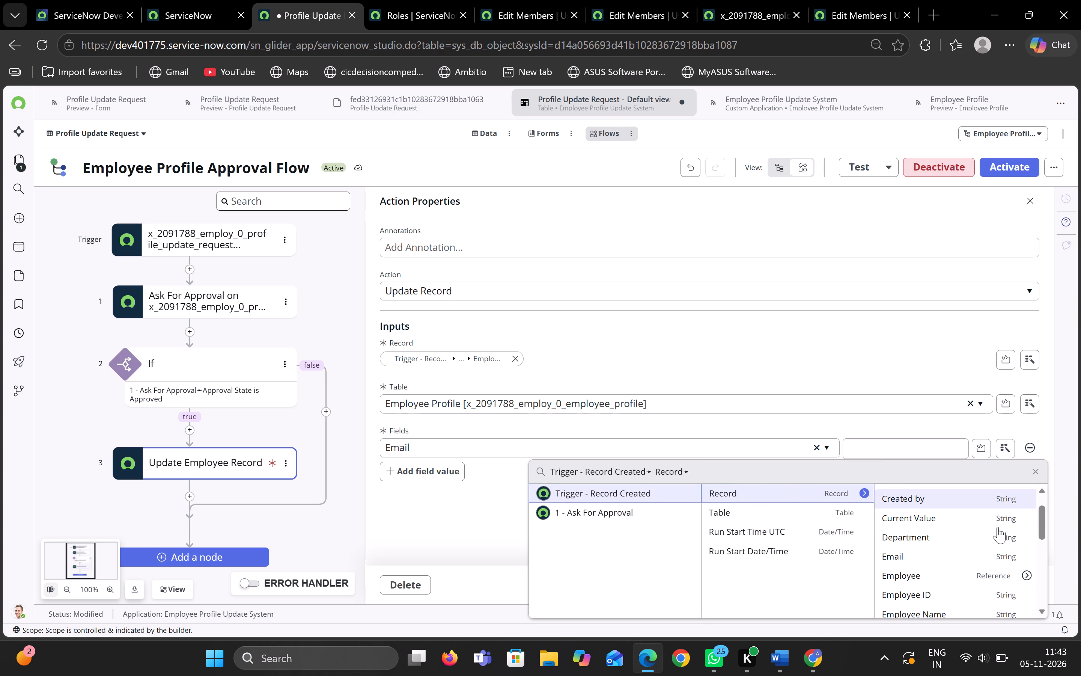
scroll(998, 527, "down", 3)
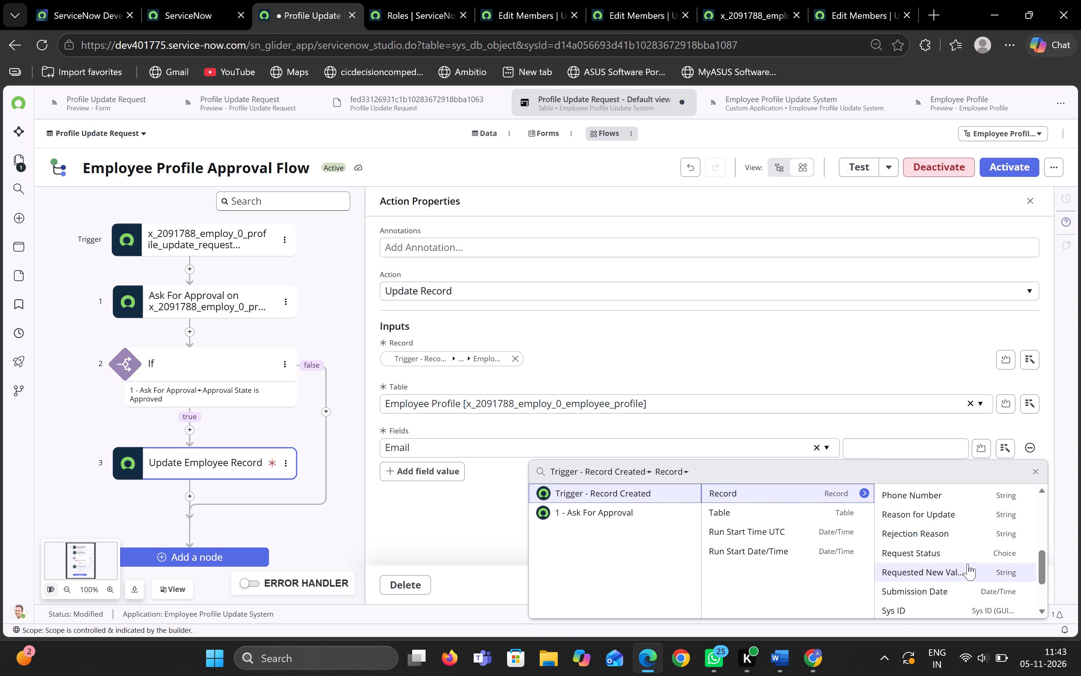
left_click(964, 572)
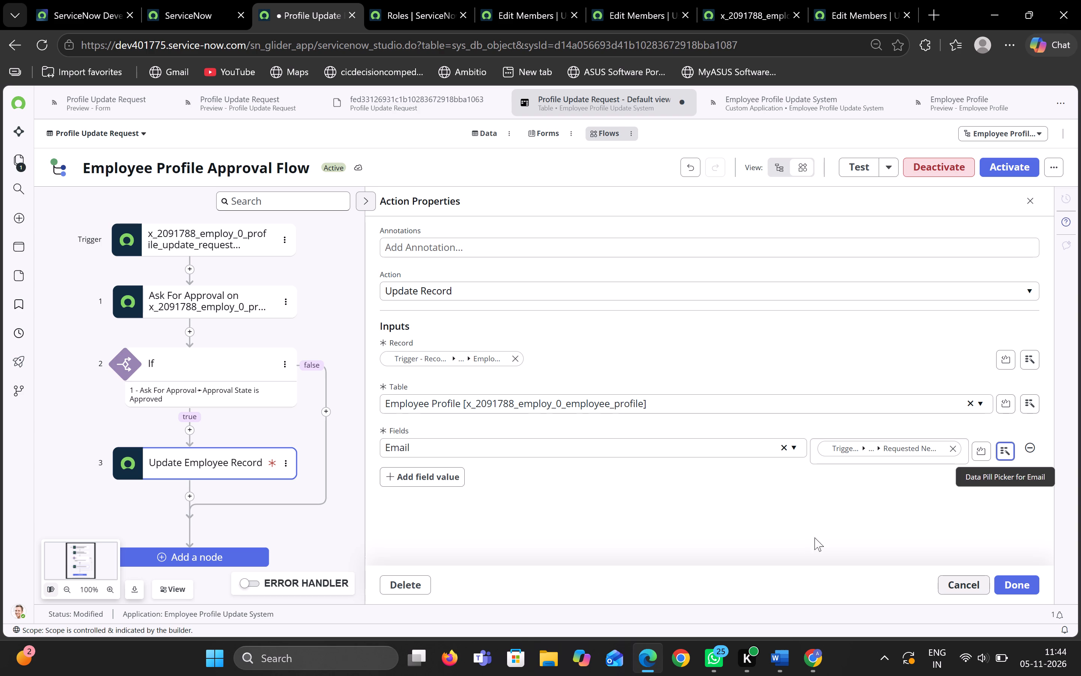
left_click(1011, 581)
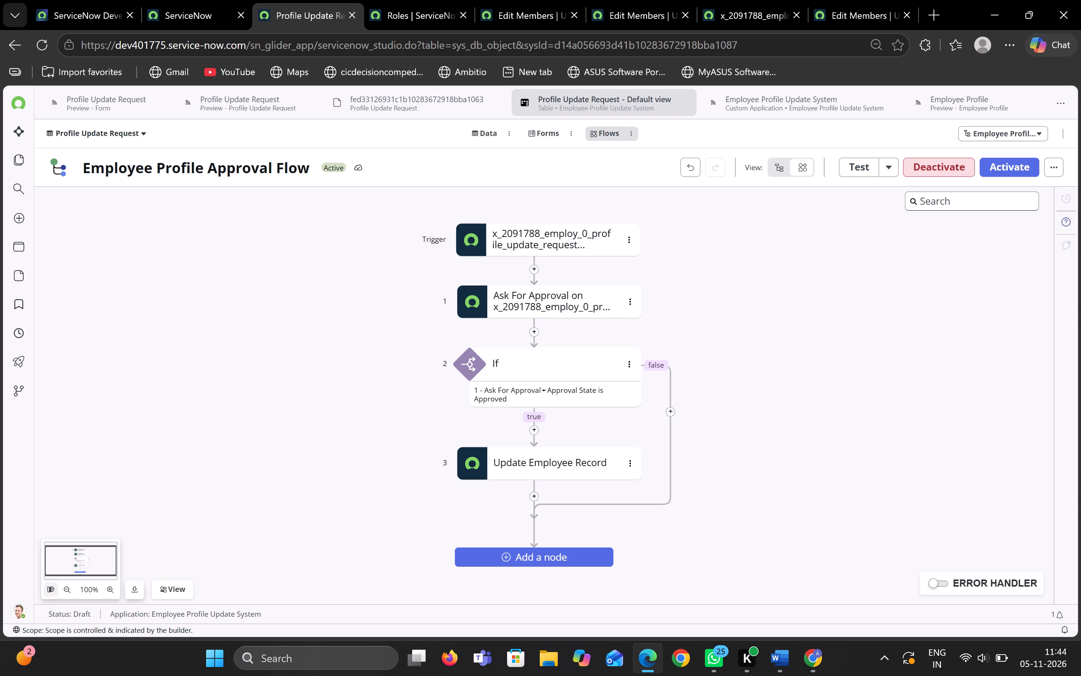
Add a second Update Record action in the true branch, directly after Update Employee Record.
left_click(533, 493)
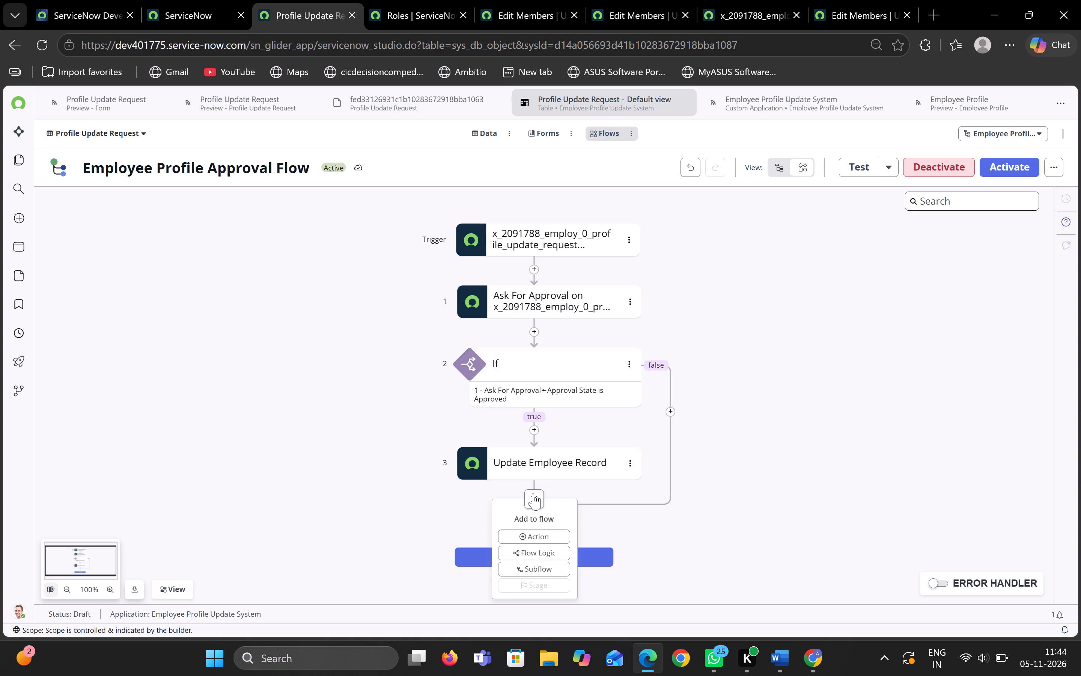
left_click(544, 536)
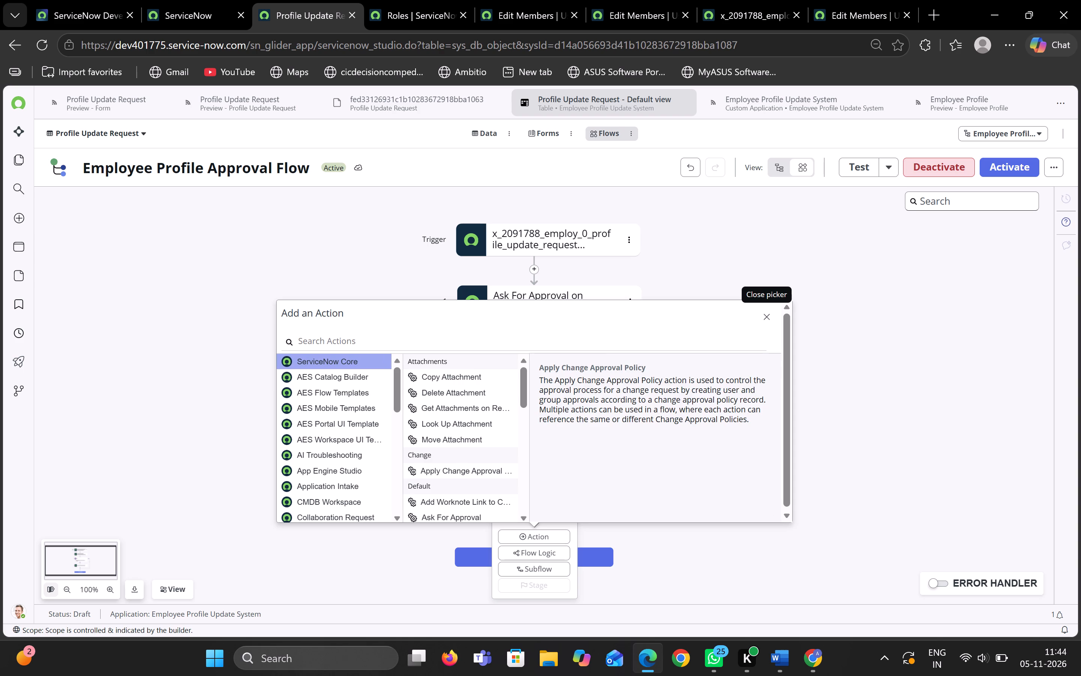
scroll(439, 434, "down", 3)
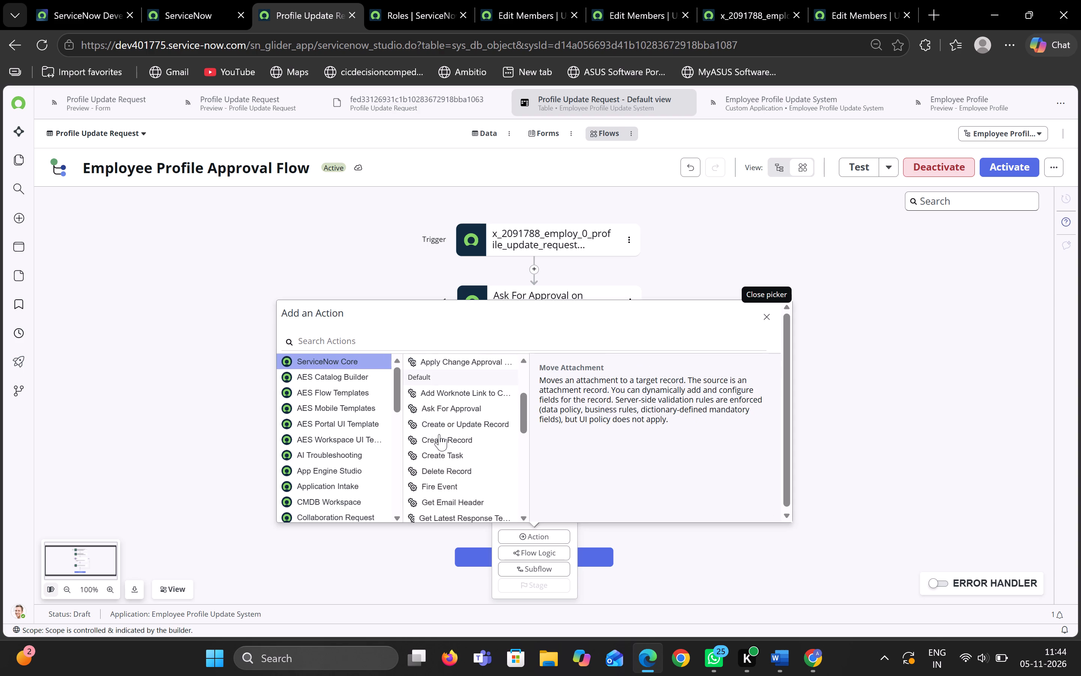
scroll(439, 434, "down", 2)
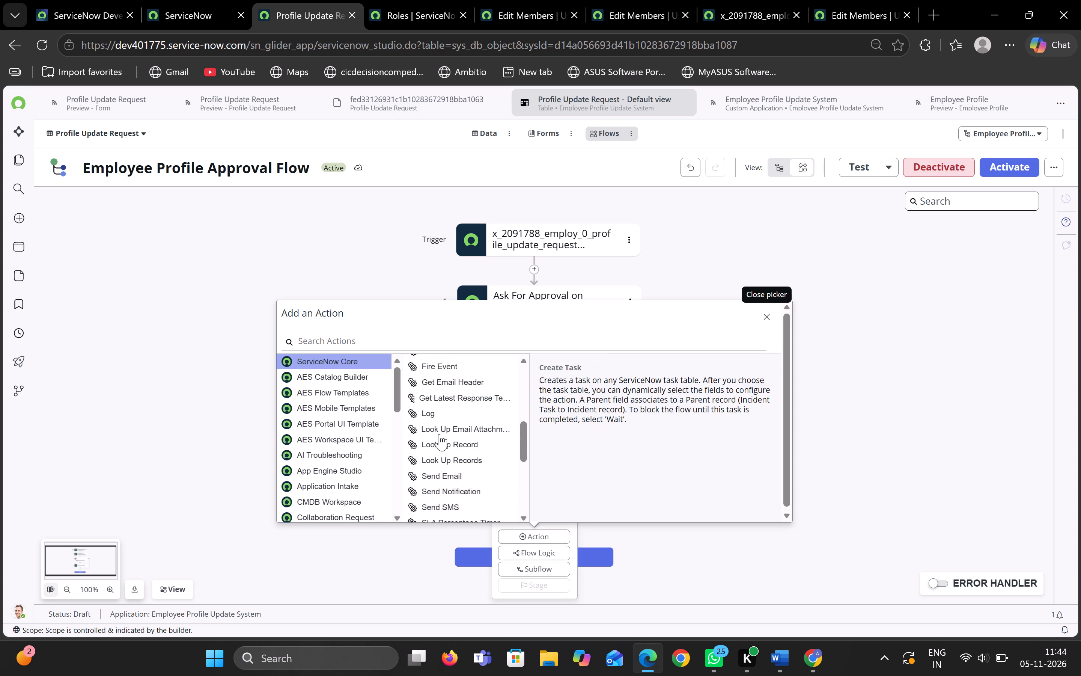
scroll(439, 434, "down", 3)
left_click(452, 421)
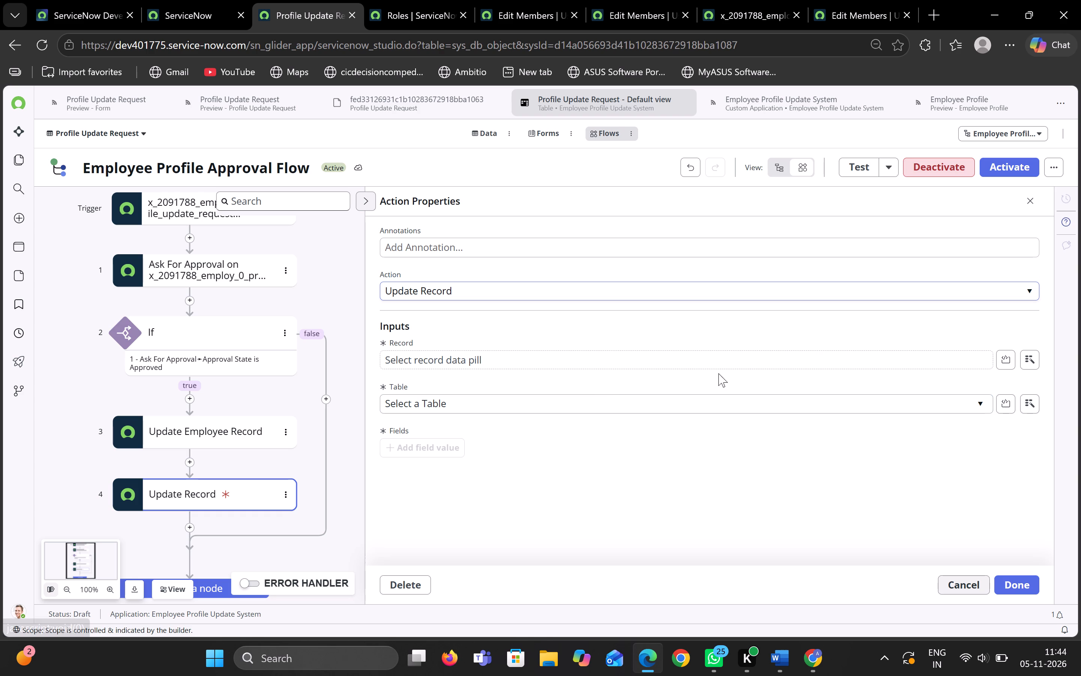
Set the second Update Record action's record to the Record Created trigger's record itself.
left_click(1030, 362)
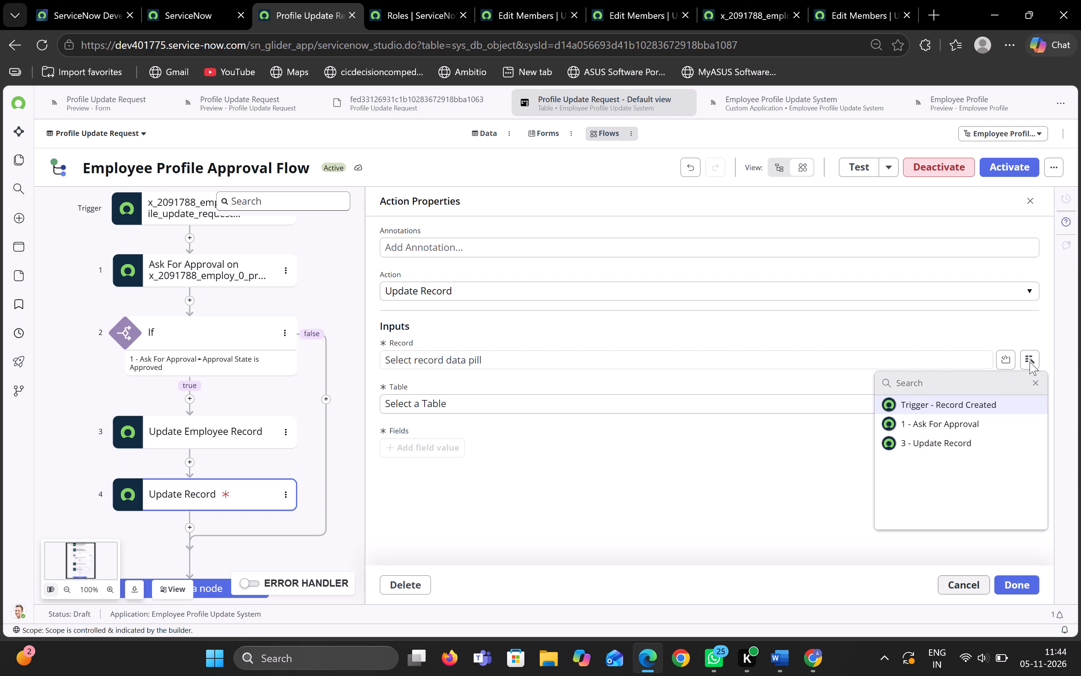
left_click(1013, 404)
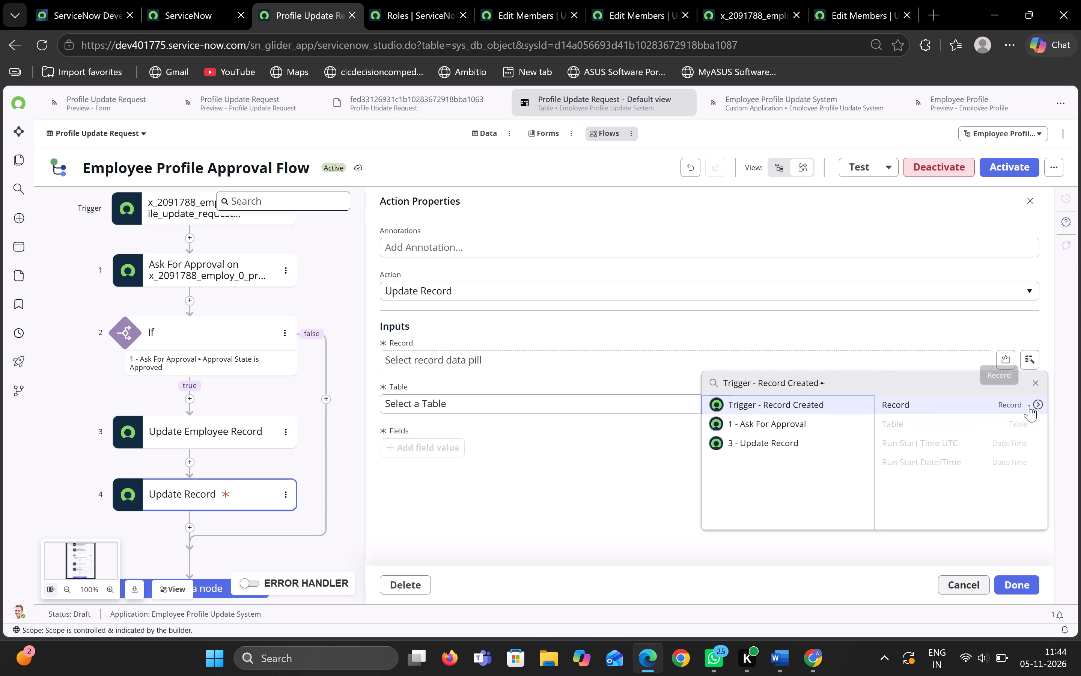
left_click(1042, 406)
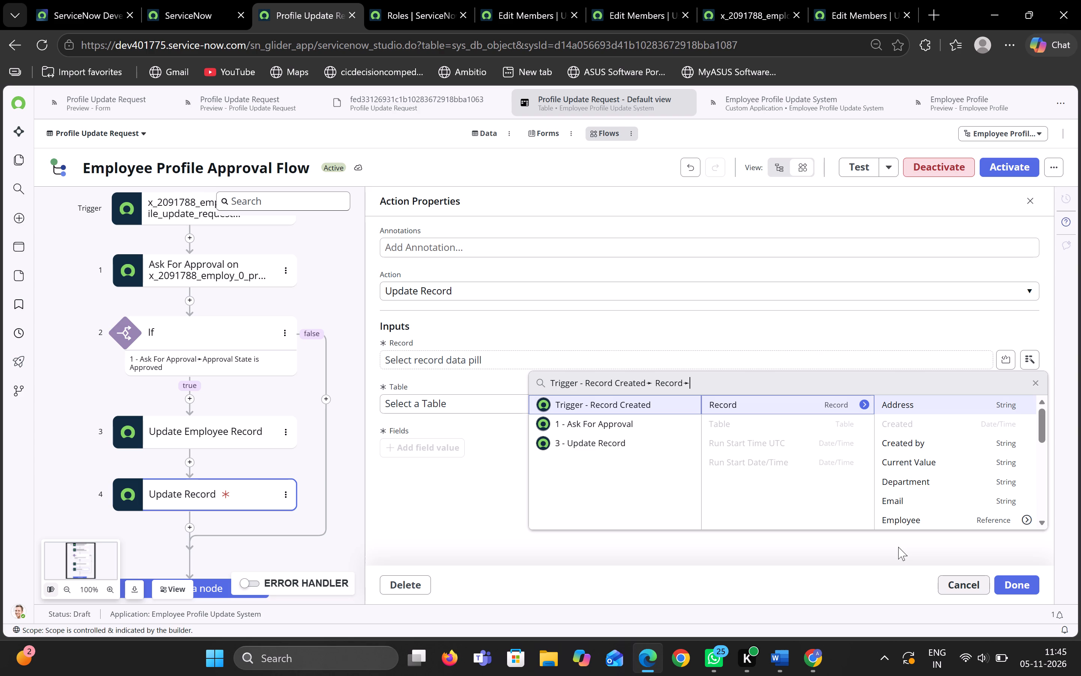
scroll(947, 461, "down", 5)
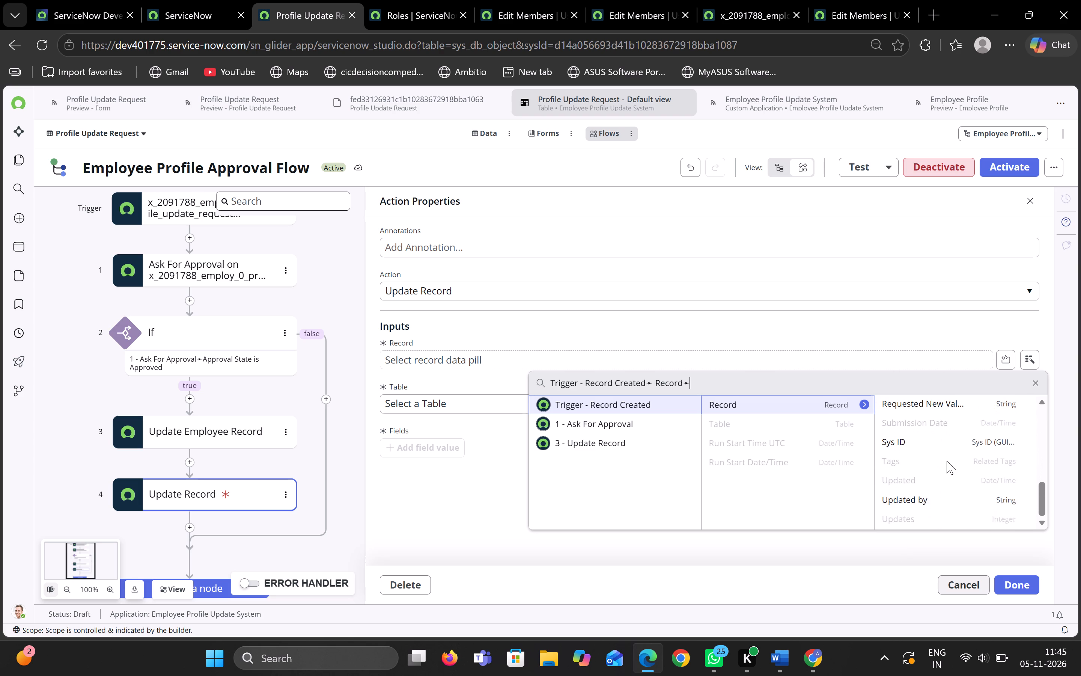
scroll(947, 461, "down", 1)
scroll(949, 475, "up", 5)
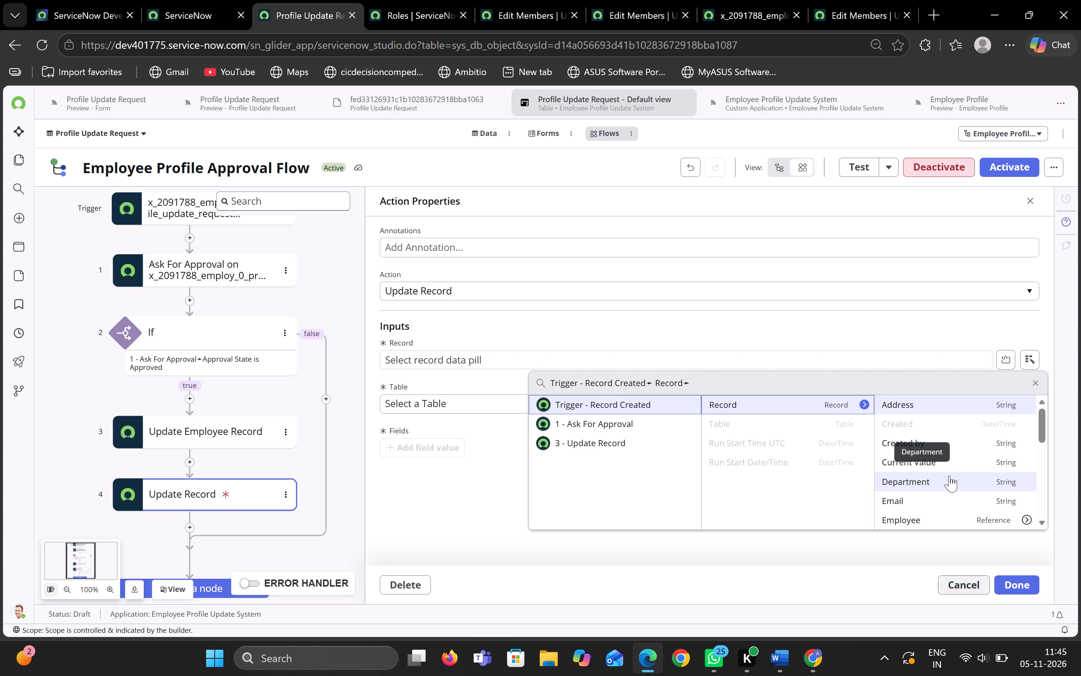
left_click(730, 401)
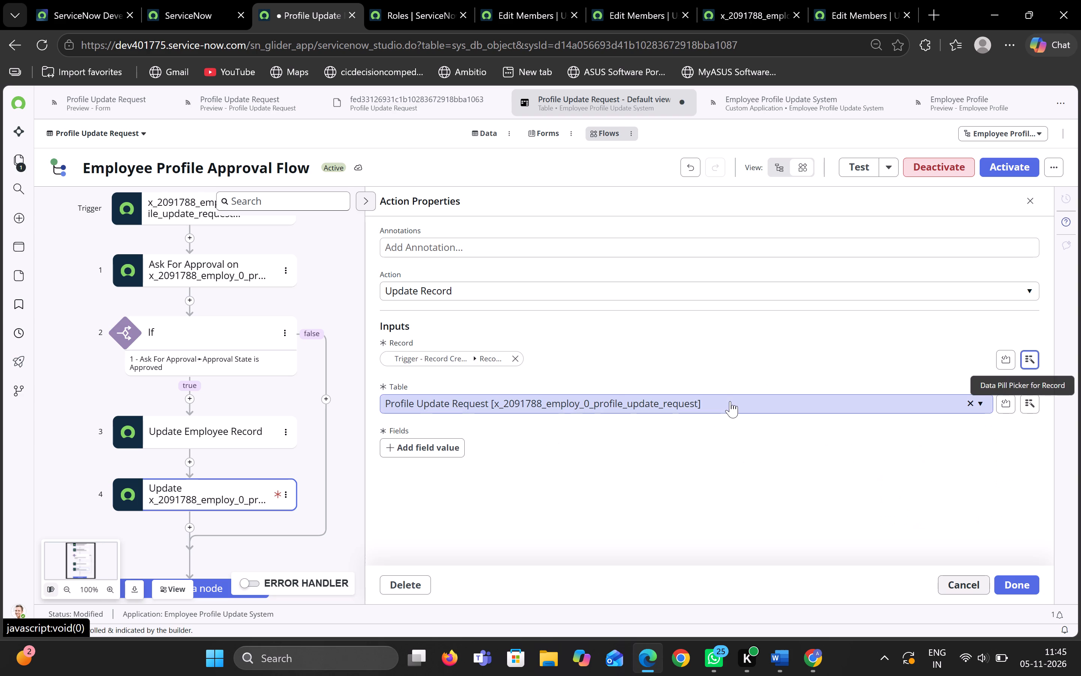
Add a field value setting Request Status to Approved on the Profile Update Request record and save the action.
left_click(448, 443)
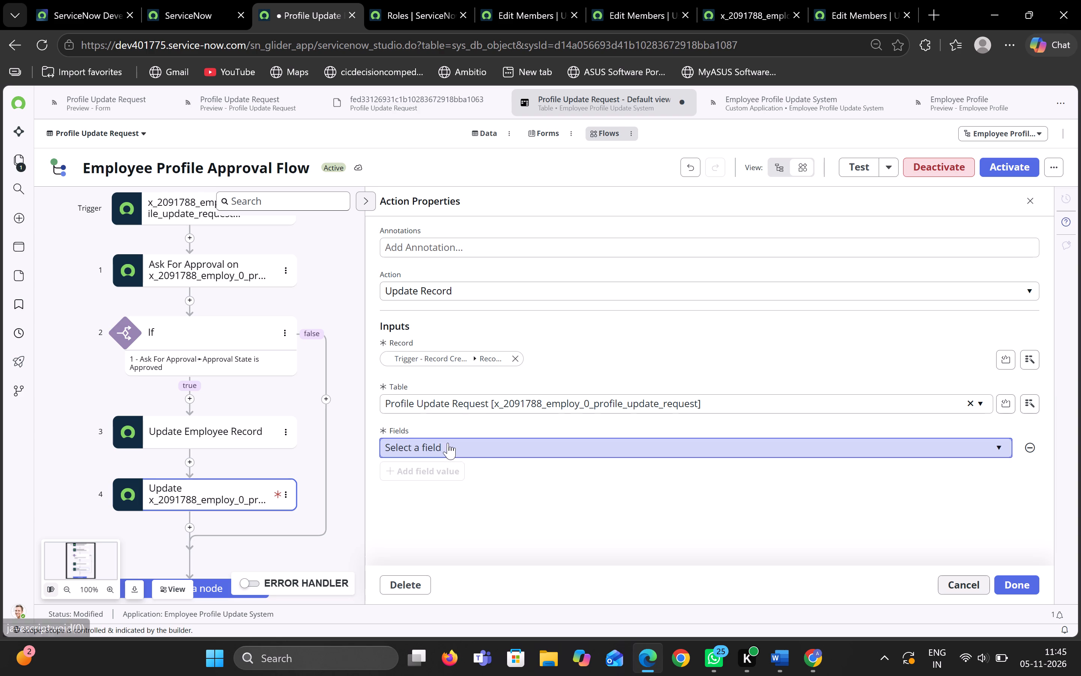
left_click(482, 450)
scroll(488, 502, "down", 1)
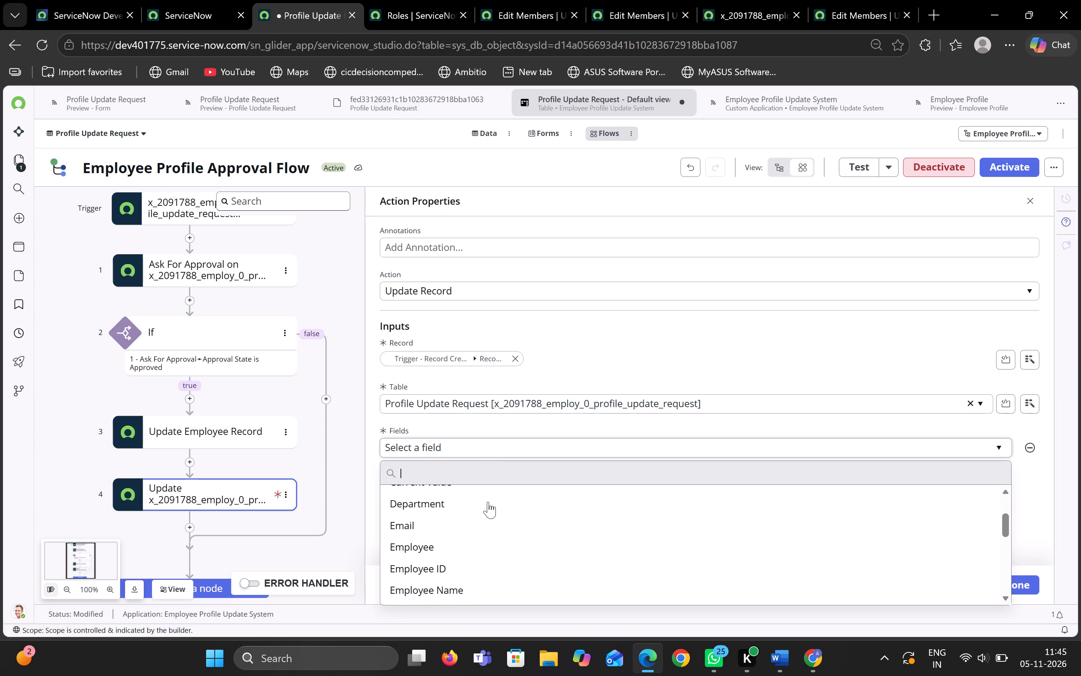
scroll(488, 502, "down", 2)
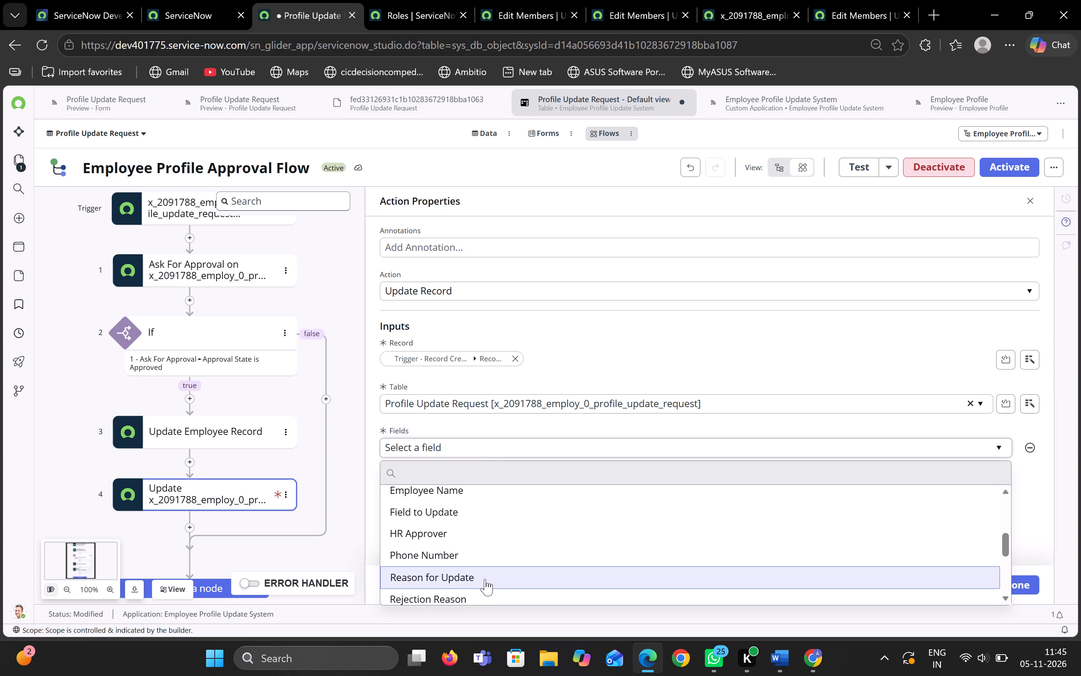
scroll(485, 581, "down", 1)
left_click(493, 571)
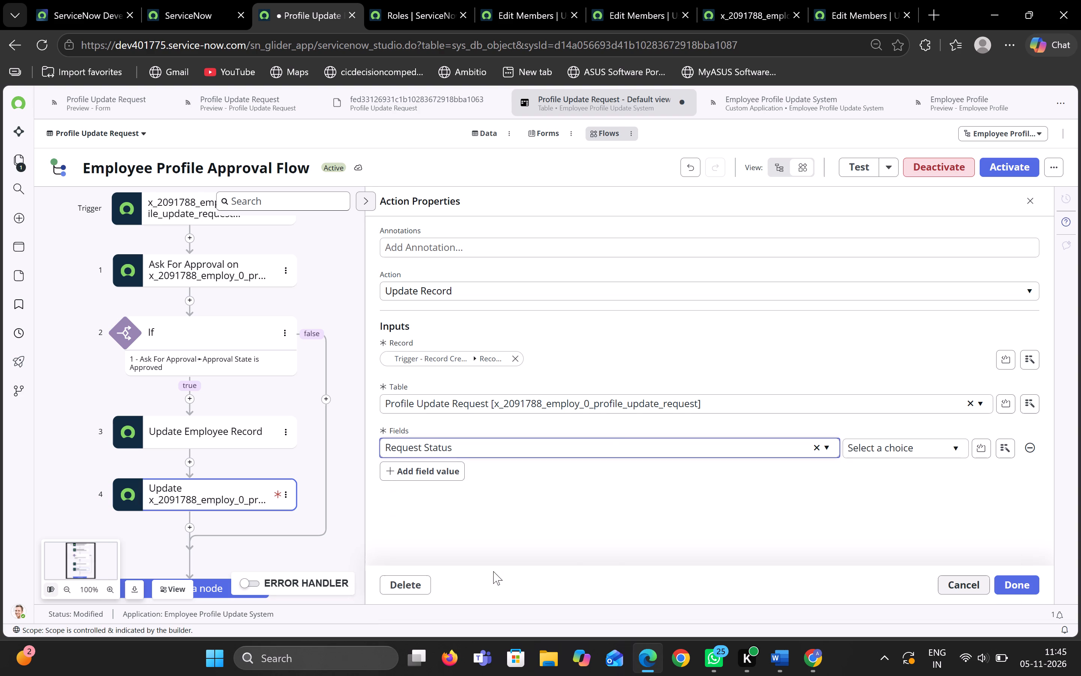
left_click(950, 448)
left_click(947, 511)
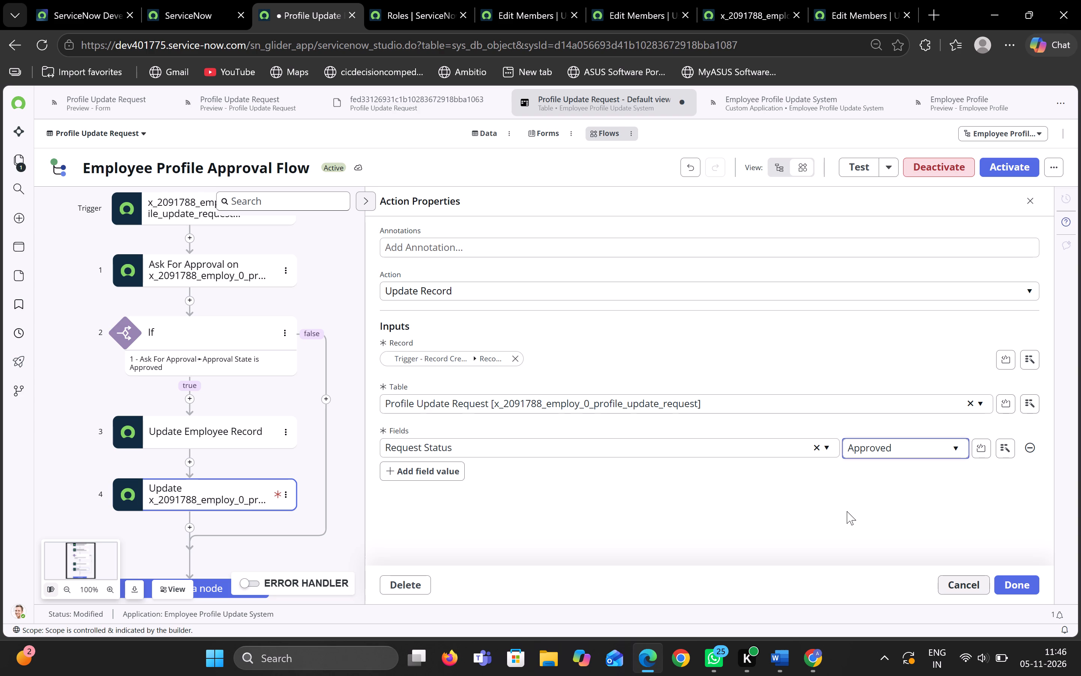
left_click(1016, 589)
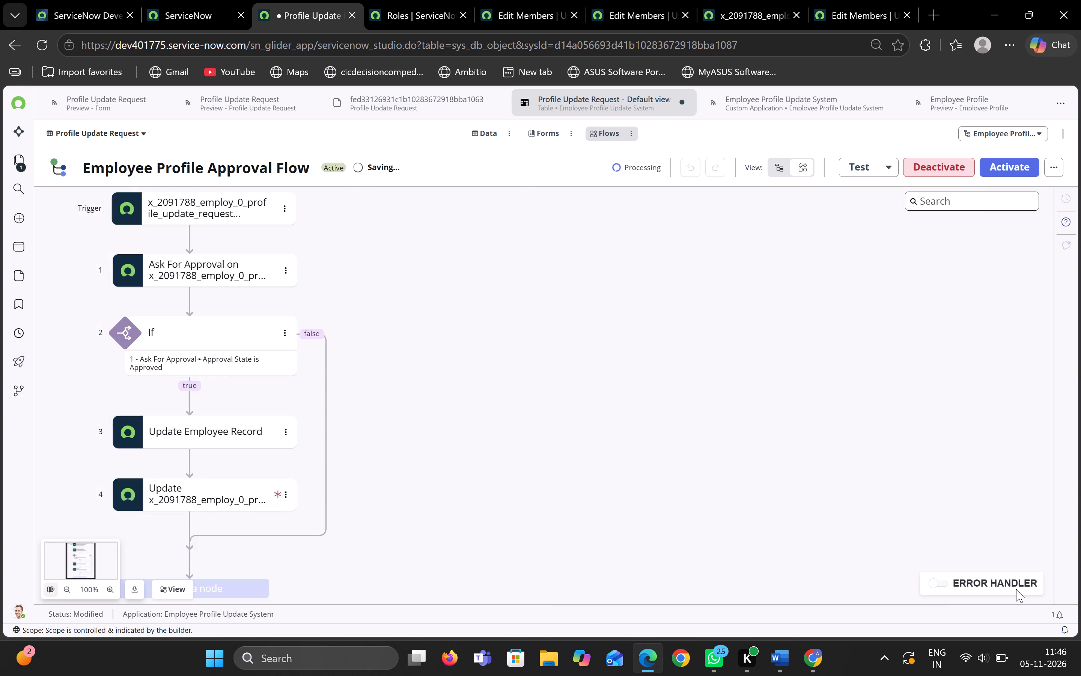
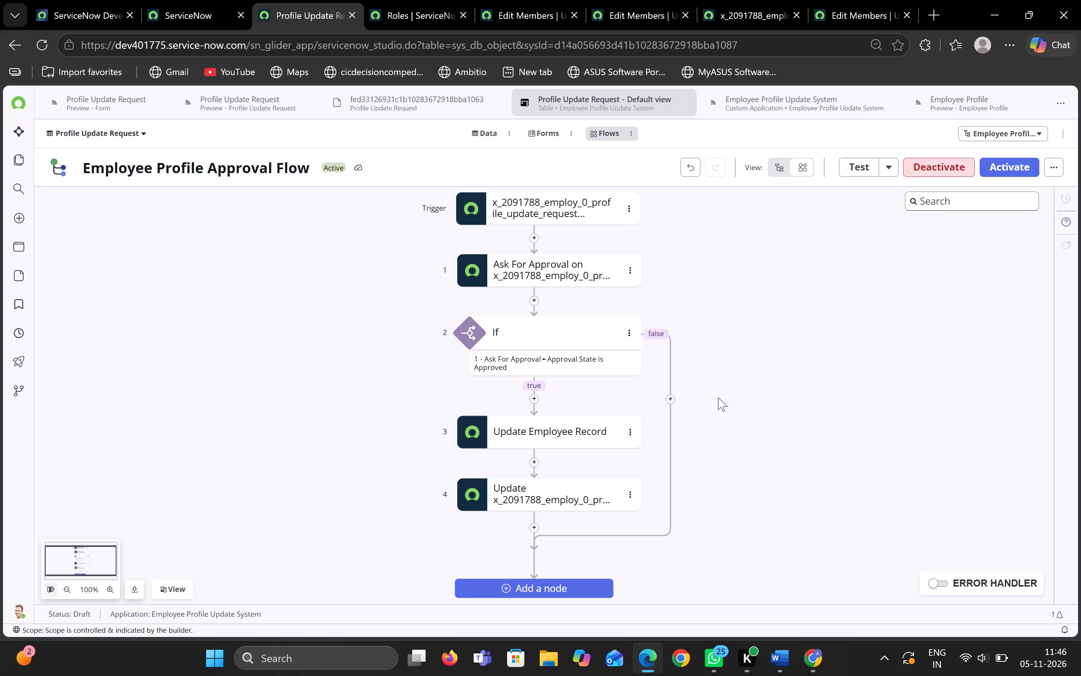
Add an Update Record action from ServiceNow Core in the false branch of the If condition.
left_click(672, 400)
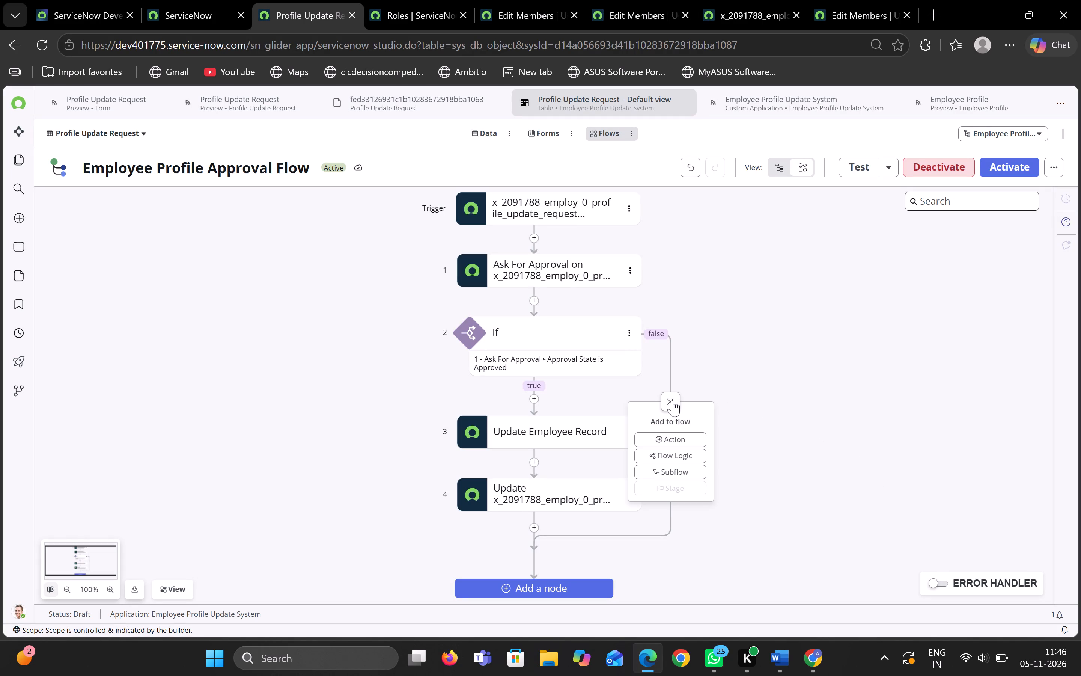
left_click(671, 439)
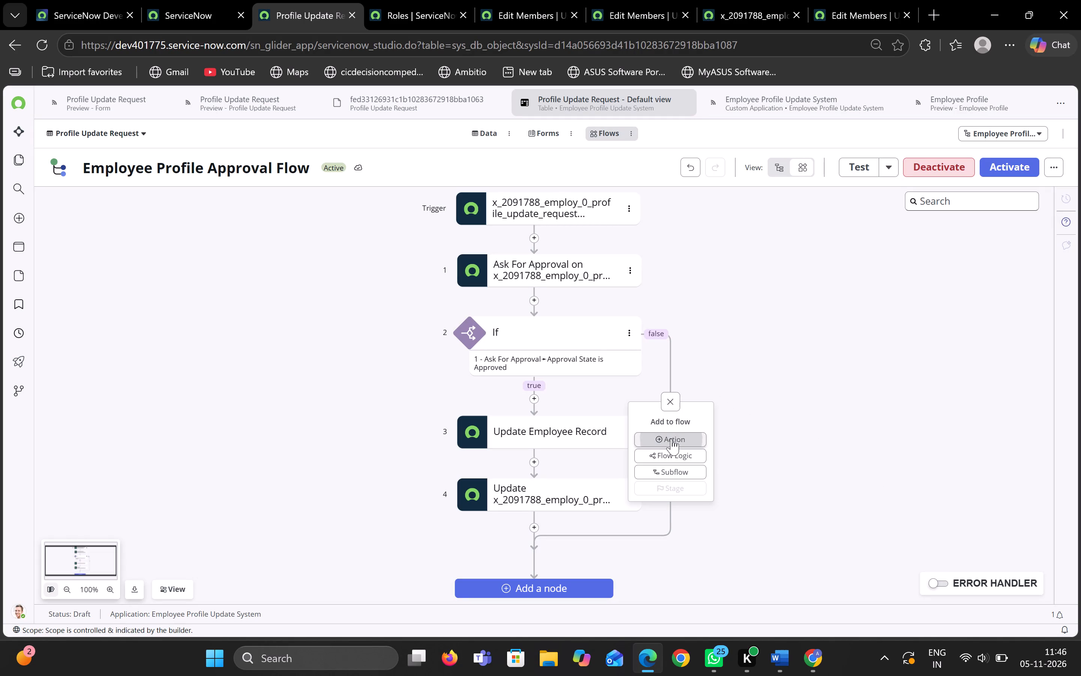
scroll(339, 463, "down", 1)
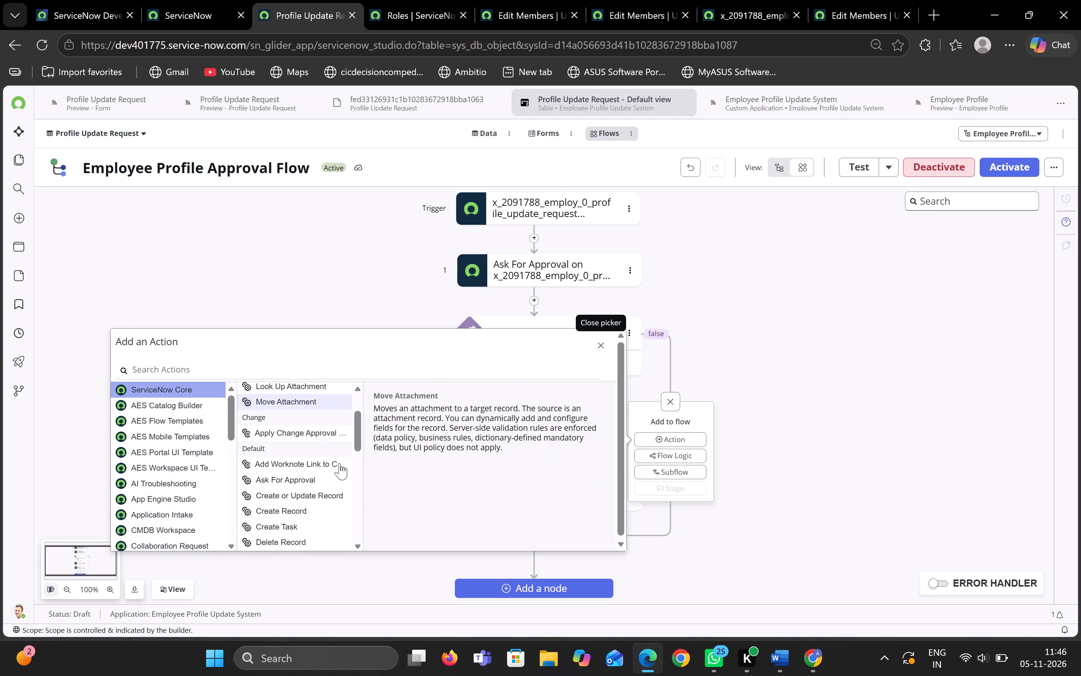
scroll(339, 463, "down", 5)
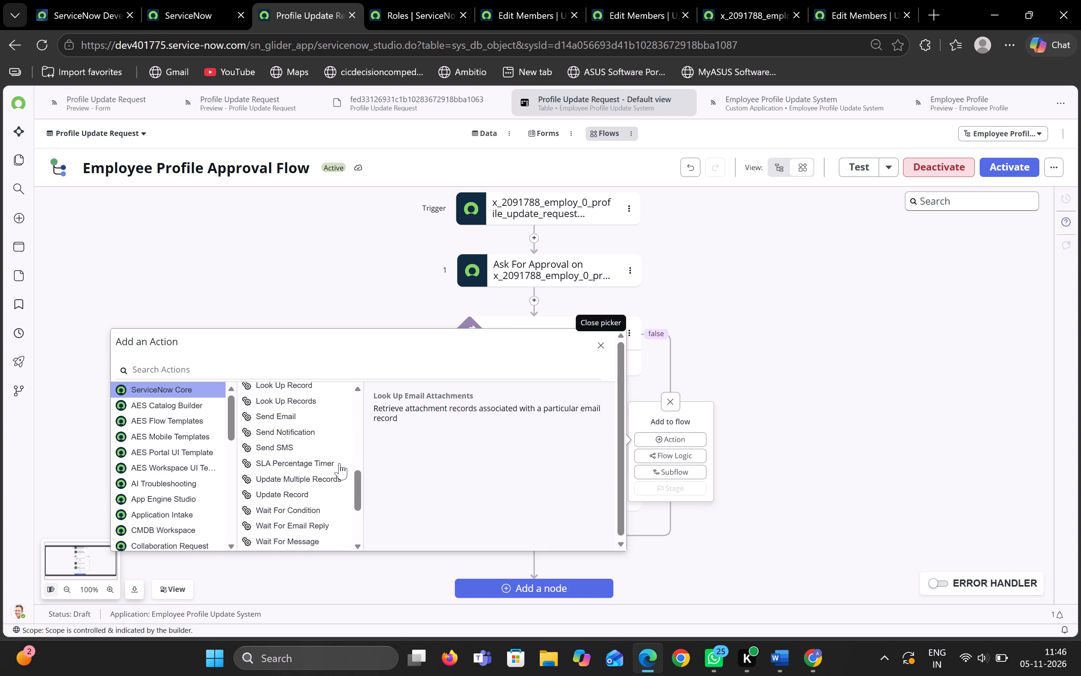
scroll(339, 463, "down", 1)
left_click(282, 449)
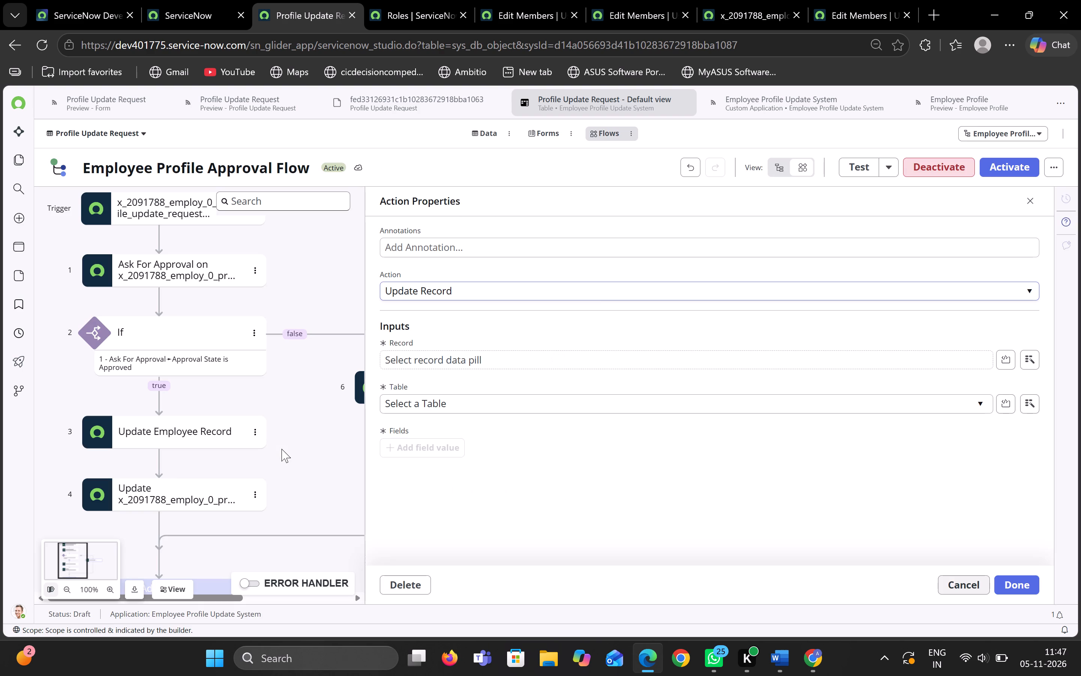
Set the false-branch Update Record action's record to the Record Created trigger's record itself.
left_click(1031, 361)
left_click(994, 406)
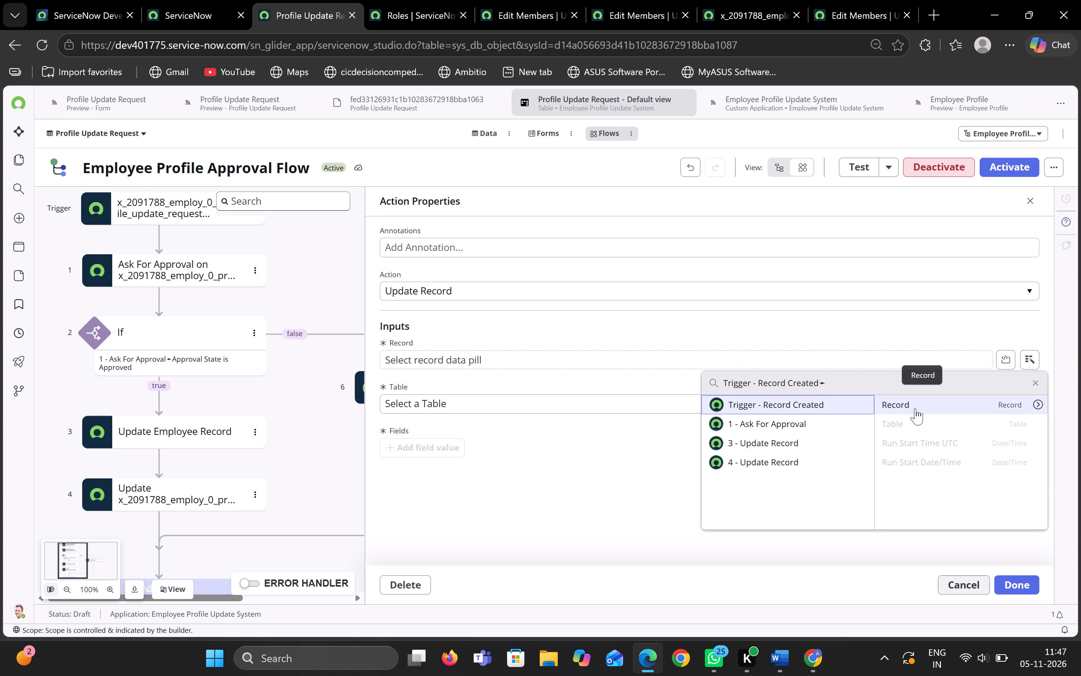
left_click(915, 408)
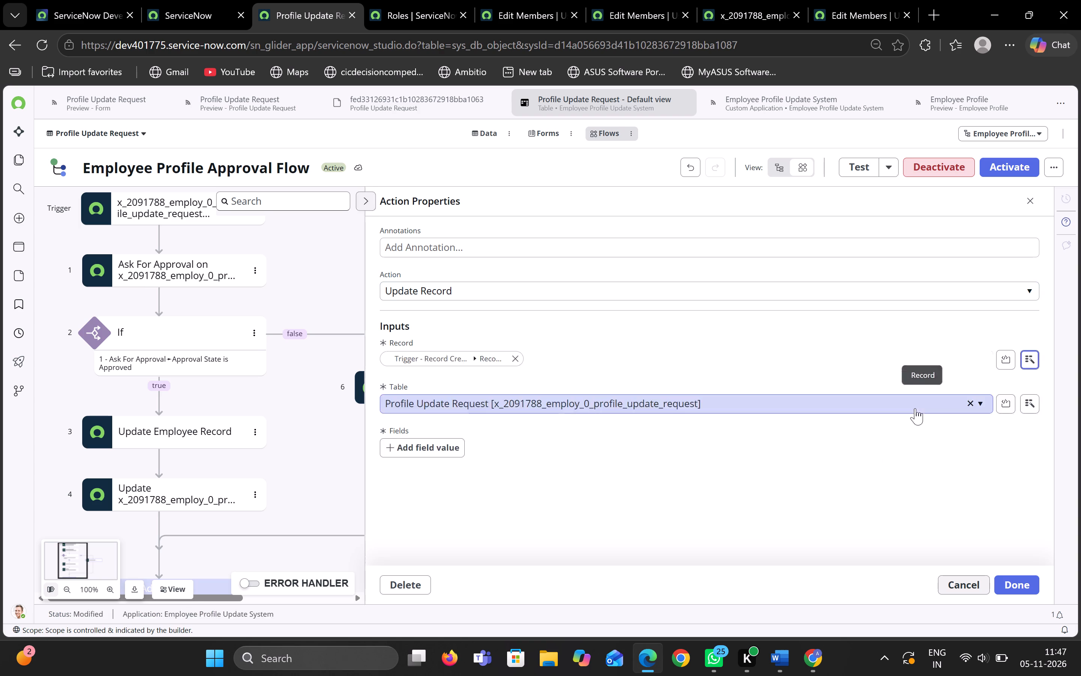
Add a field value setting Request Status to Rejected in the false-branch Update Record action.
left_click(449, 449)
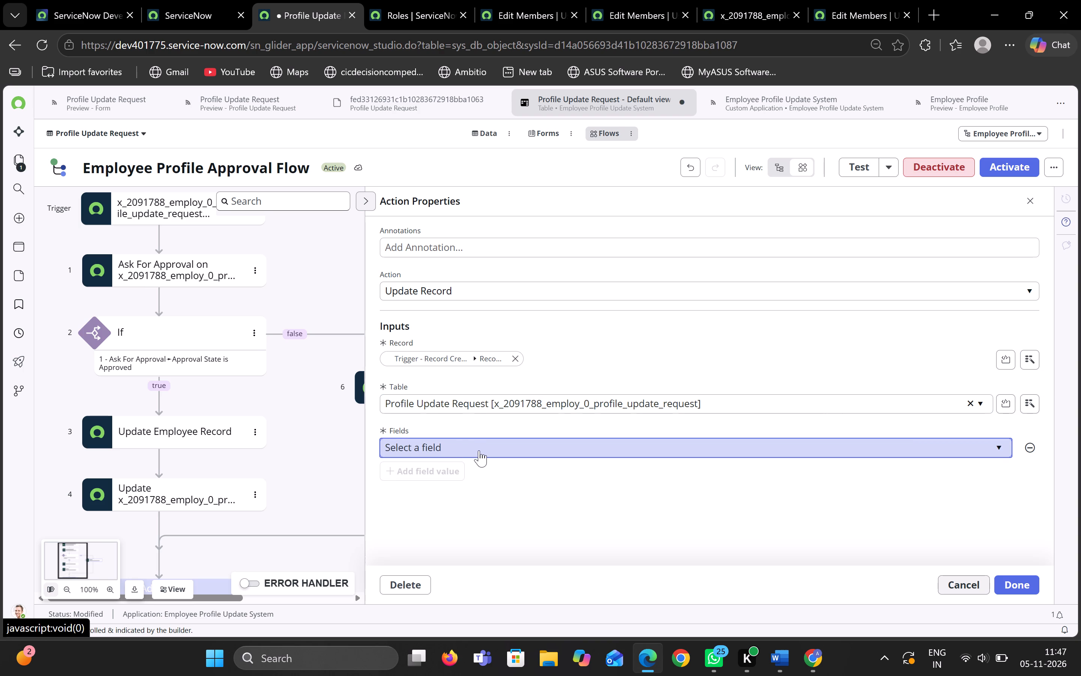
left_click(479, 450)
scroll(497, 523, "down", 1)
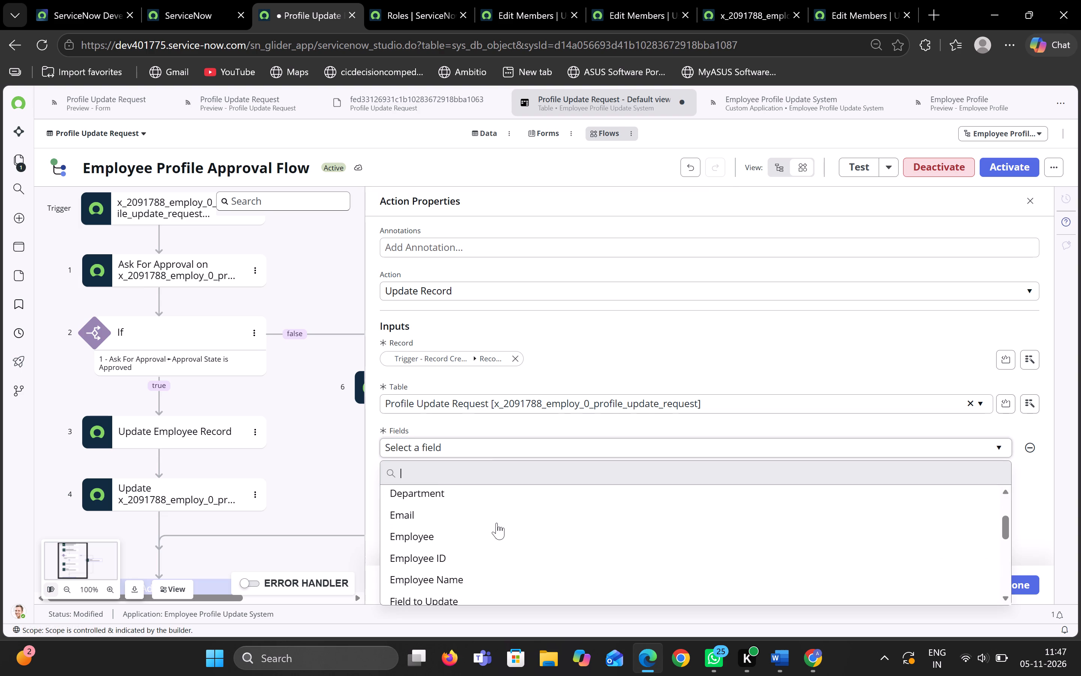
scroll(497, 523, "down", 2)
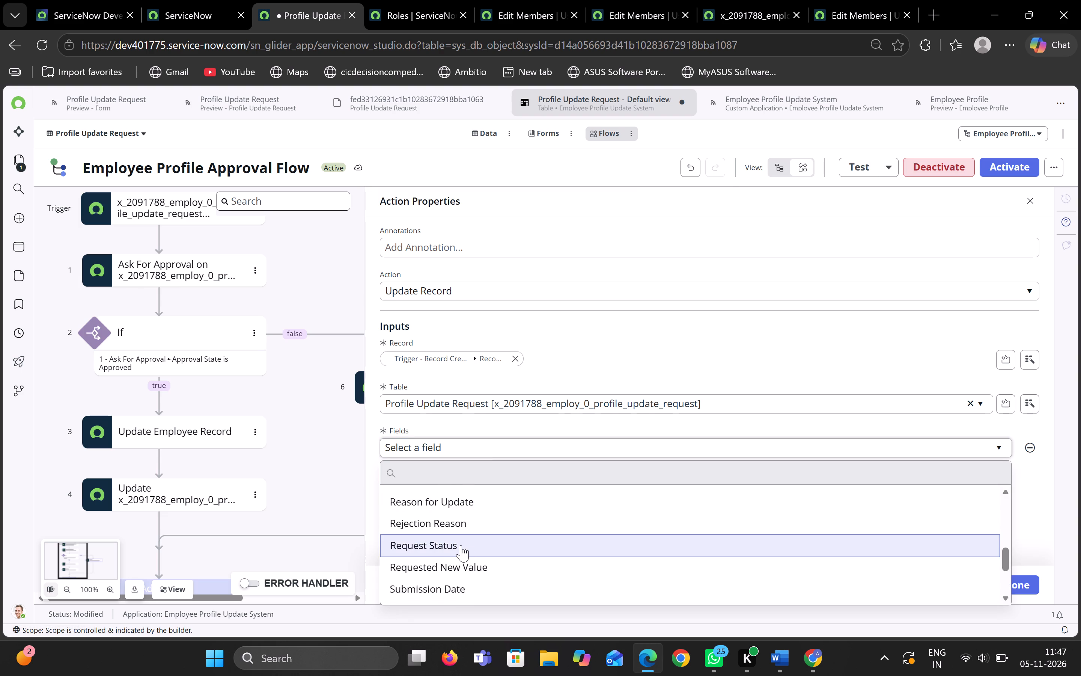
left_click(460, 546)
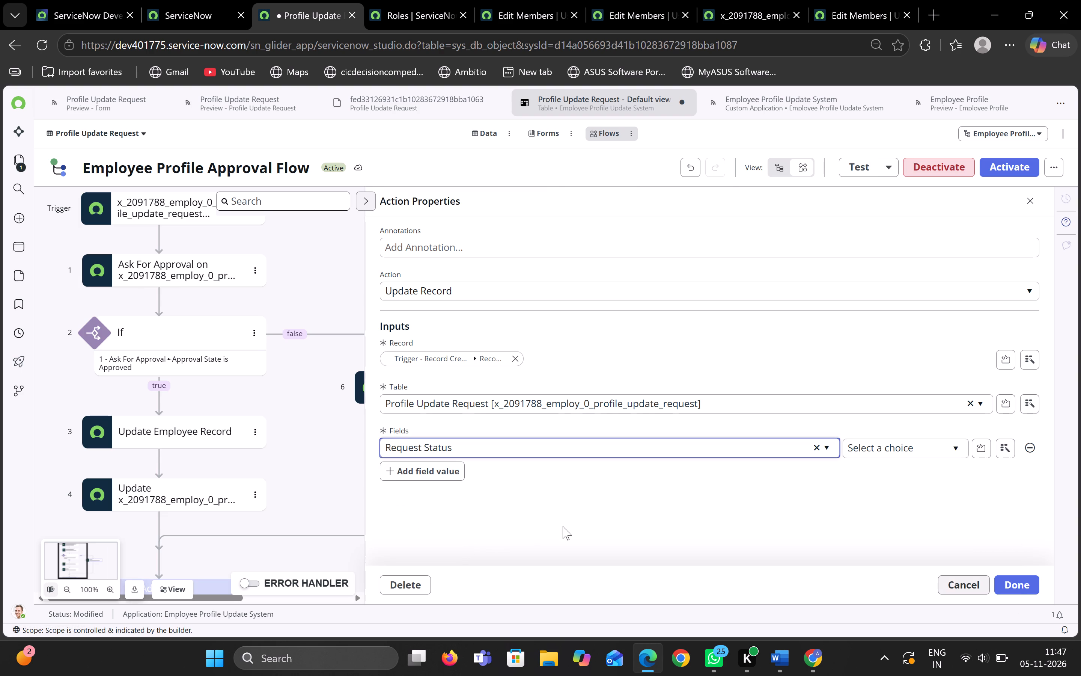
left_click(923, 447)
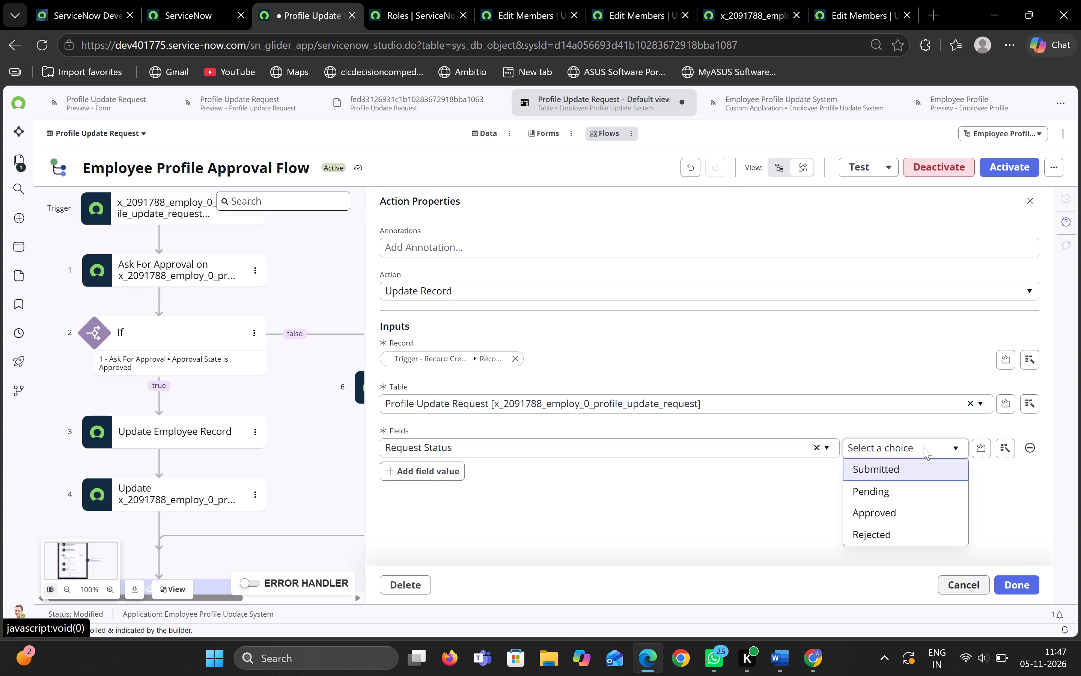
left_click(897, 534)
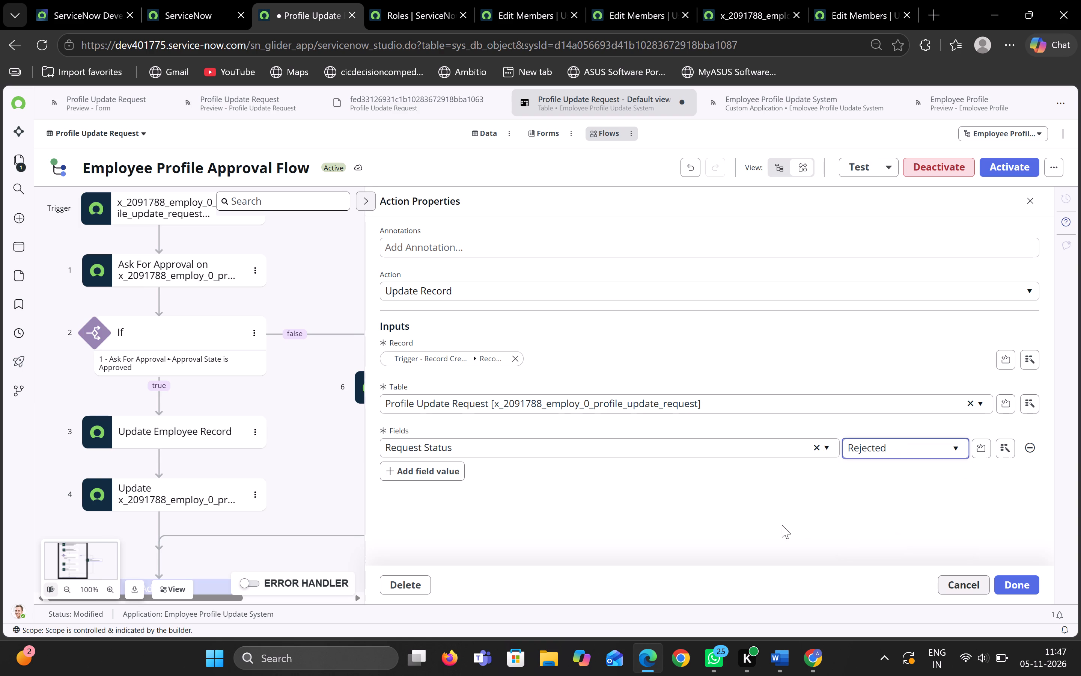
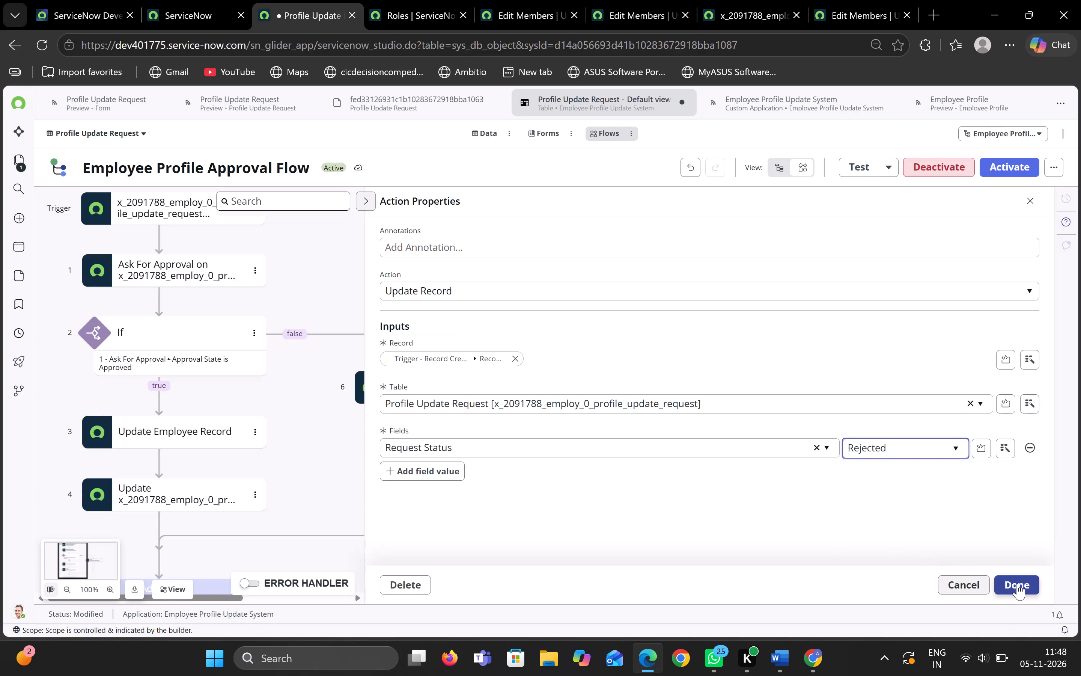
Save the Update Record action configured in the false branch of the If condition.
left_click(1017, 584)
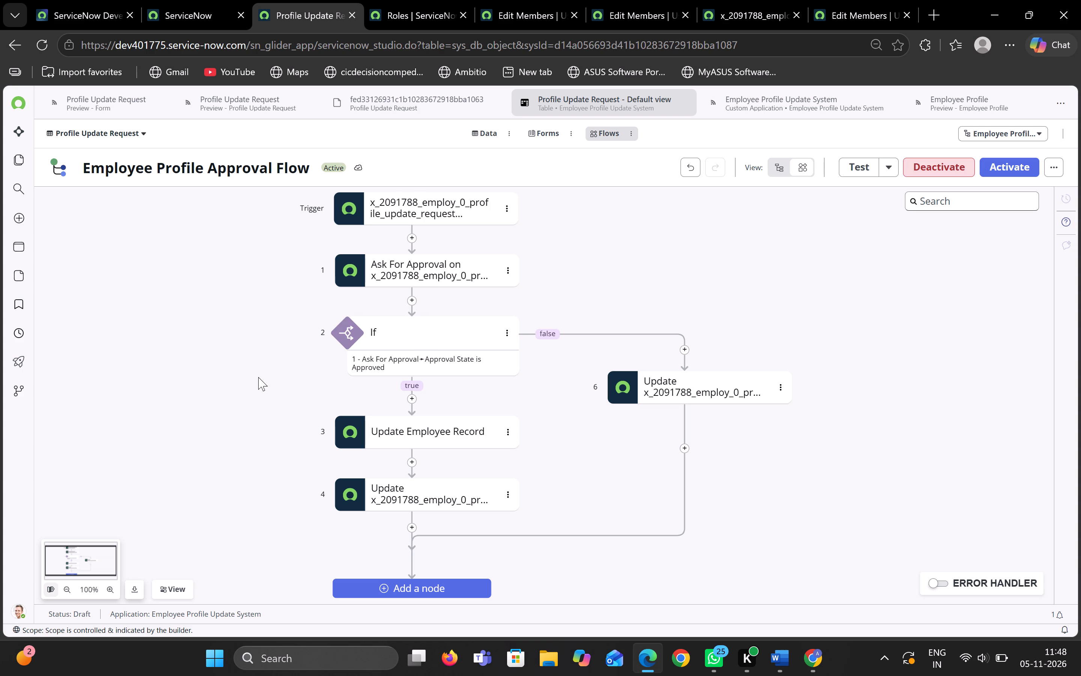
Open the properties of the Update Employee Record action in the true branch.
left_click(489, 428)
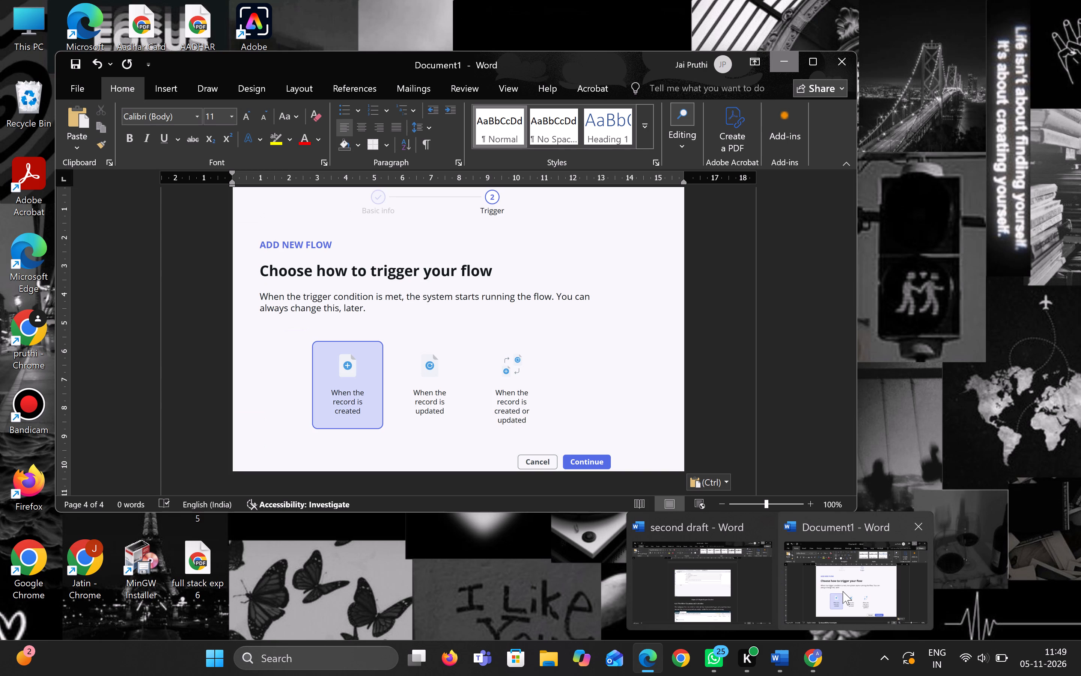
Switch to Document1 in Word and review the screenshots collected of the app, the request form and the flow setup.
left_click(843, 591)
scroll(453, 309, "up", 8)
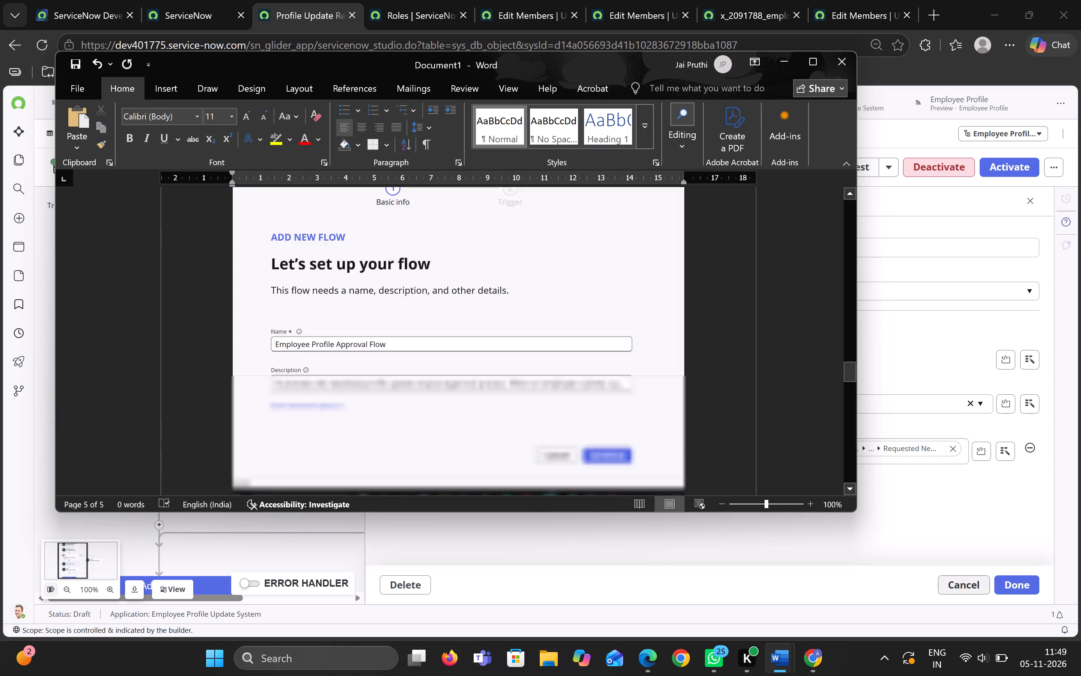
scroll(453, 309, "up", 20)
scroll(453, 309, "up", 6)
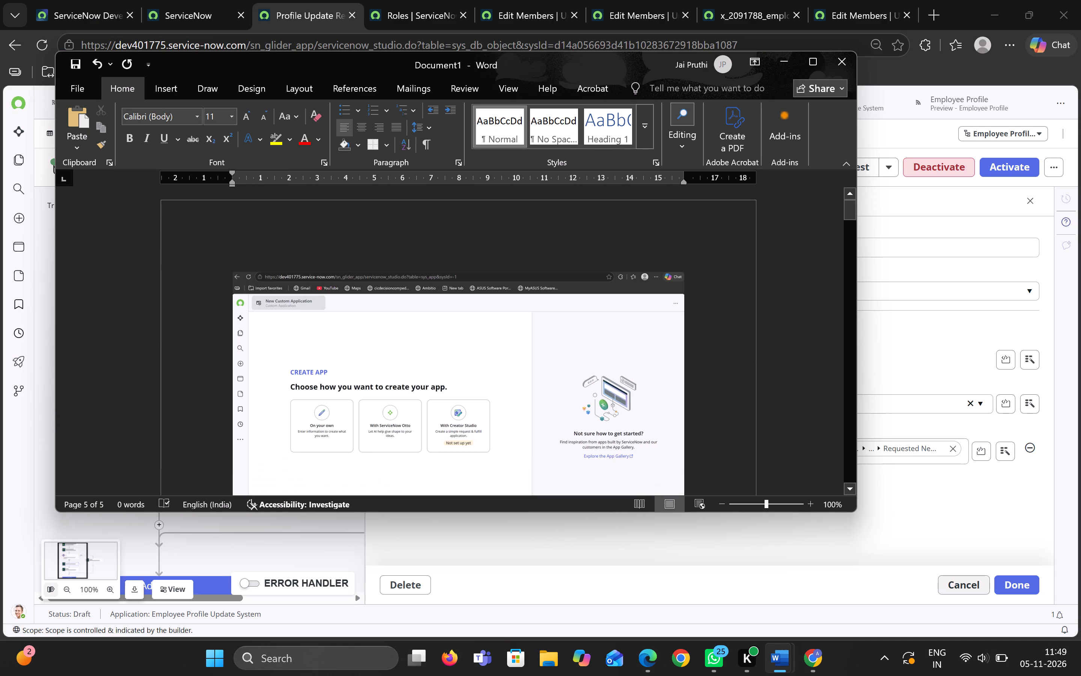
scroll(453, 309, "up", 1)
scroll(453, 309, "down", 11)
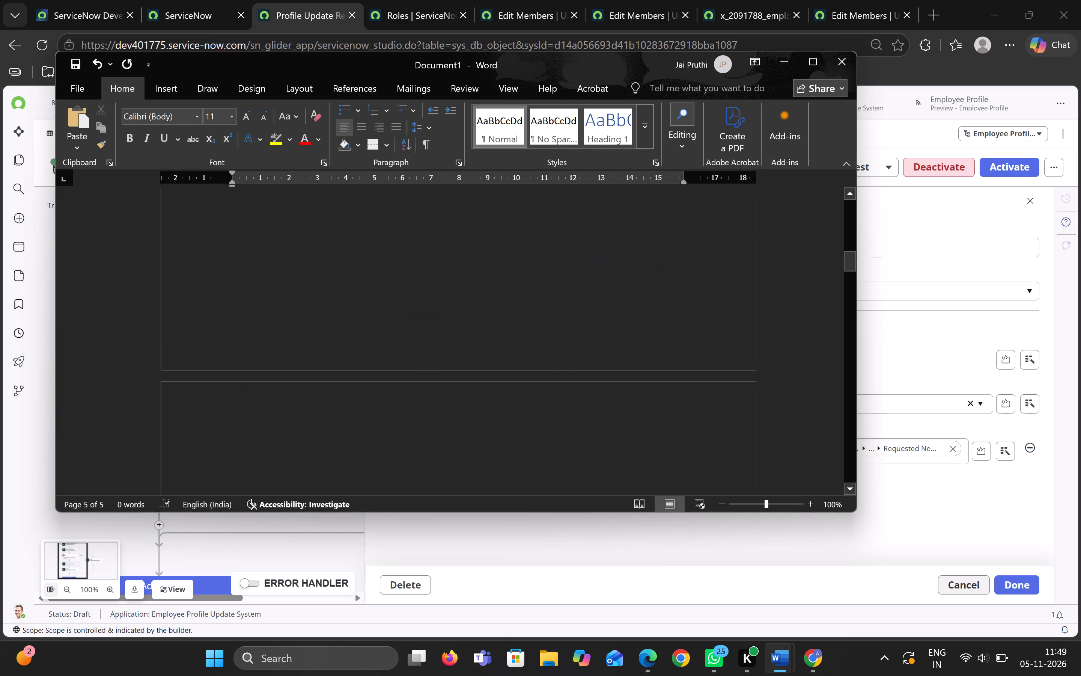
scroll(453, 309, "down", 14)
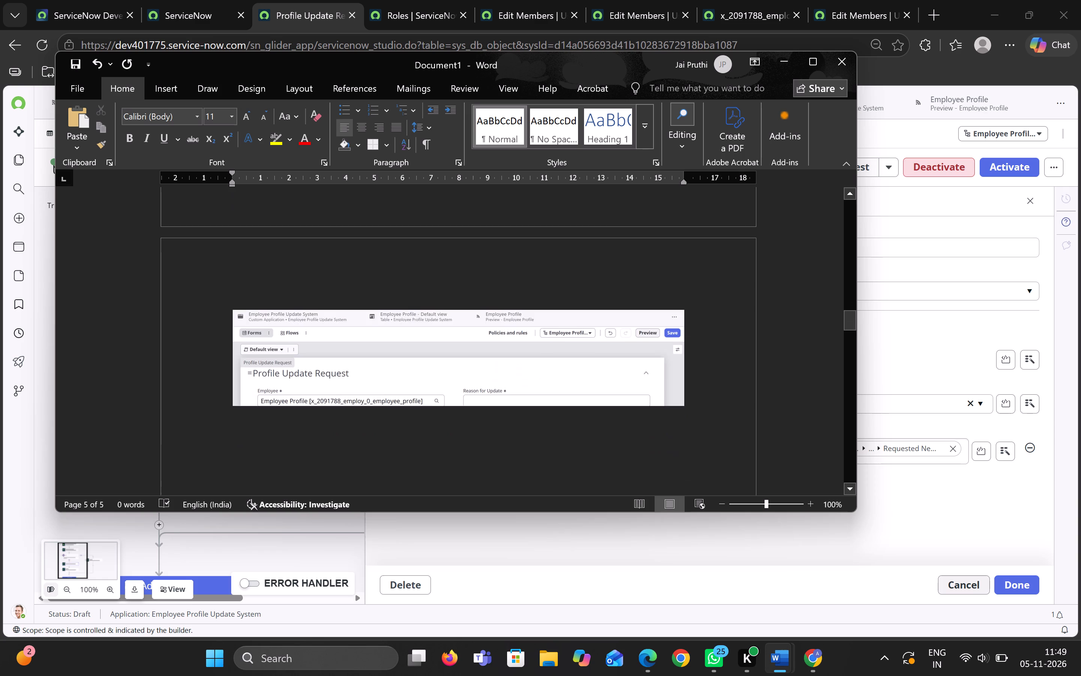
scroll(453, 309, "down", 8)
scroll(453, 309, "up", 3)
scroll(453, 309, "down", 2)
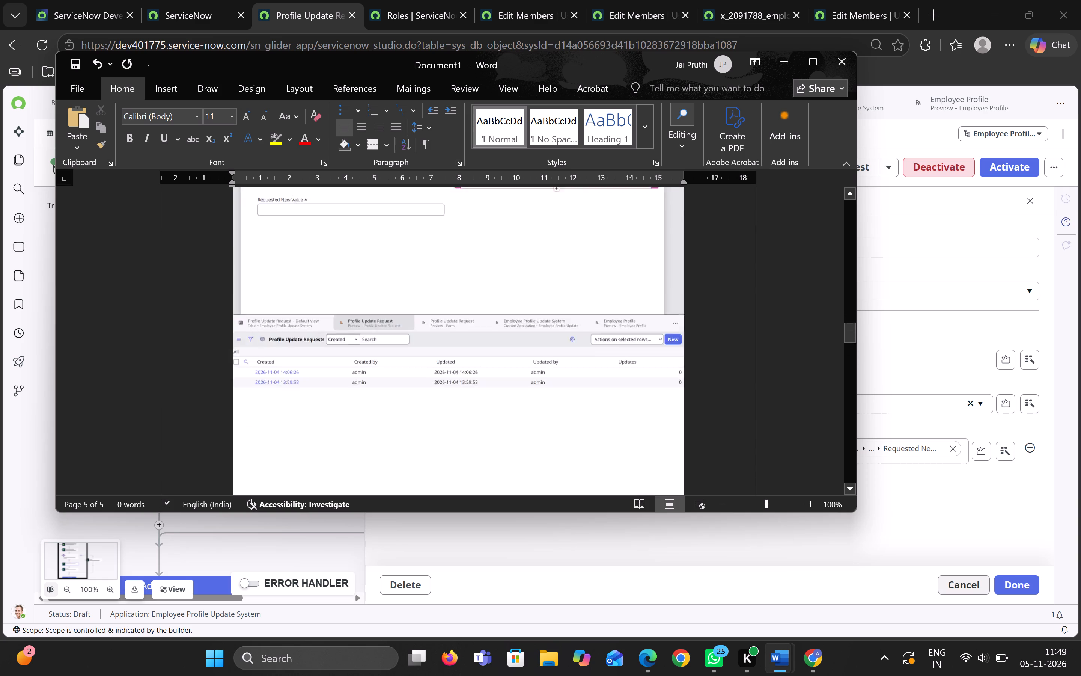
scroll(453, 309, "down", 12)
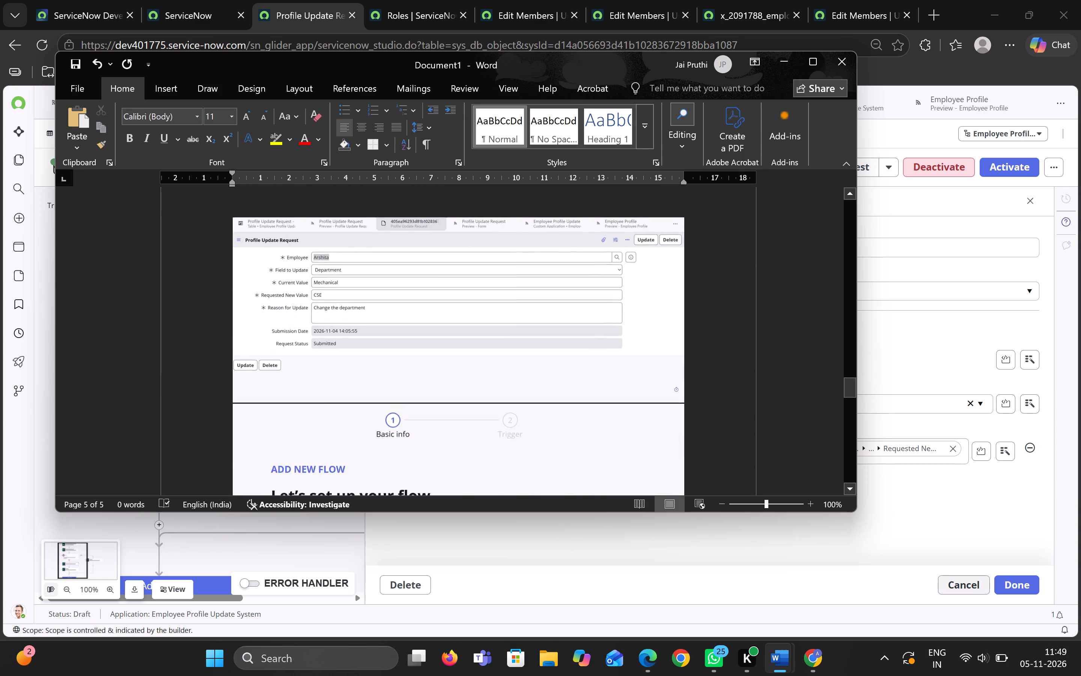
scroll(453, 309, "down", 7)
scroll(555, 288, "down", 2)
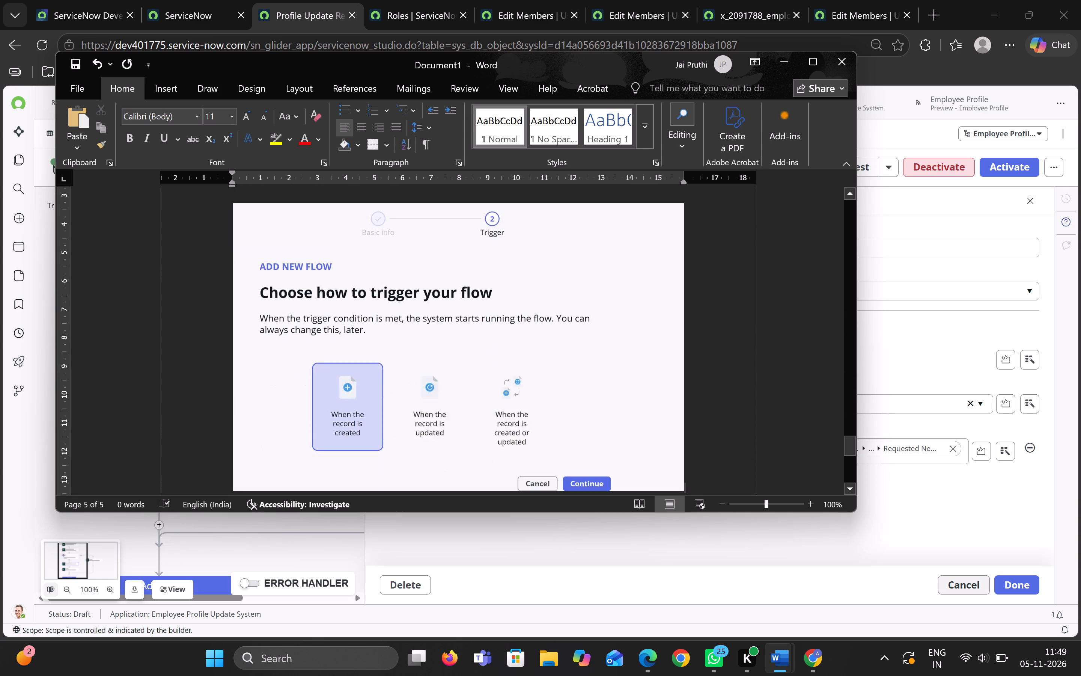
scroll(555, 288, "down", 7)
scroll(559, 327, "up", 3)
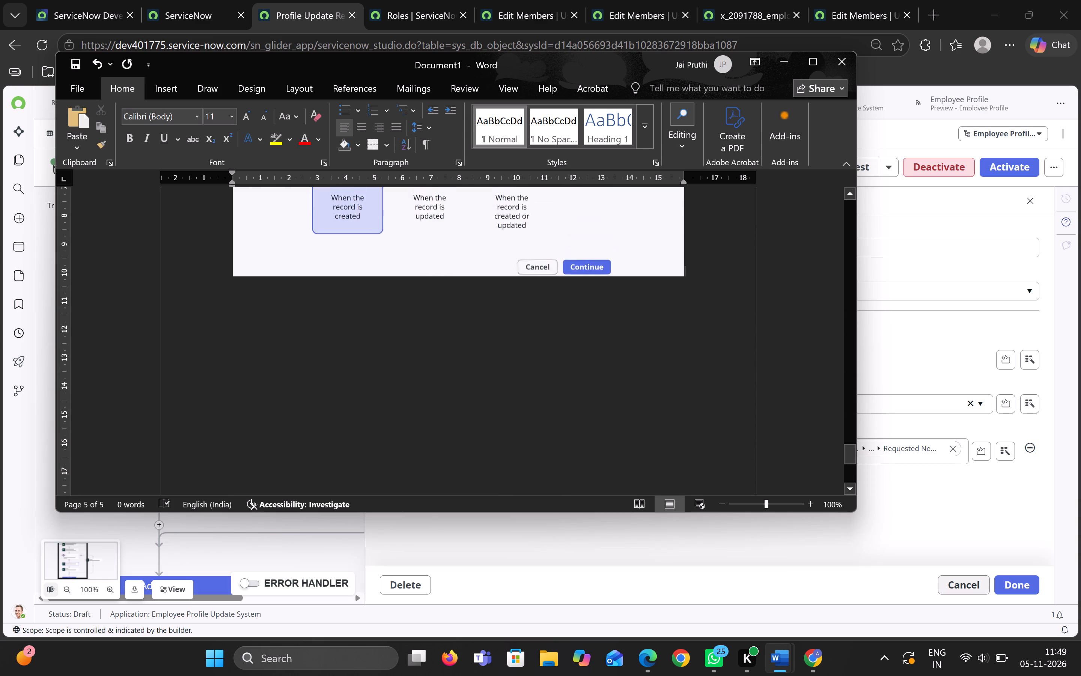
scroll(559, 327, "up", 2)
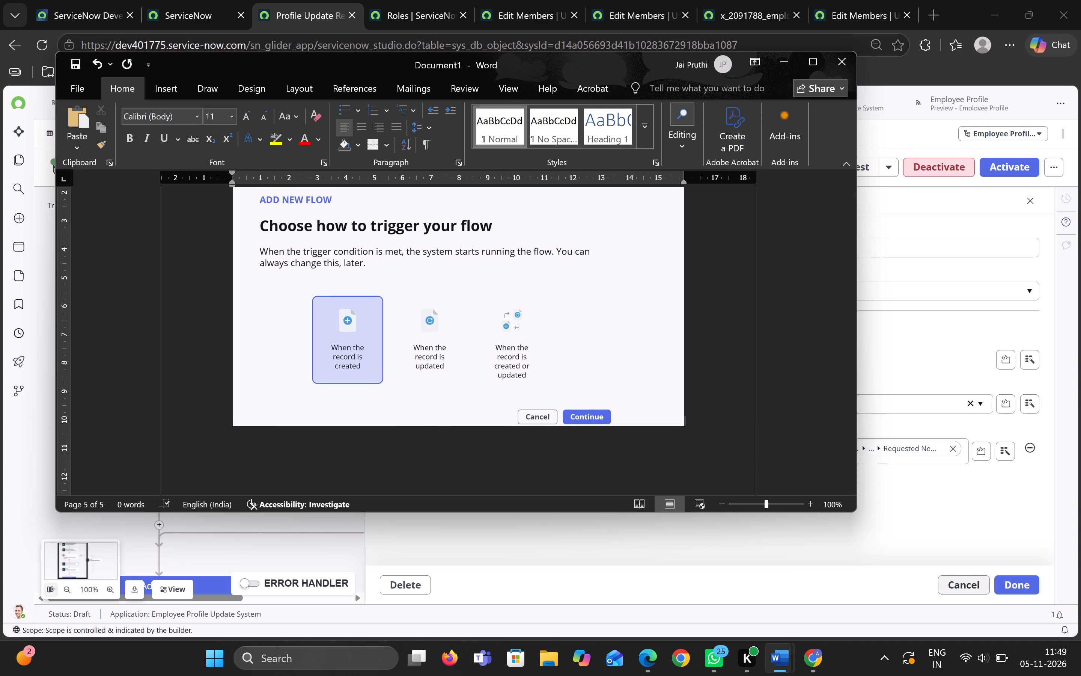
left_click(789, 60)
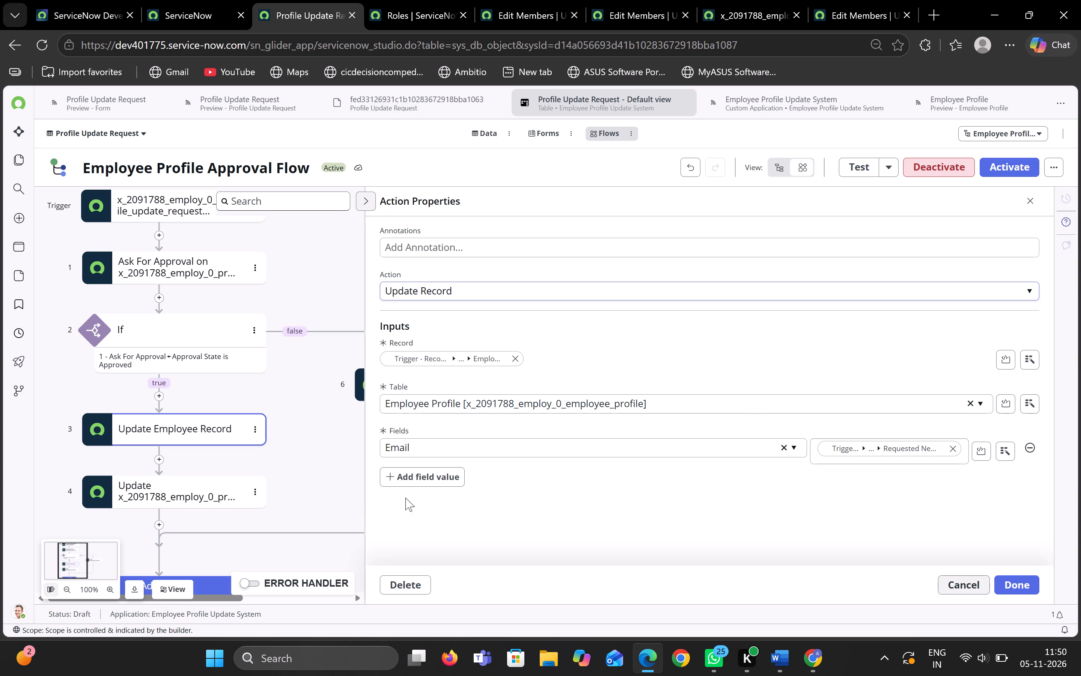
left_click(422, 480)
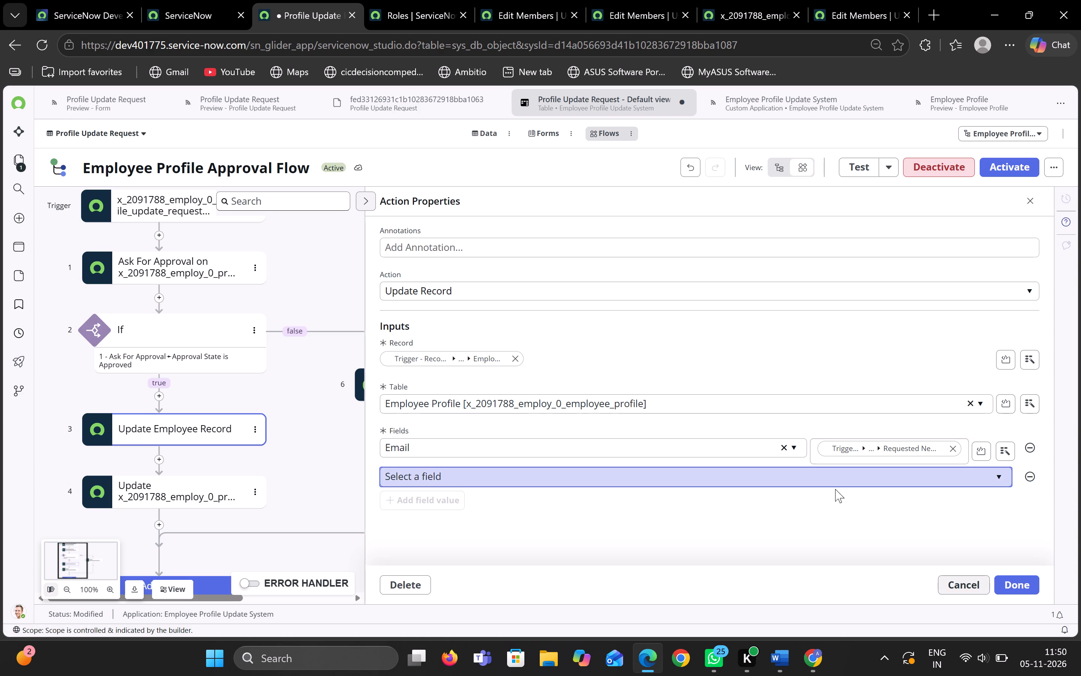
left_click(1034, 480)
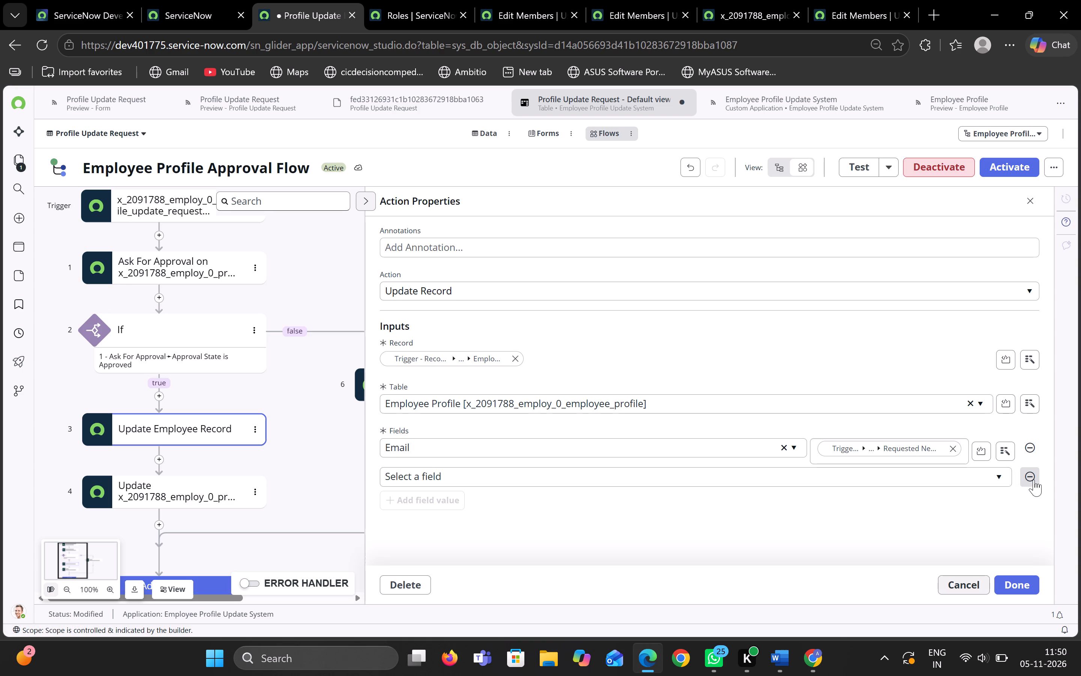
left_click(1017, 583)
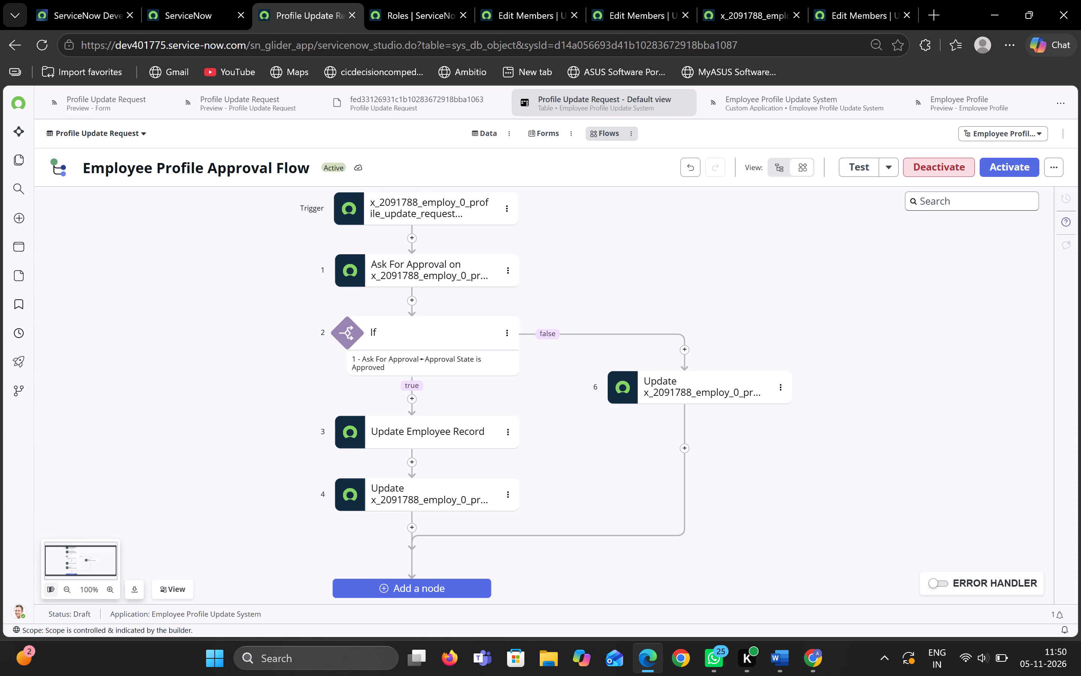
Add an If flow logic directly after the Update Employee Record action.
left_click(408, 463)
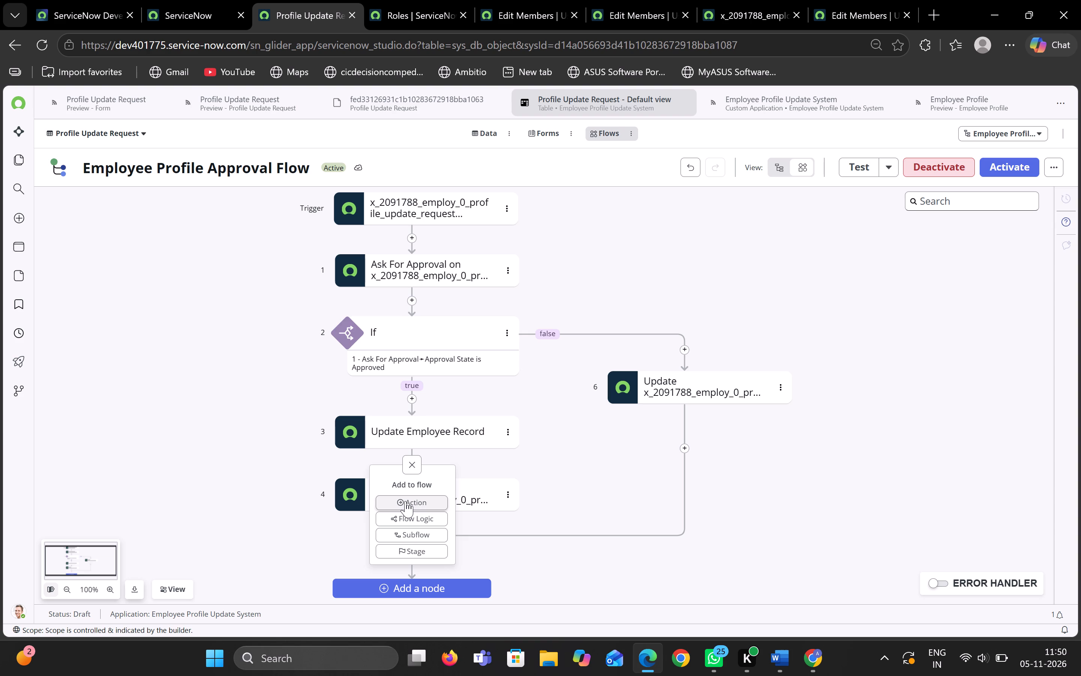
left_click(405, 513)
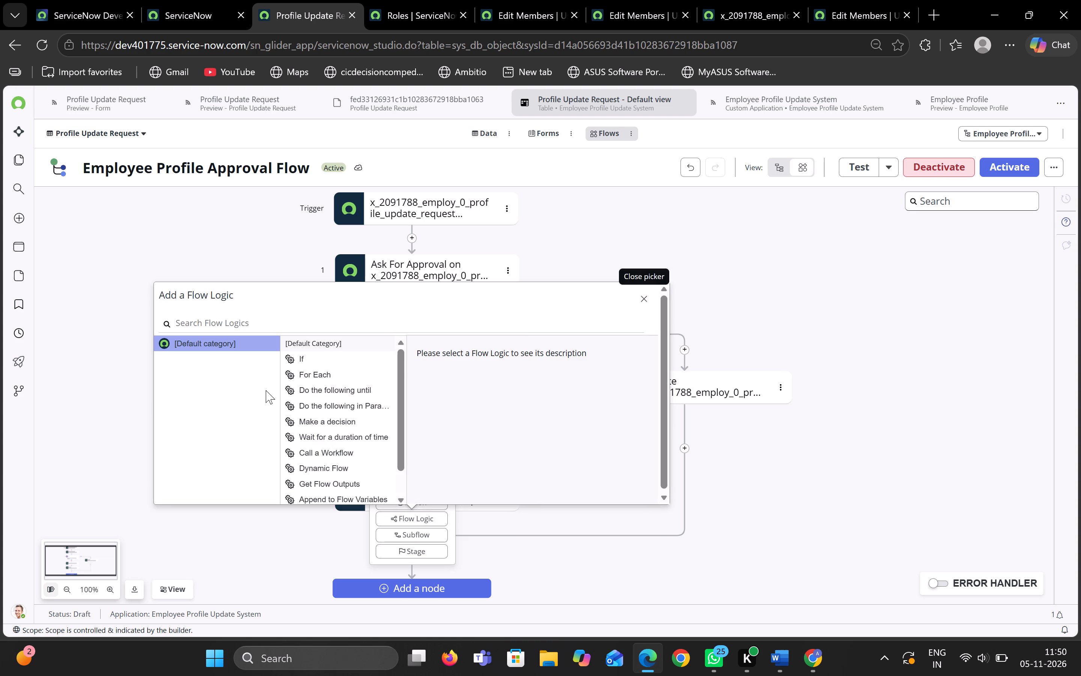
left_click(305, 359)
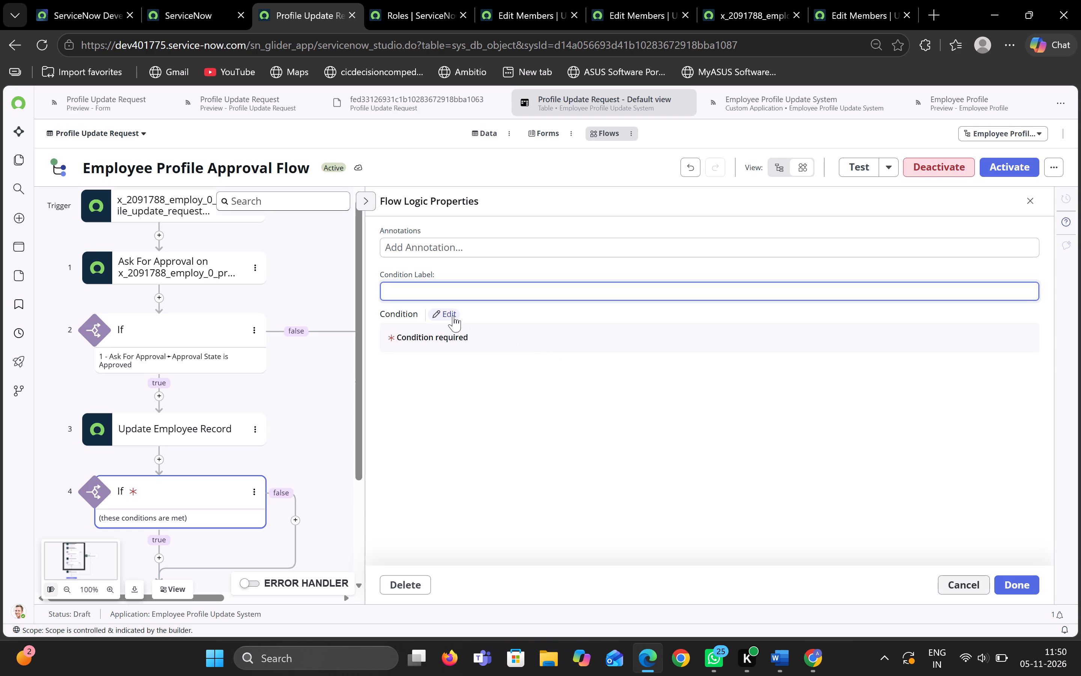
Set the new If condition to the Record Created trigger record's Field to Update is Phone Number, and save it.
left_click(453, 315)
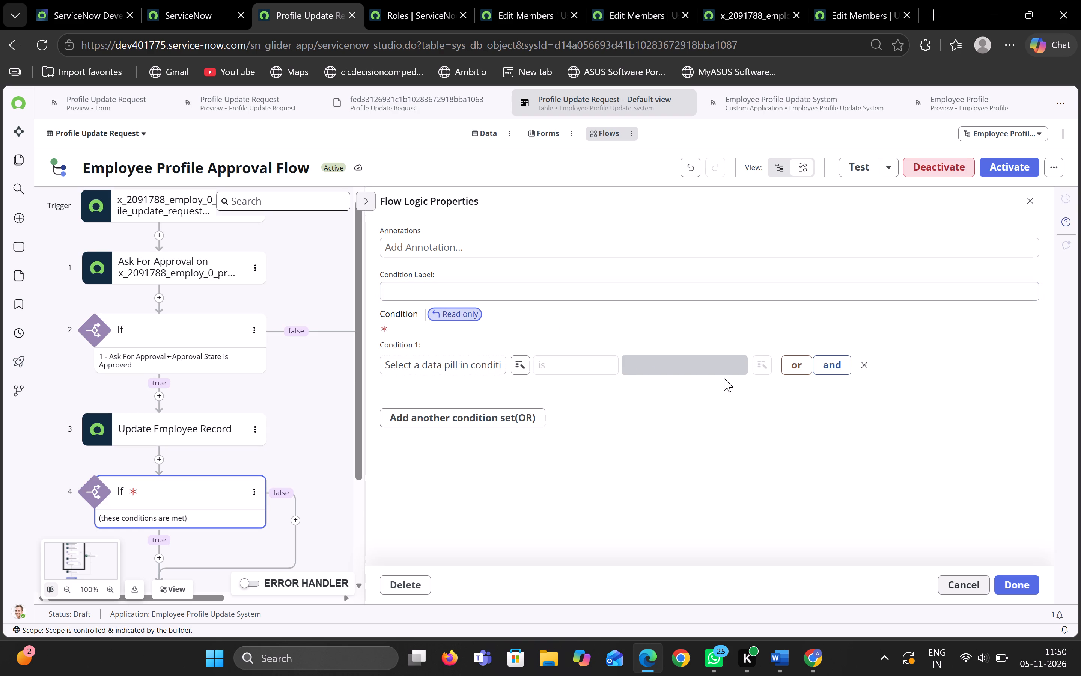
left_click(522, 369)
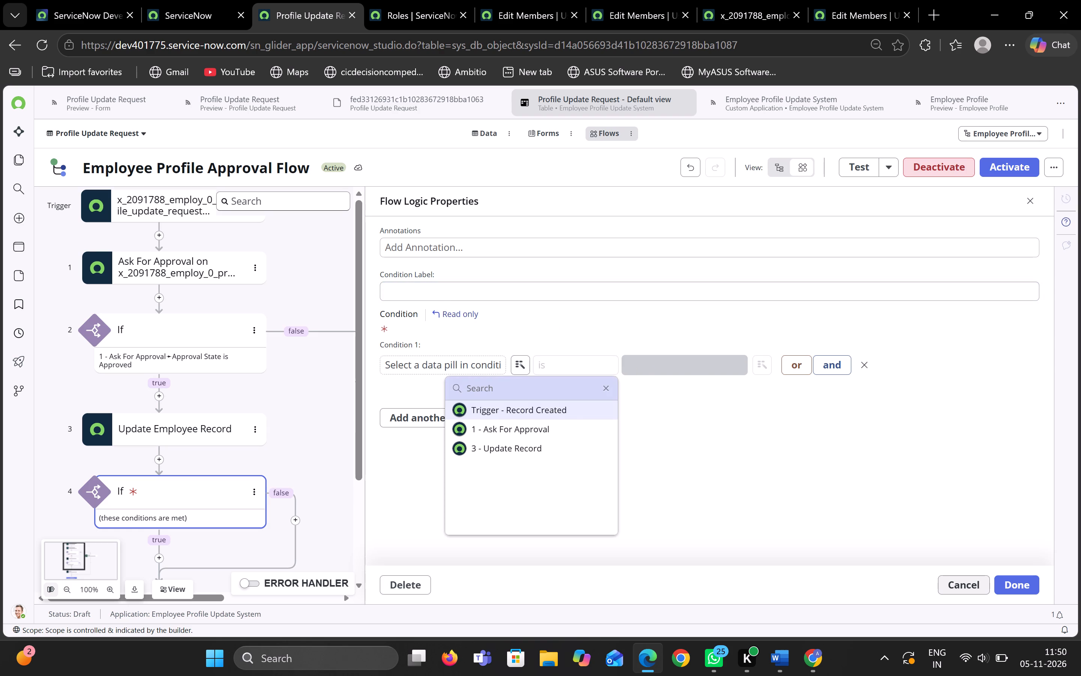
left_click(578, 410)
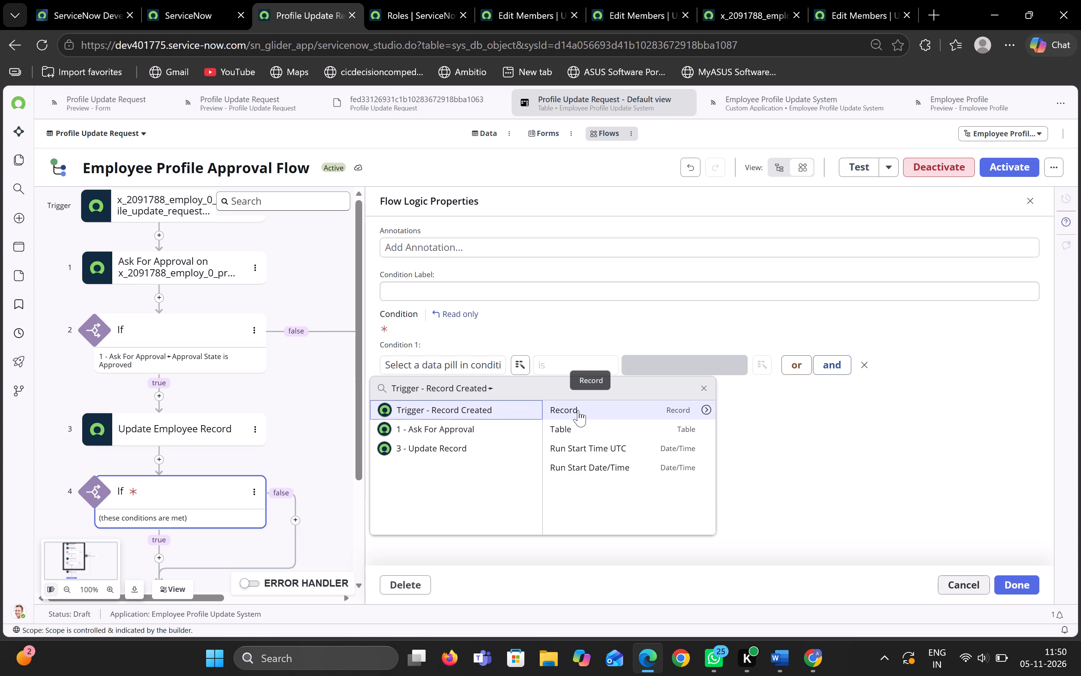
left_click(702, 410)
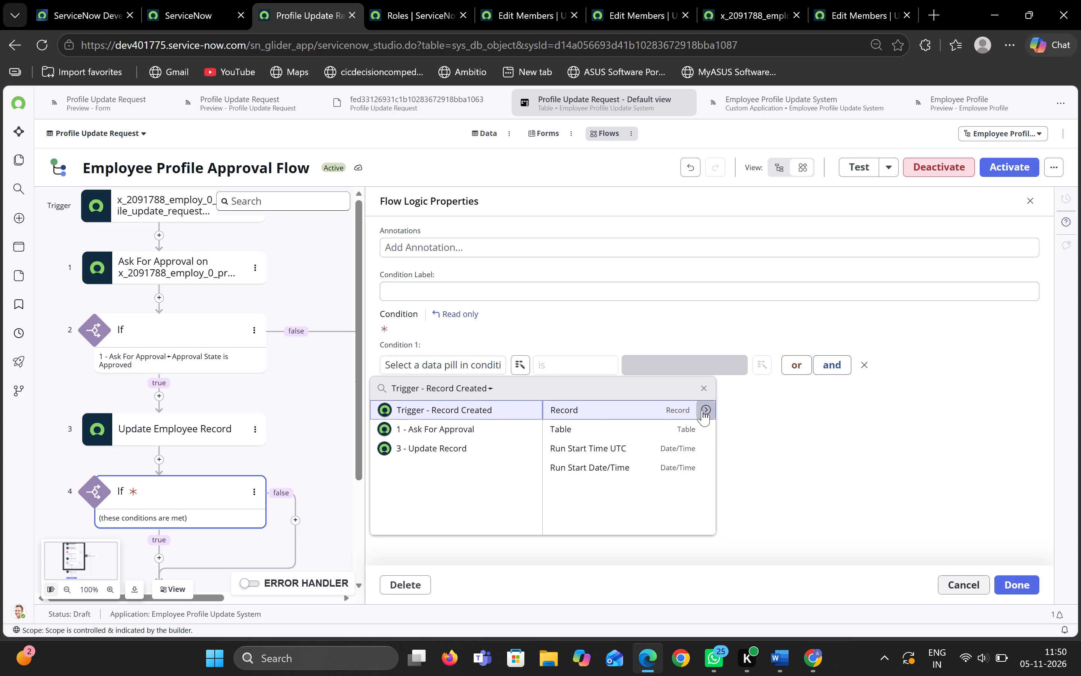
scroll(729, 447, "down", 3)
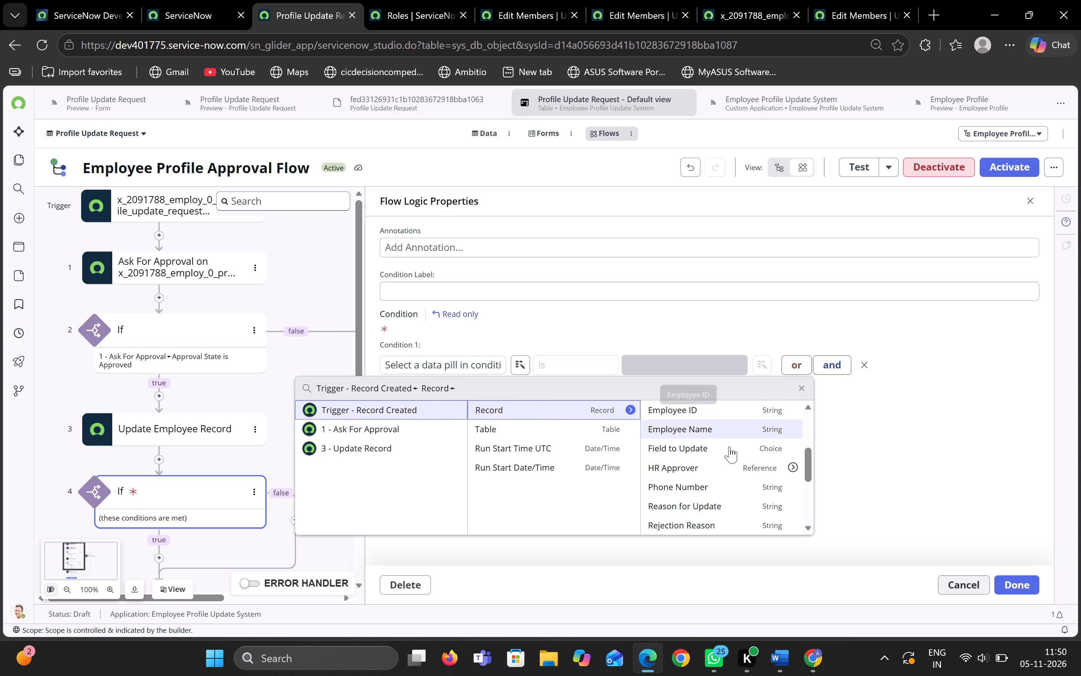
scroll(729, 447, "down", 1)
left_click(720, 445)
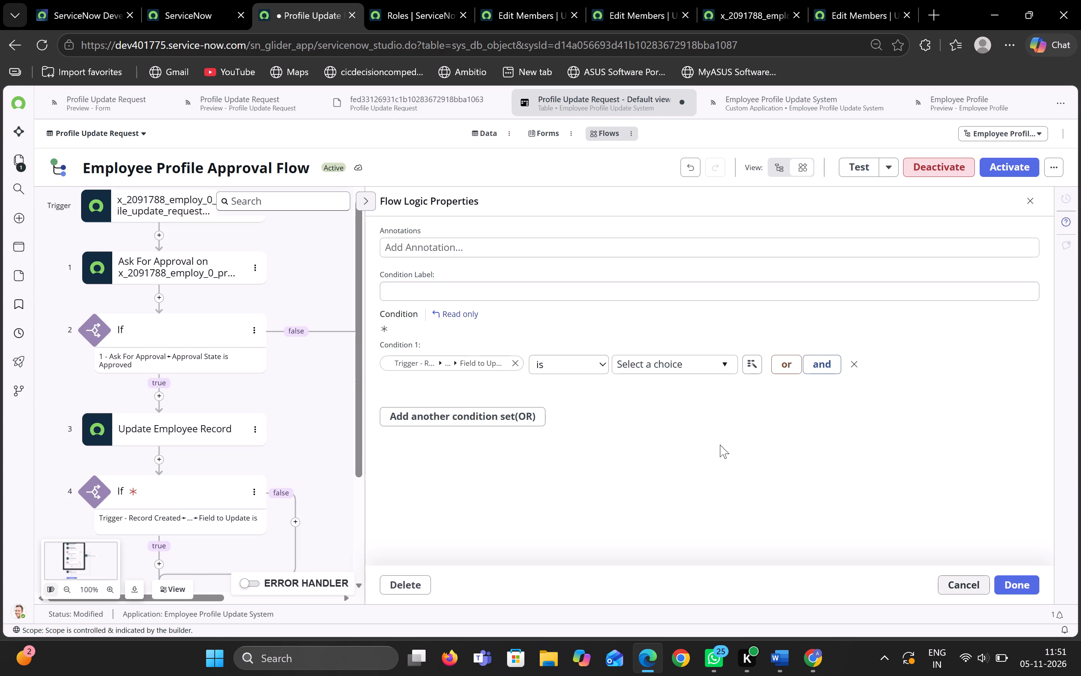
left_click(678, 370)
left_click(672, 432)
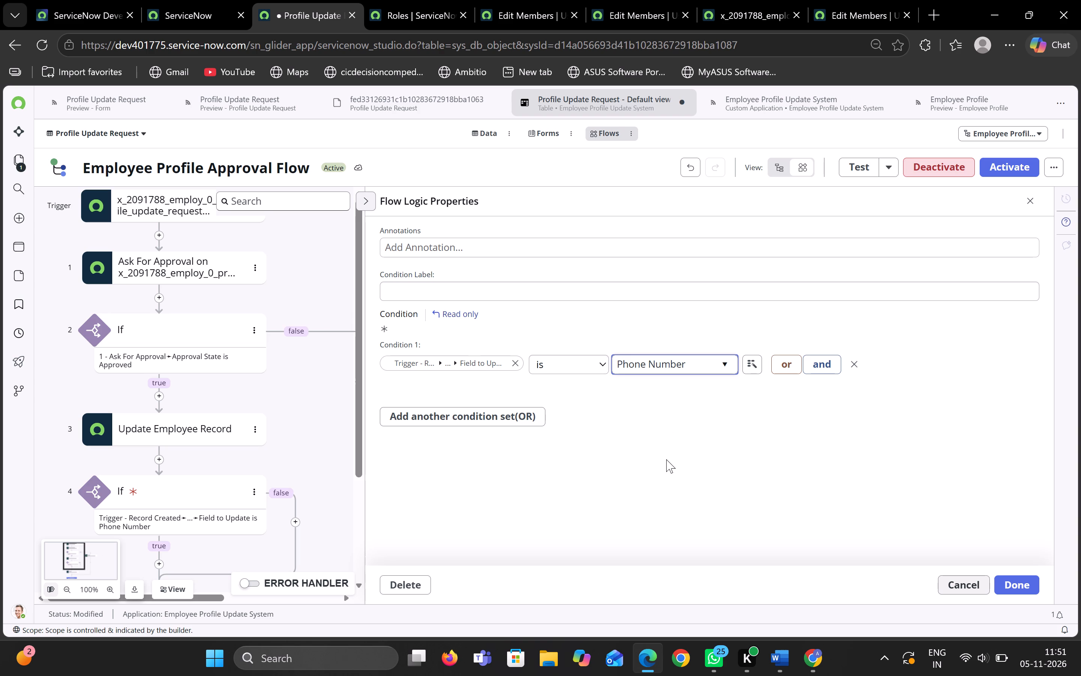
left_click(1025, 578)
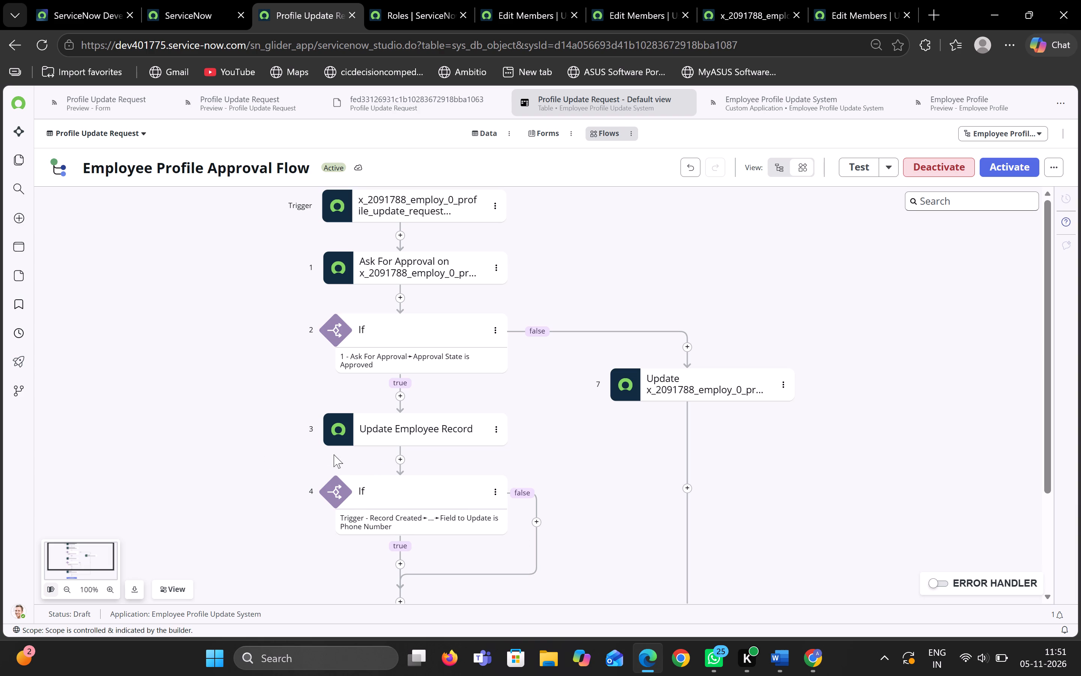
Start adding a node in the true branch of the Phone Number If condition.
scroll(378, 471, "down", 1)
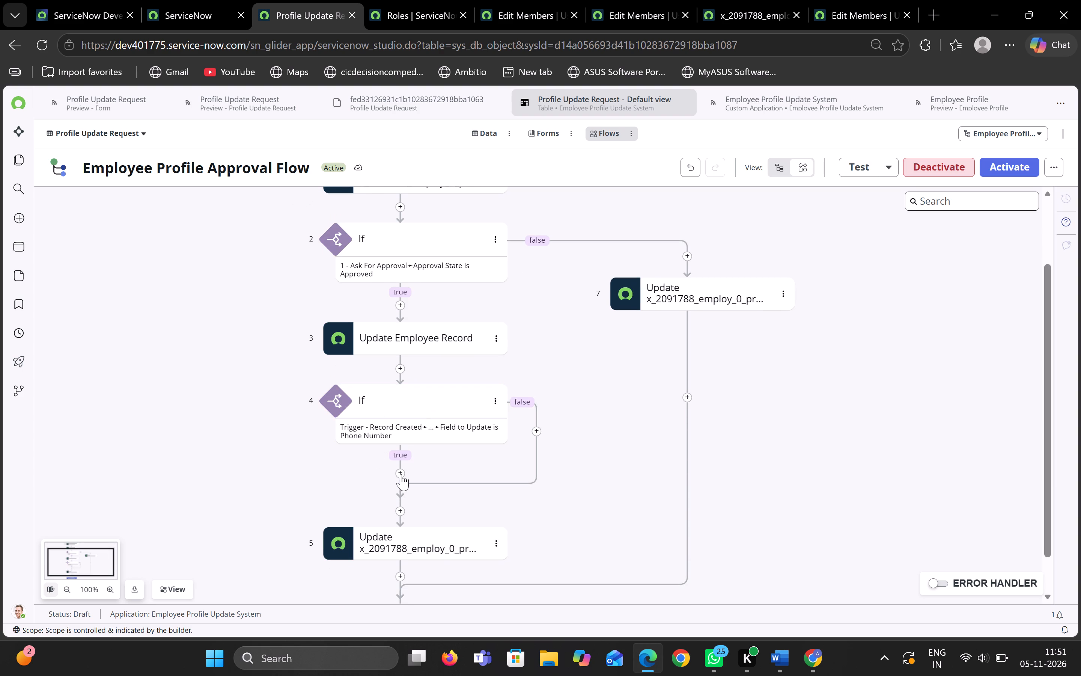
left_click(401, 474)
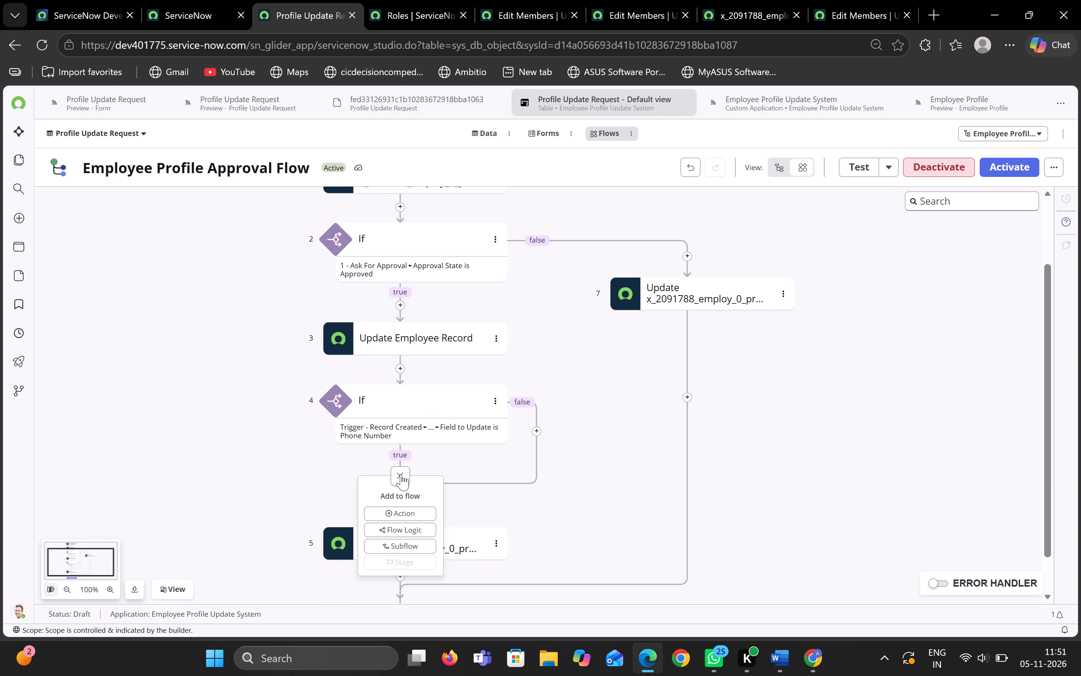
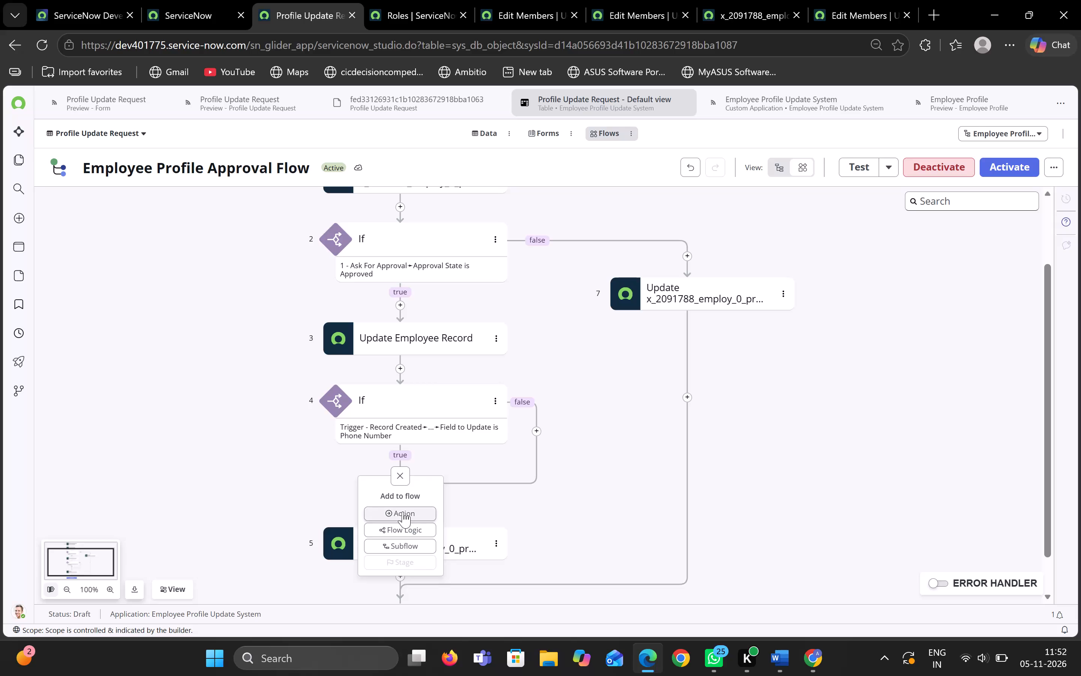
Add an Update Record action in the Phone Number If's true branch, targeting the Record Created trigger record's Employee.
left_click(403, 512)
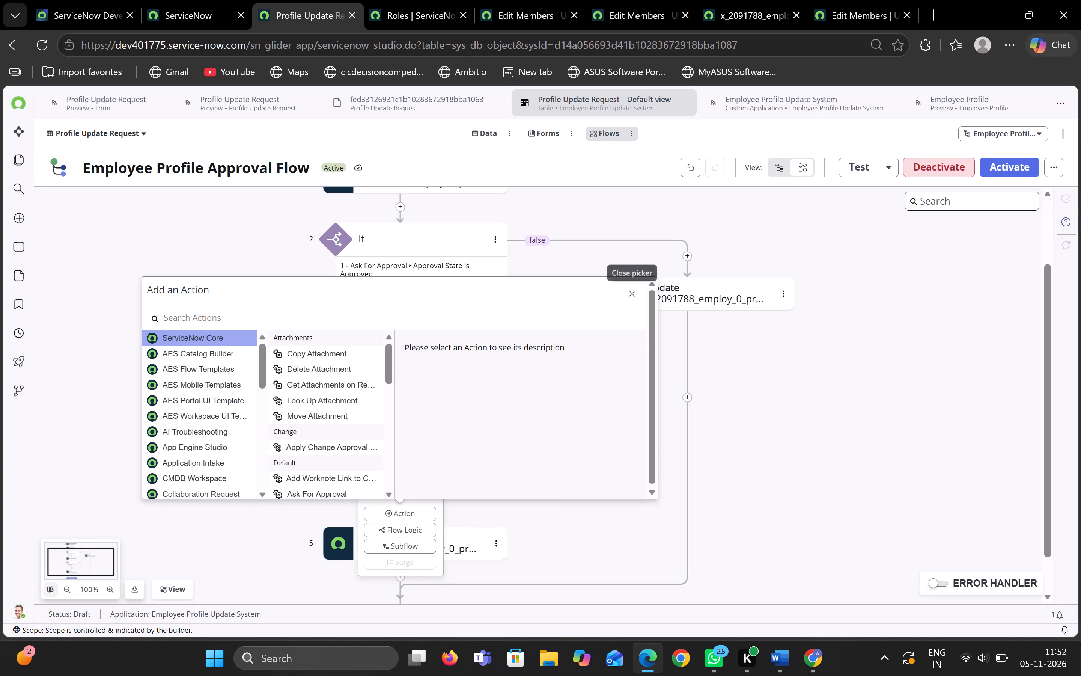
scroll(329, 421, "down", 7)
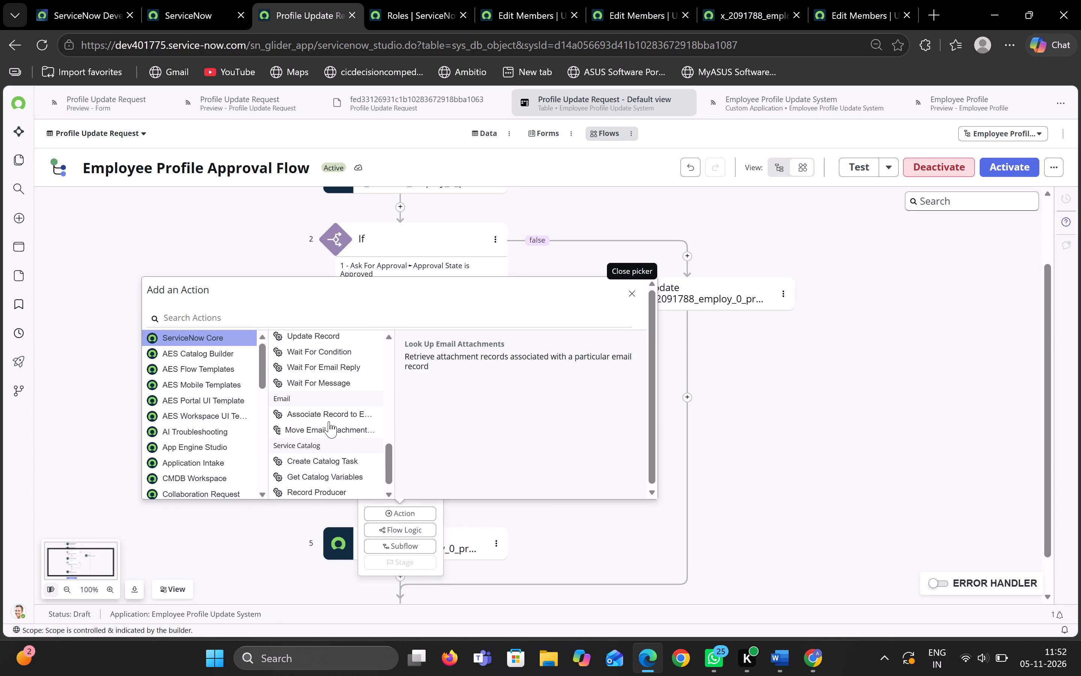
left_click(326, 338)
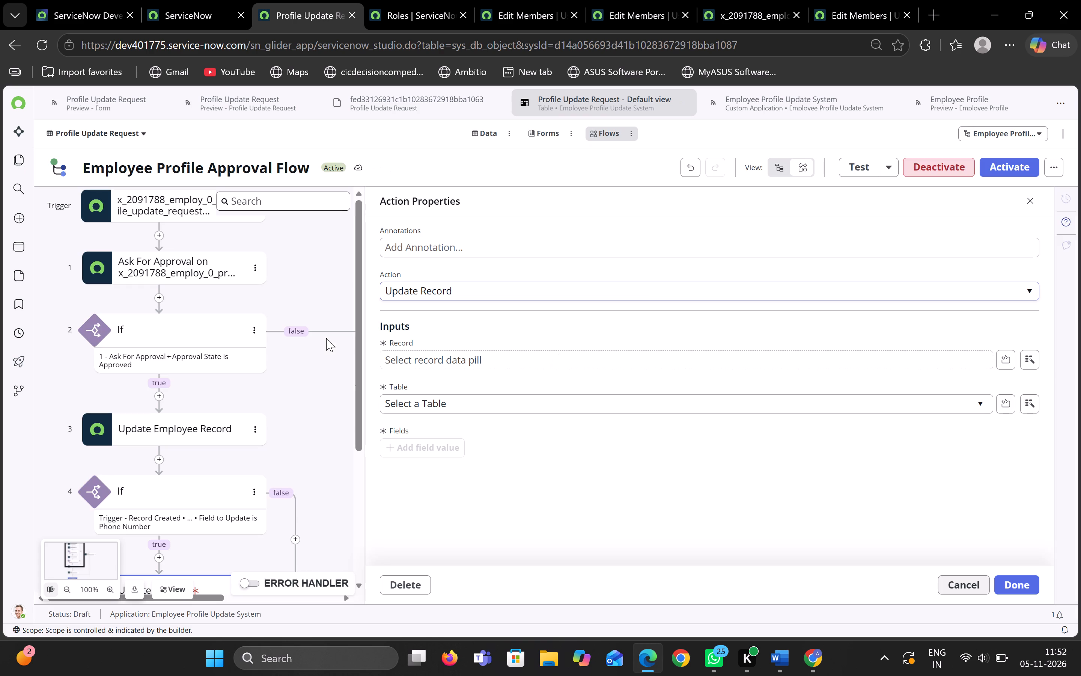
left_click(1030, 365)
left_click(1019, 404)
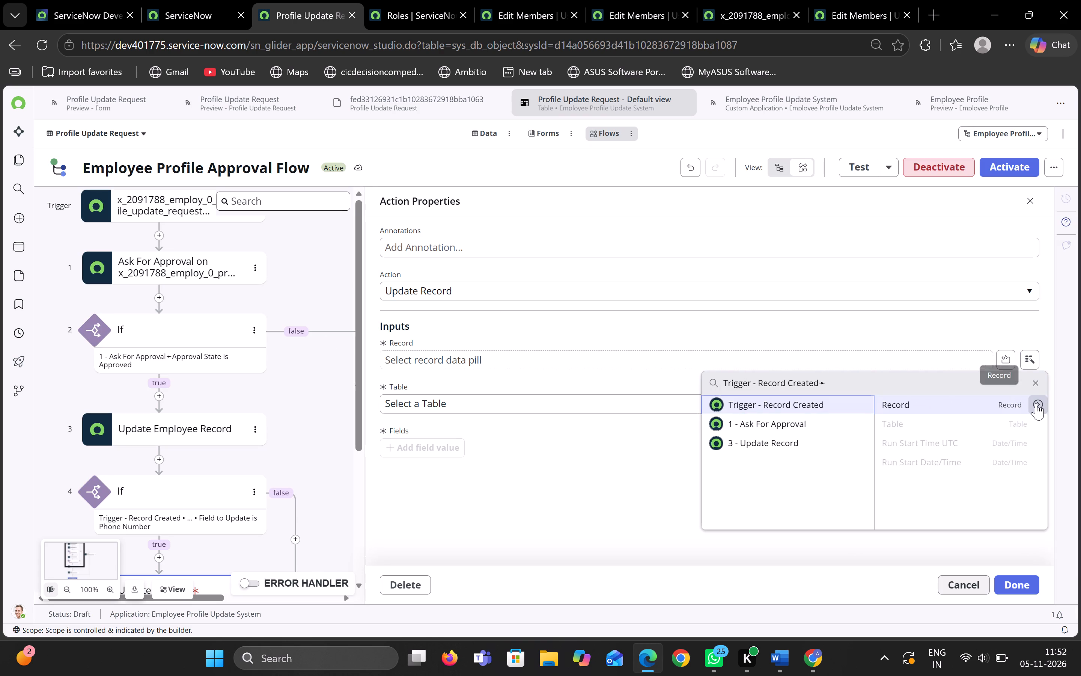
left_click(1037, 403)
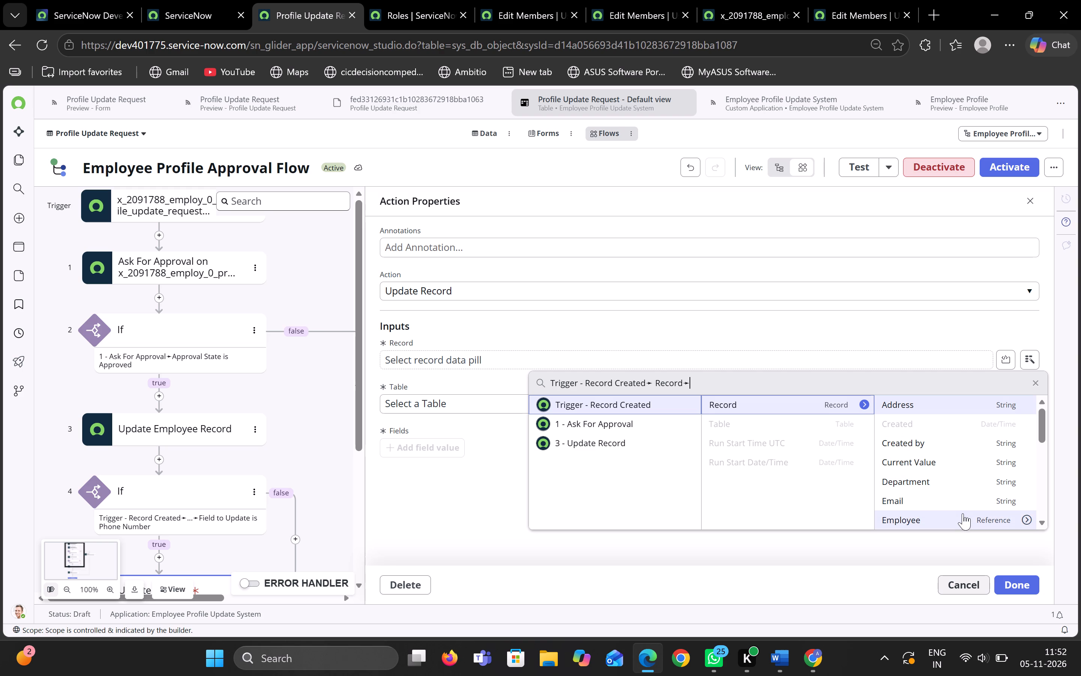
left_click(962, 518)
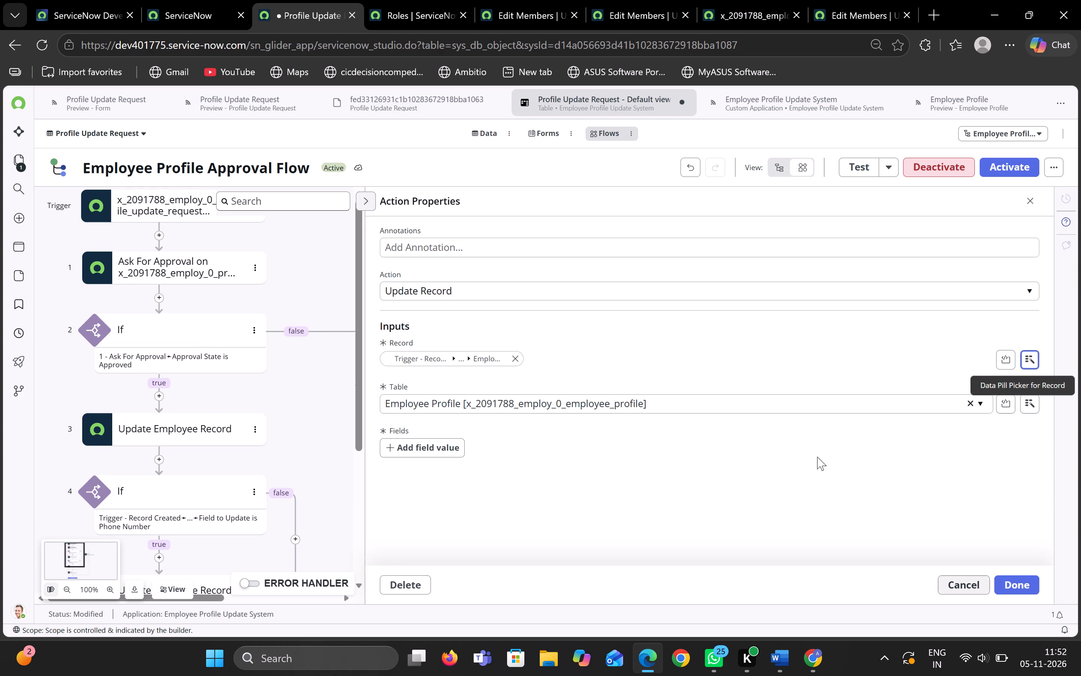
Set the action's Phone Number field to the trigger record's Requested New Value data pill and save the action.
left_click(438, 447)
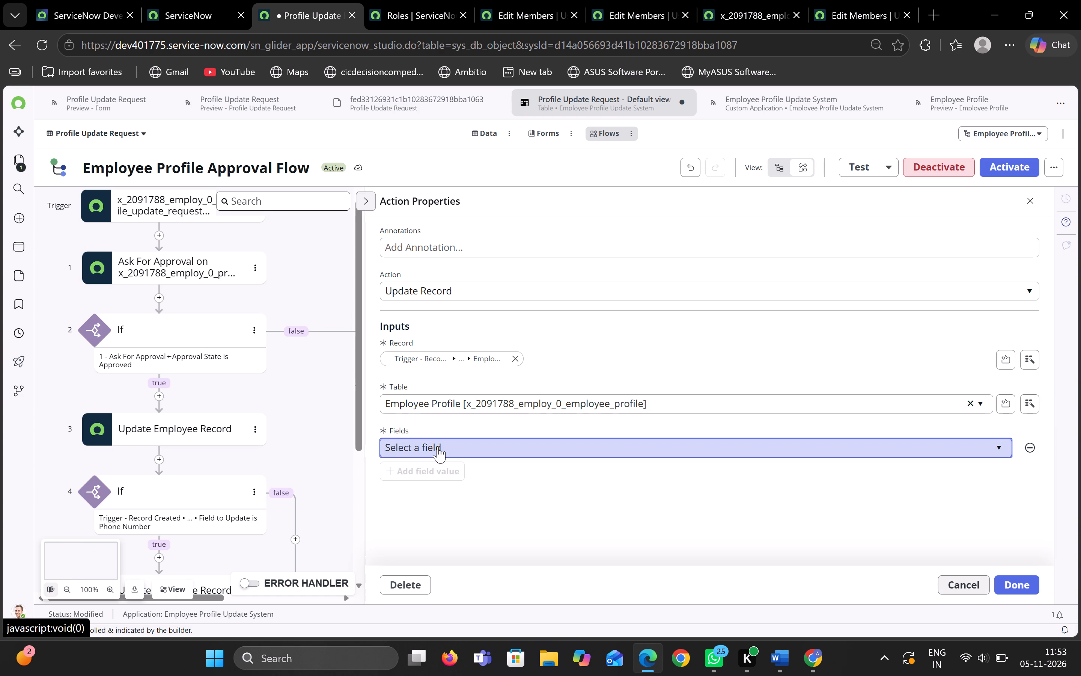
left_click(517, 441)
scroll(542, 545, "down", 2)
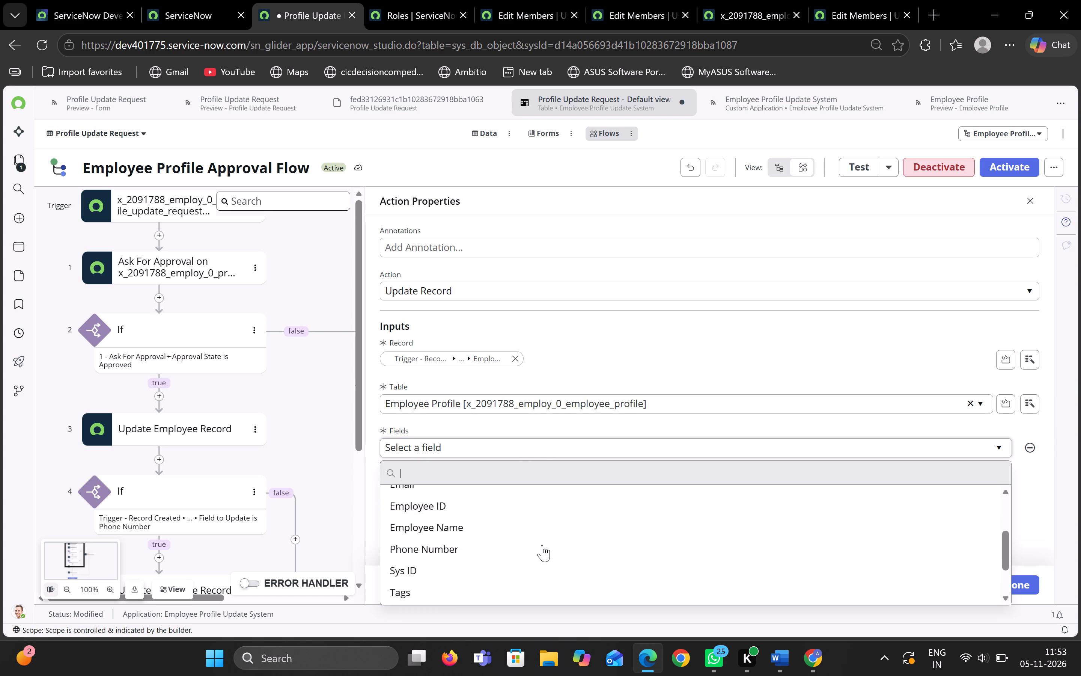
left_click(530, 540)
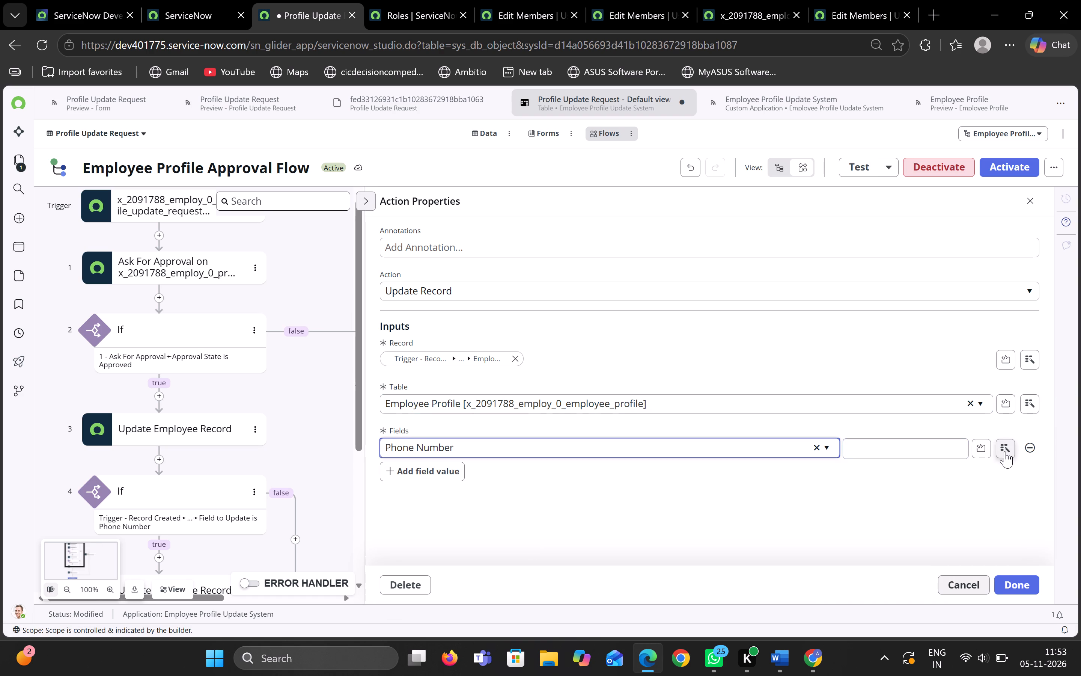
left_click(1005, 450)
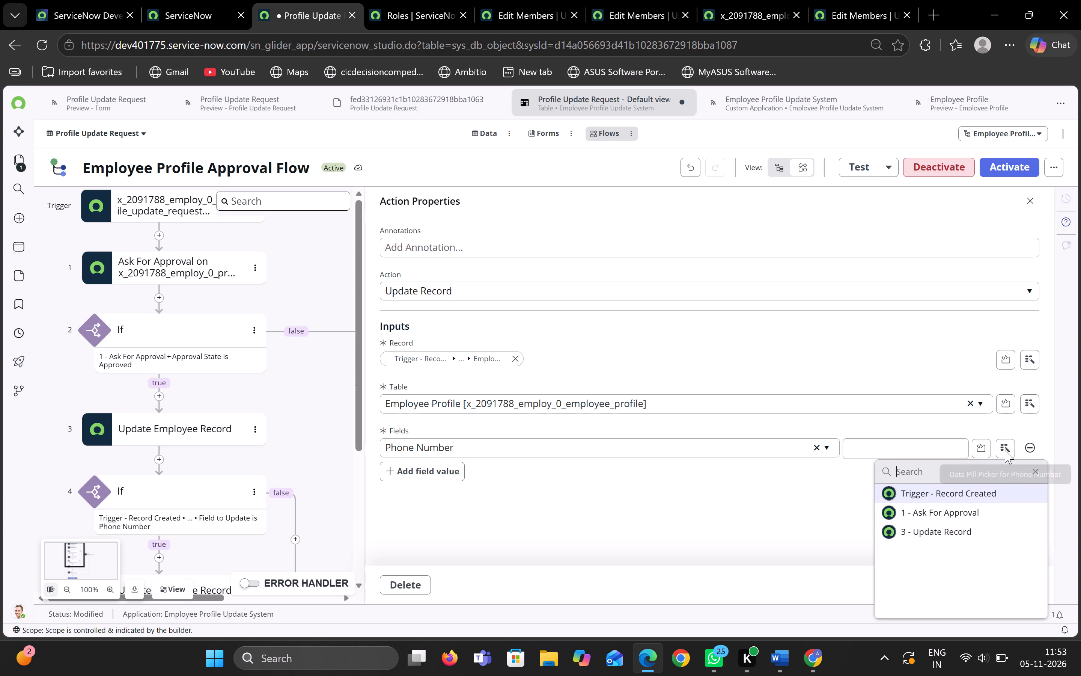
left_click(981, 489)
left_click(1042, 489)
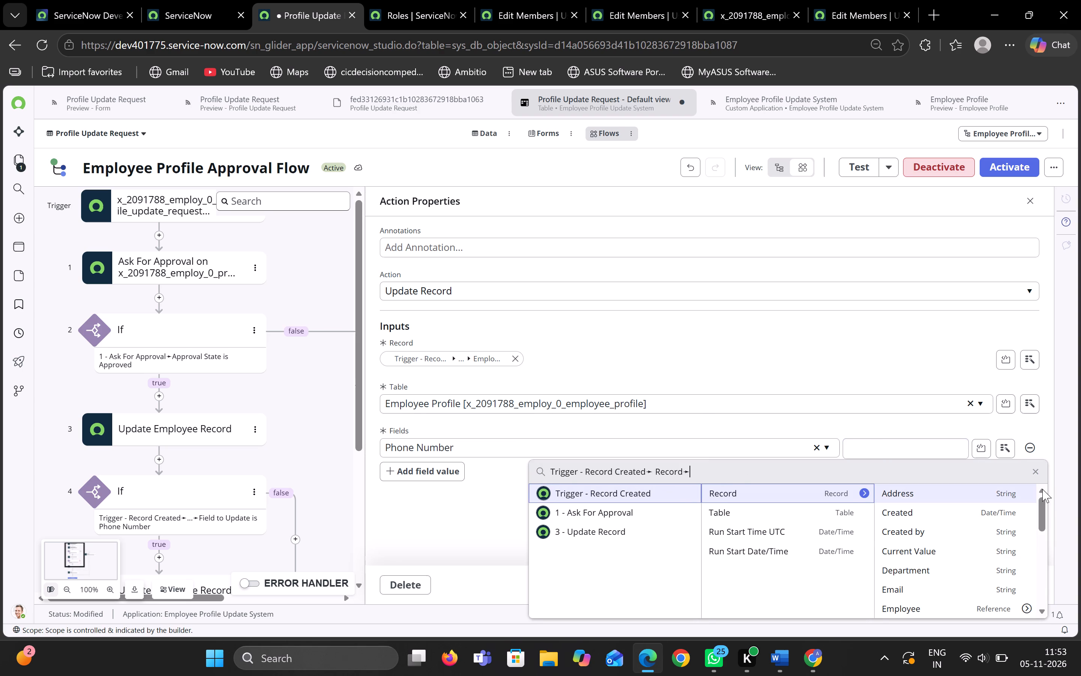
scroll(997, 526, "down", 2)
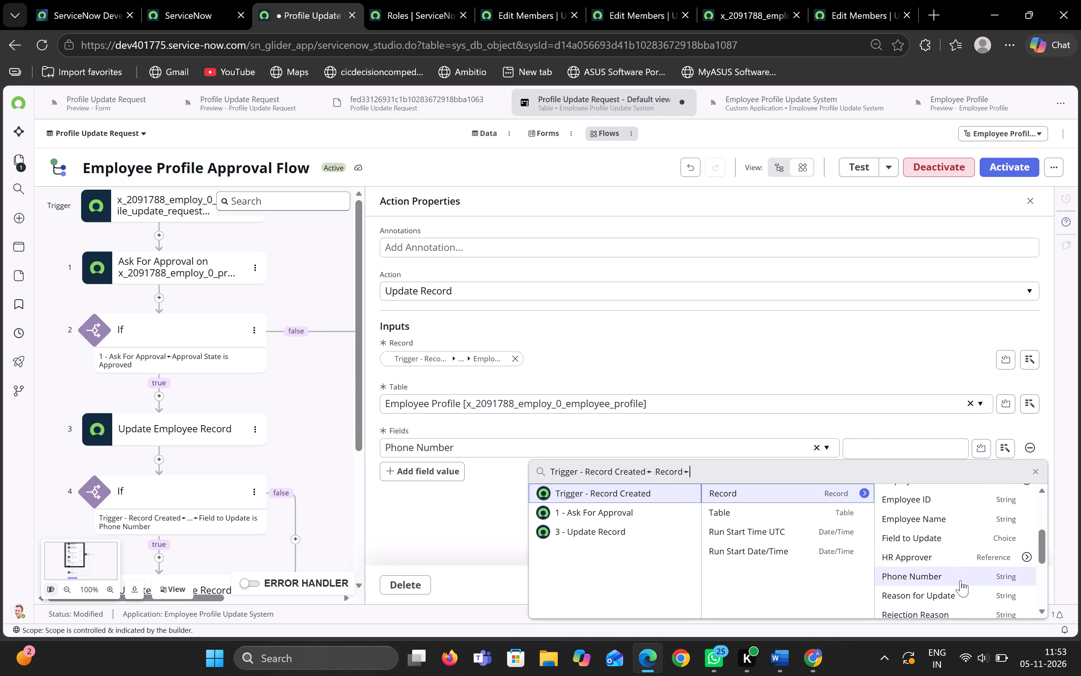
scroll(961, 591, "down", 1)
left_click(970, 593)
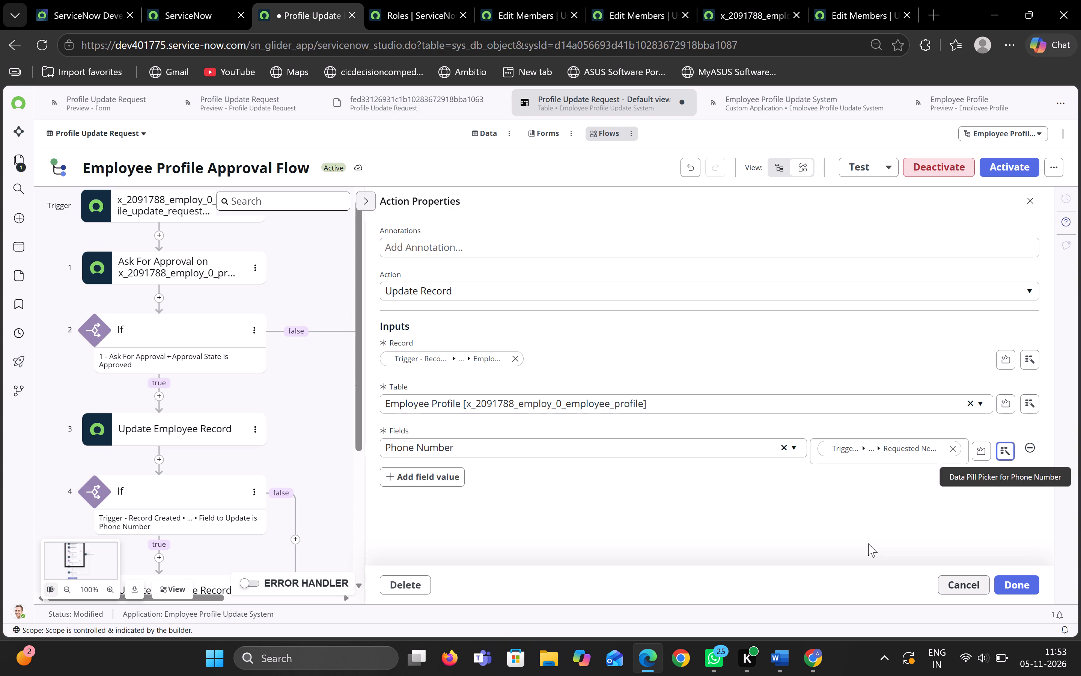
left_click(1036, 589)
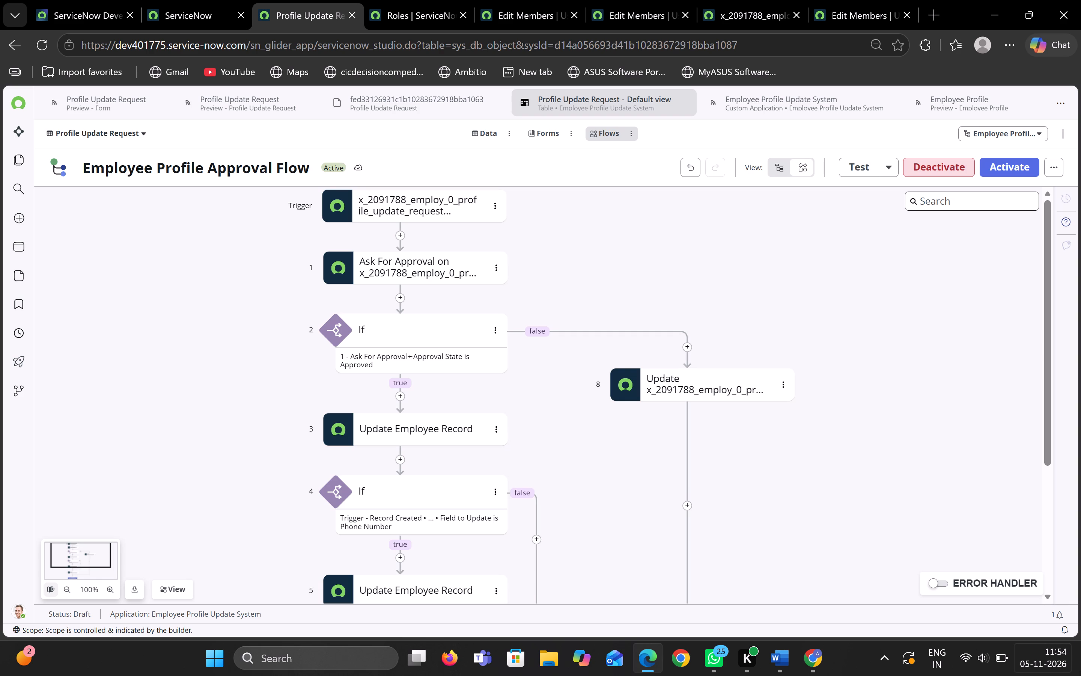
Review the flow's sequence of nodes and branches, from the trigger down to the request update actions.
scroll(804, 590, "down", 3)
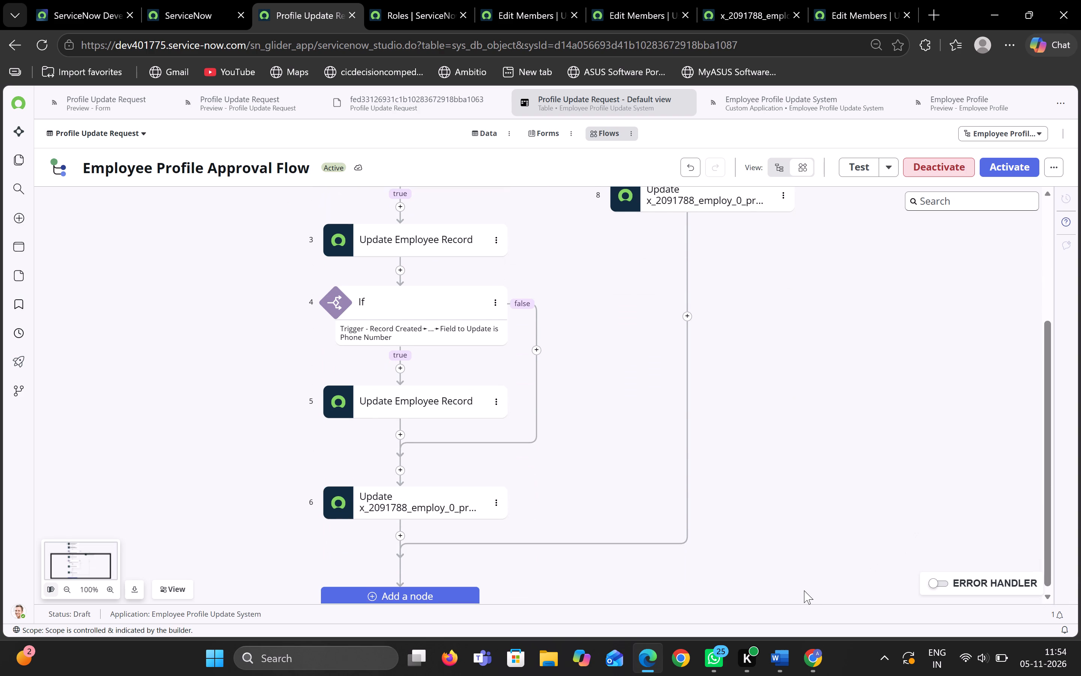
scroll(804, 590, "up", 1)
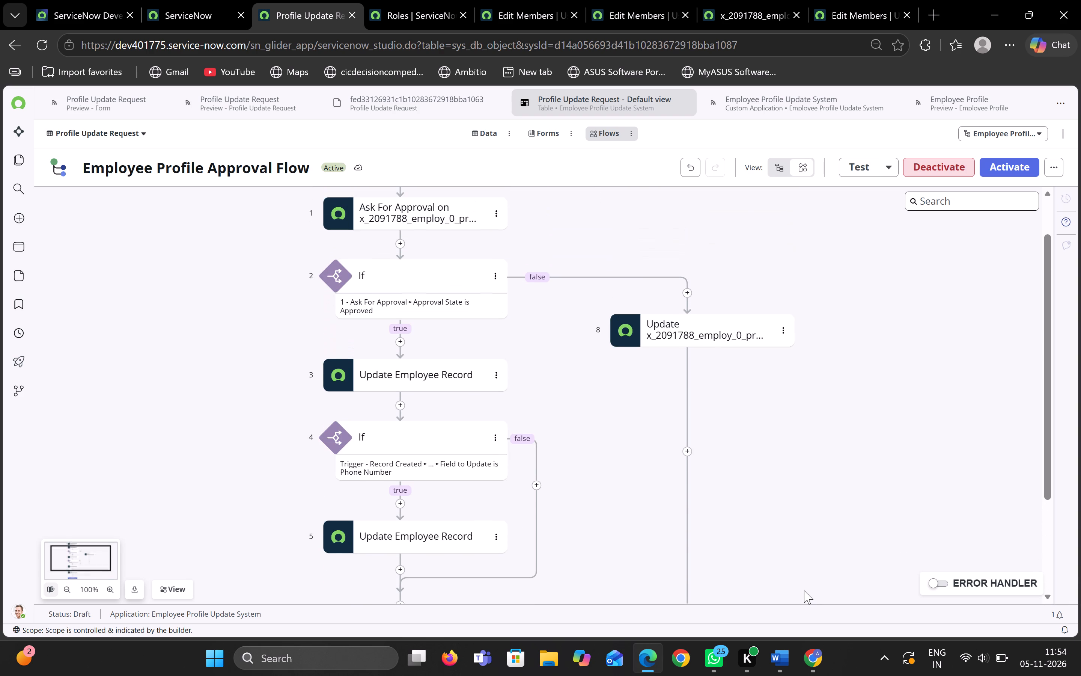
scroll(804, 590, "up", 1)
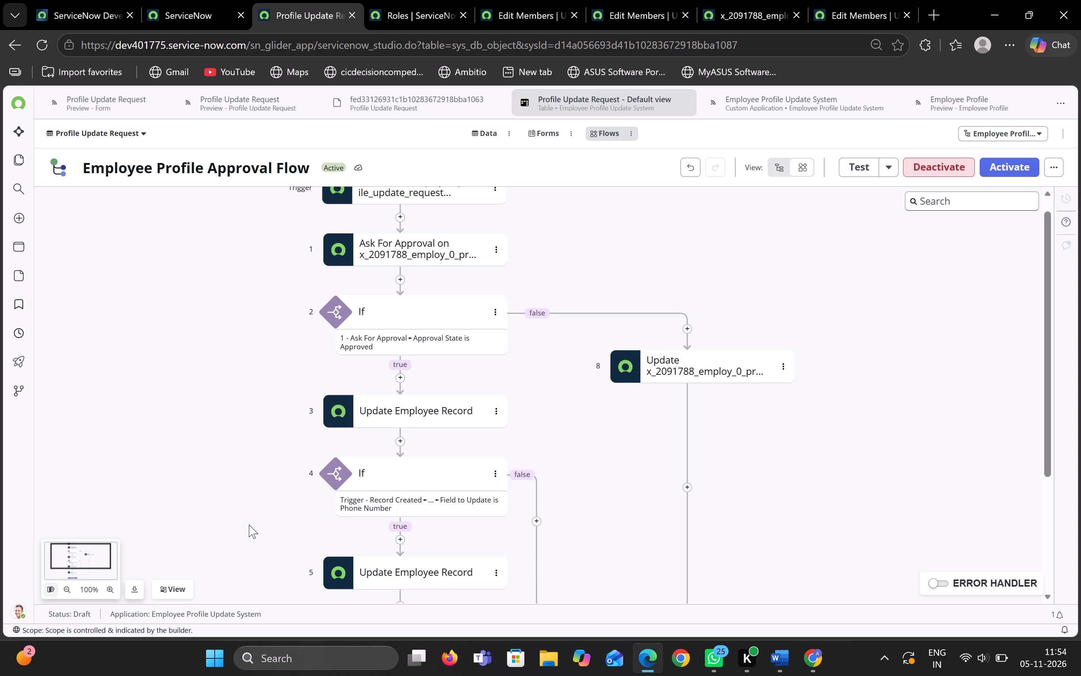
scroll(249, 525, "down", 1)
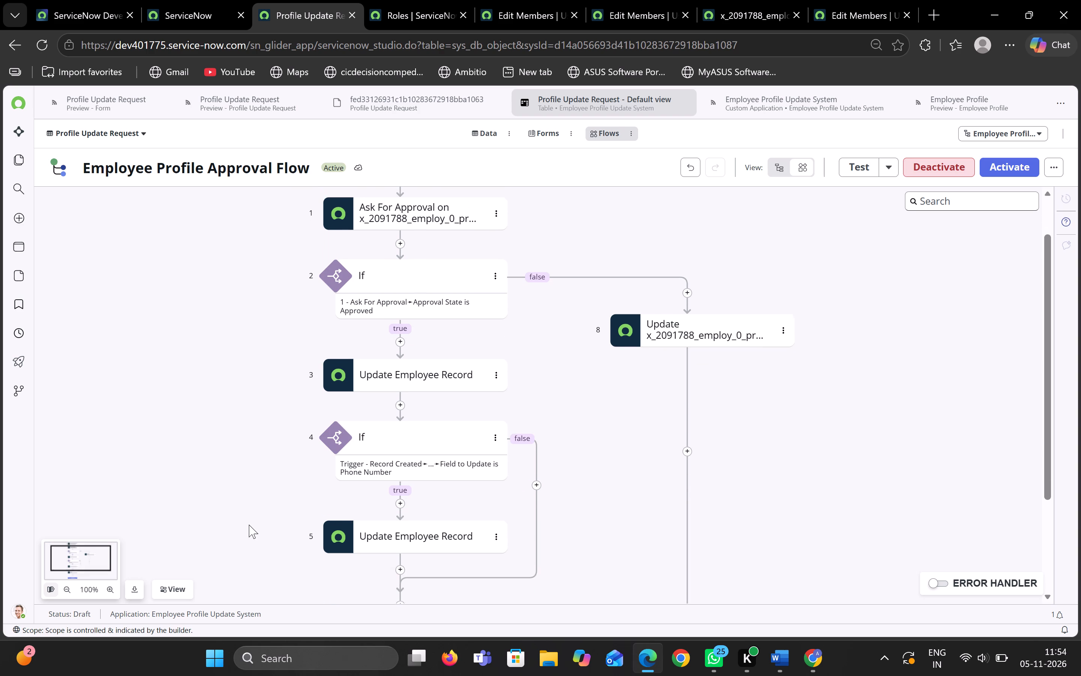
scroll(249, 525, "down", 1)
key("ctrl+minus")
key("ctrl+minus")
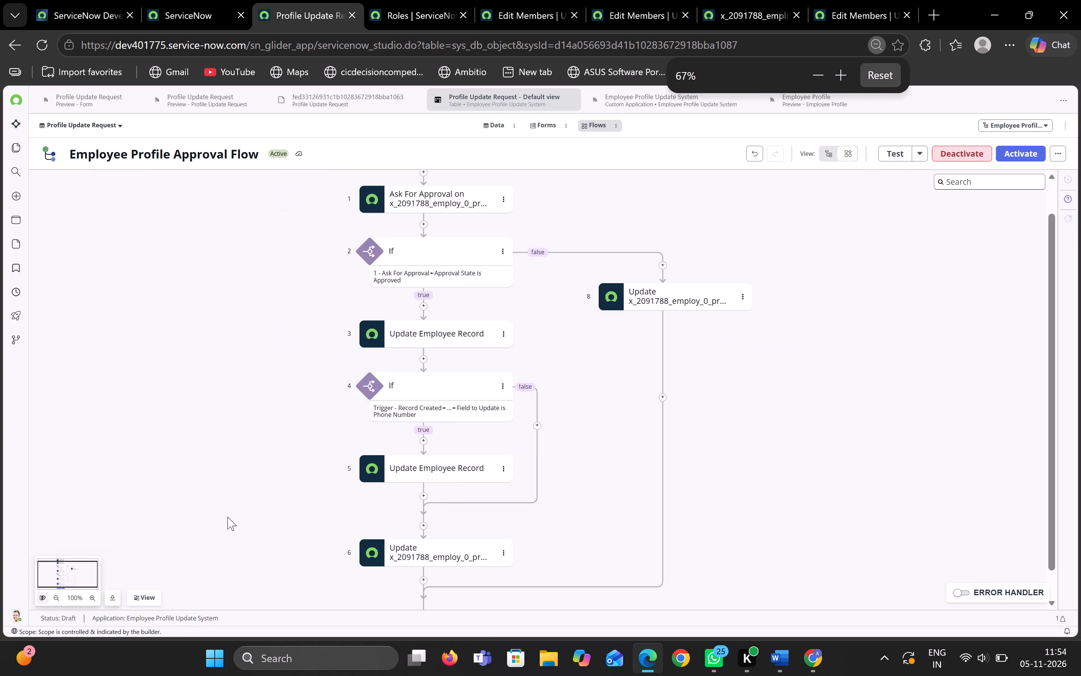
scroll(180, 459, "down", 1)
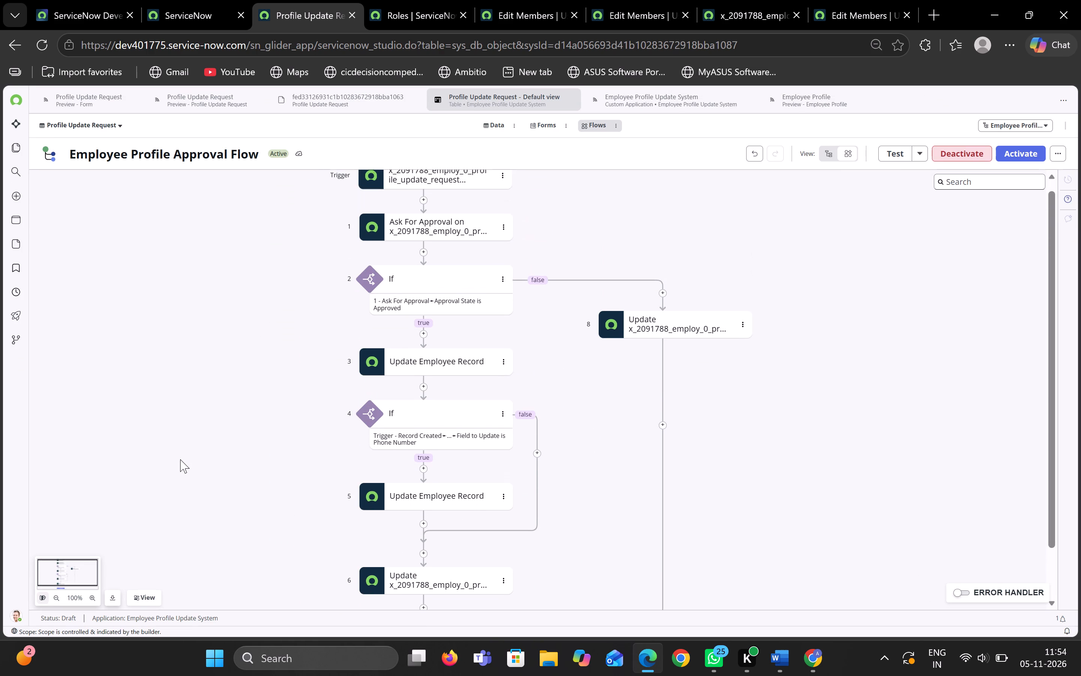
scroll(180, 459, "down", 1)
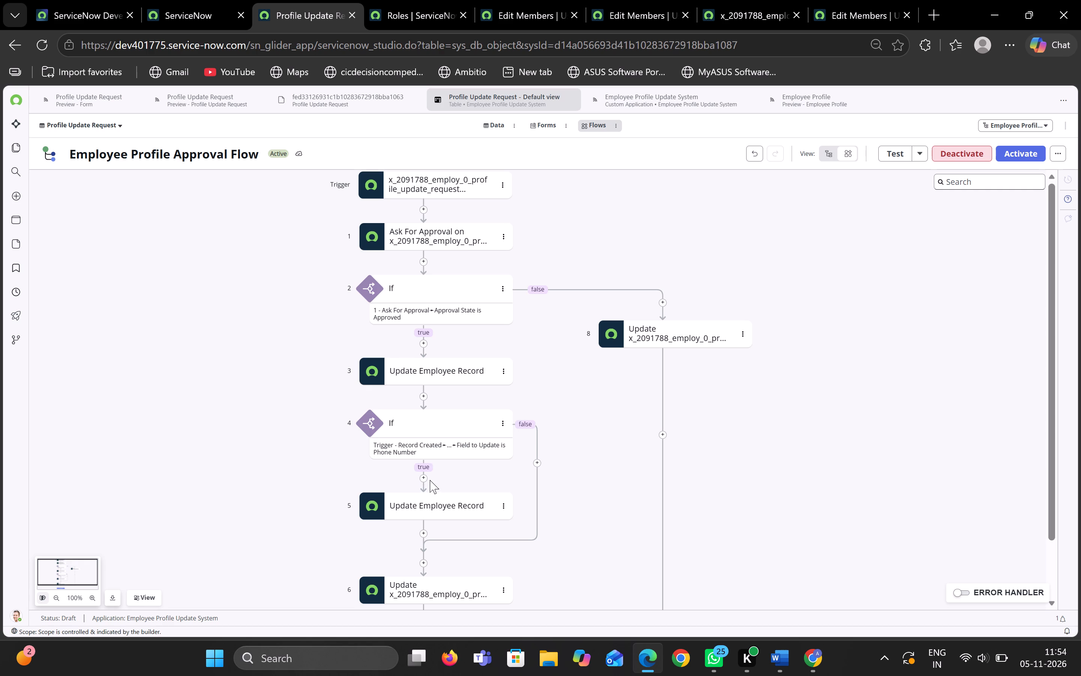
Add an If flow logic node directly after the Update Employee Record action in the Phone Number If's true branch.
scroll(332, 476, "down", 1)
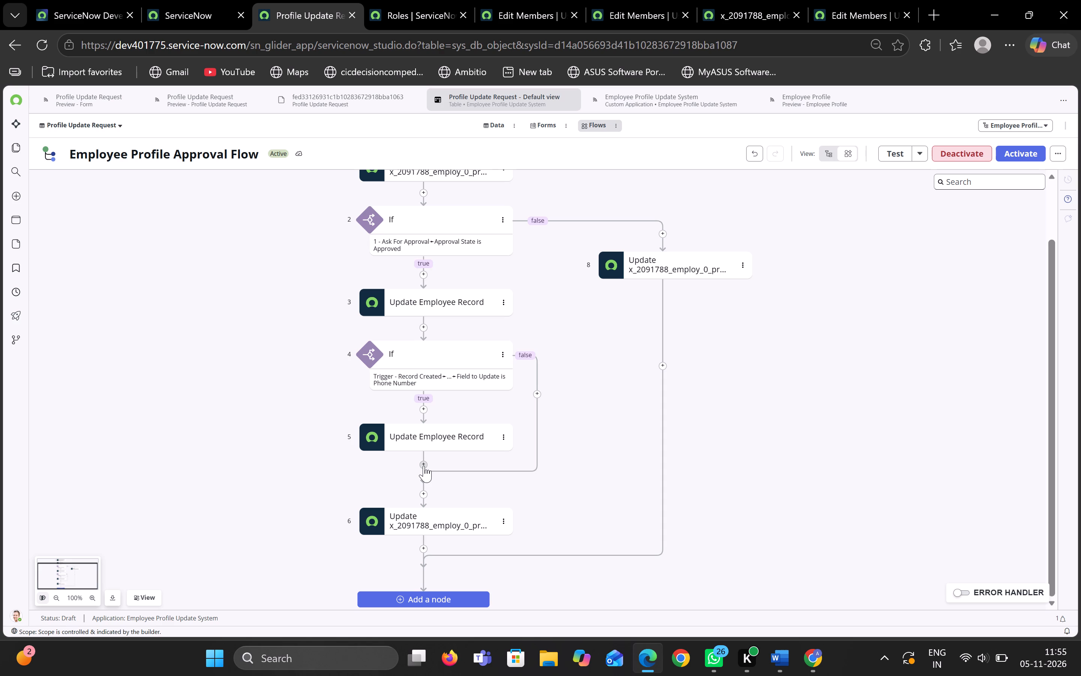
left_click(424, 466)
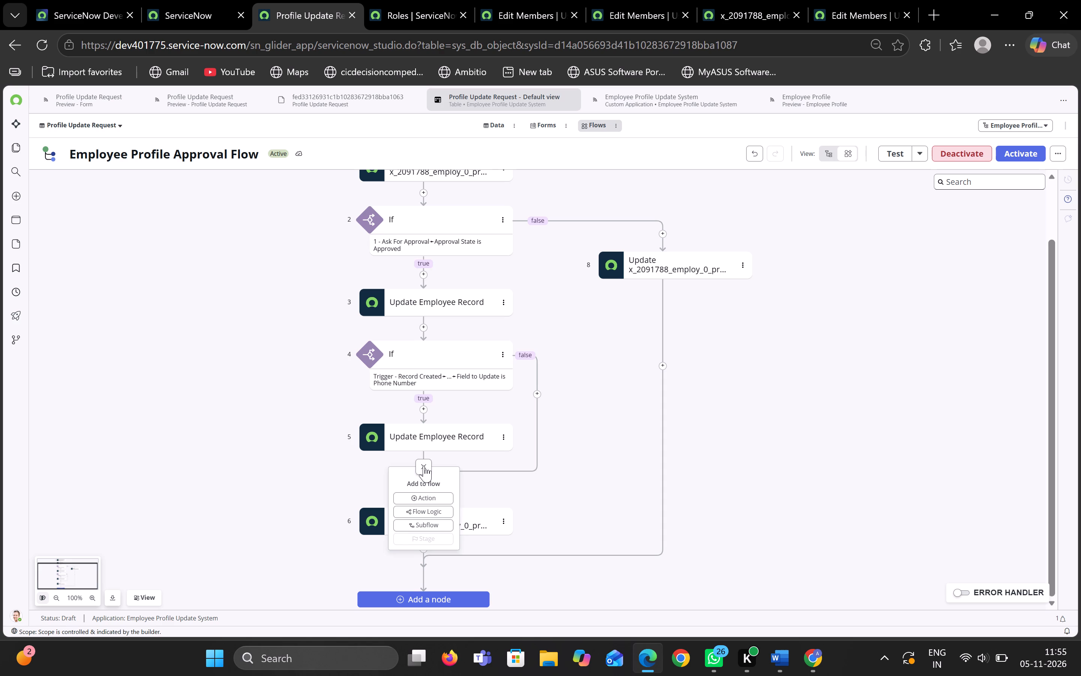
left_click(421, 507)
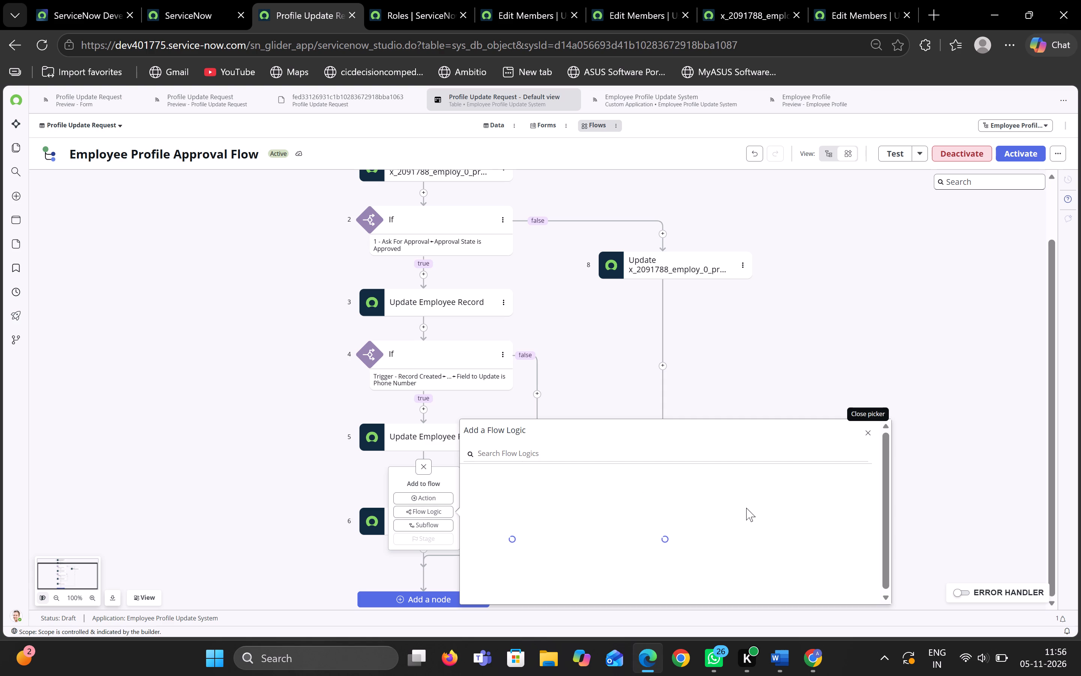
key("ctrl+equal")
key("ctrl+equal")
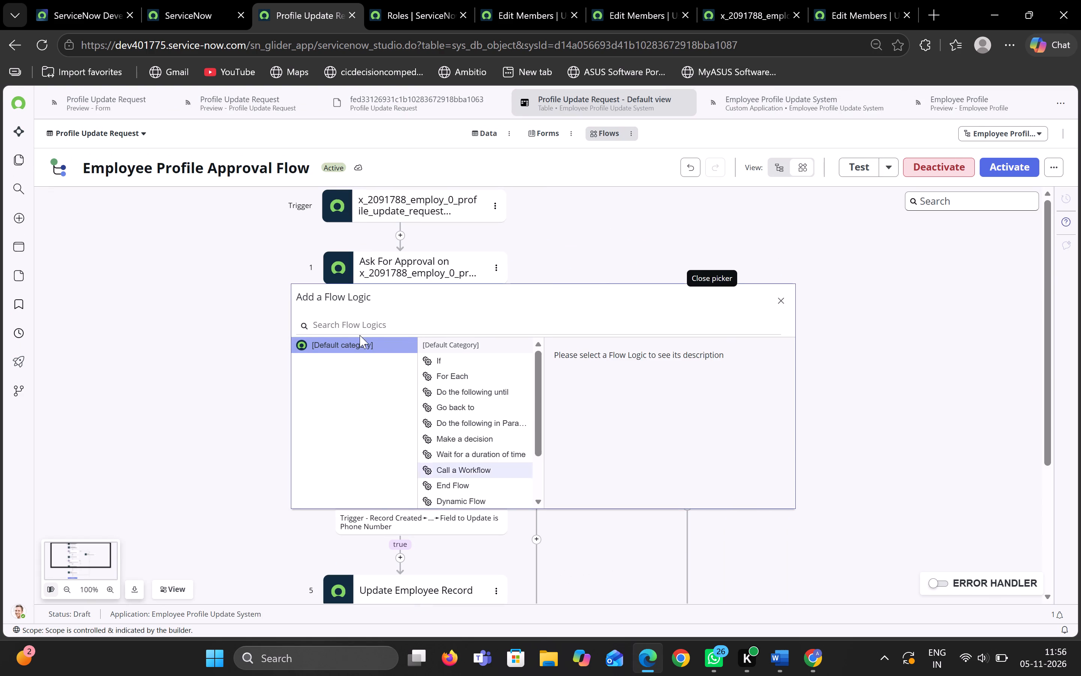
left_click(429, 358)
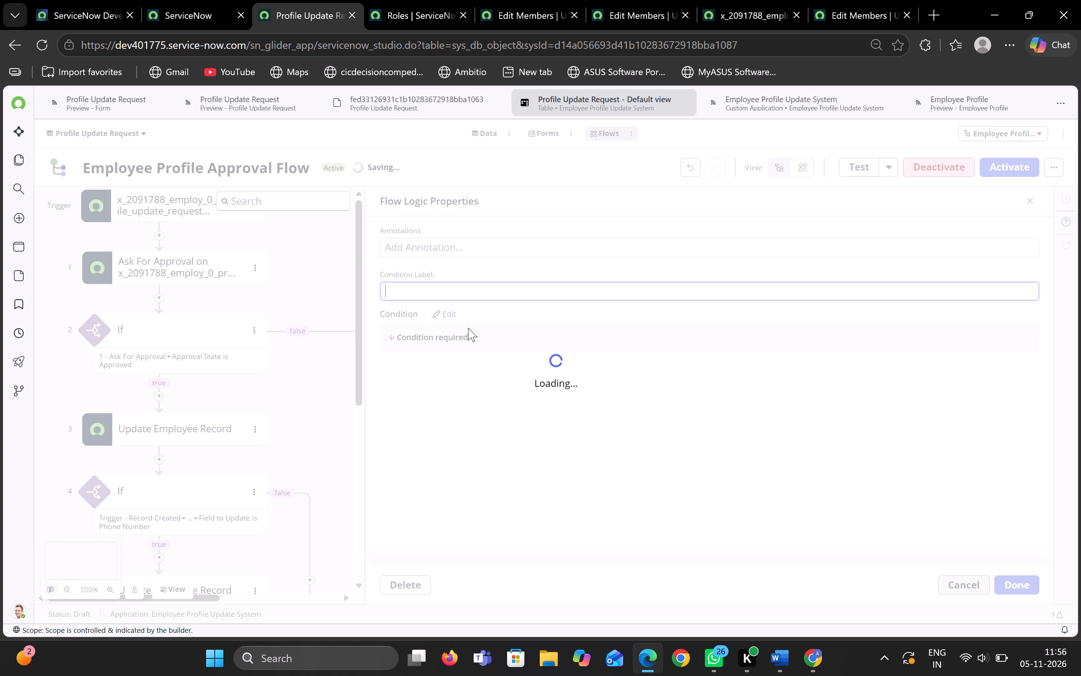
Set the new If condition to the Record Created trigger record's Field to Update is Department.
left_click(451, 314)
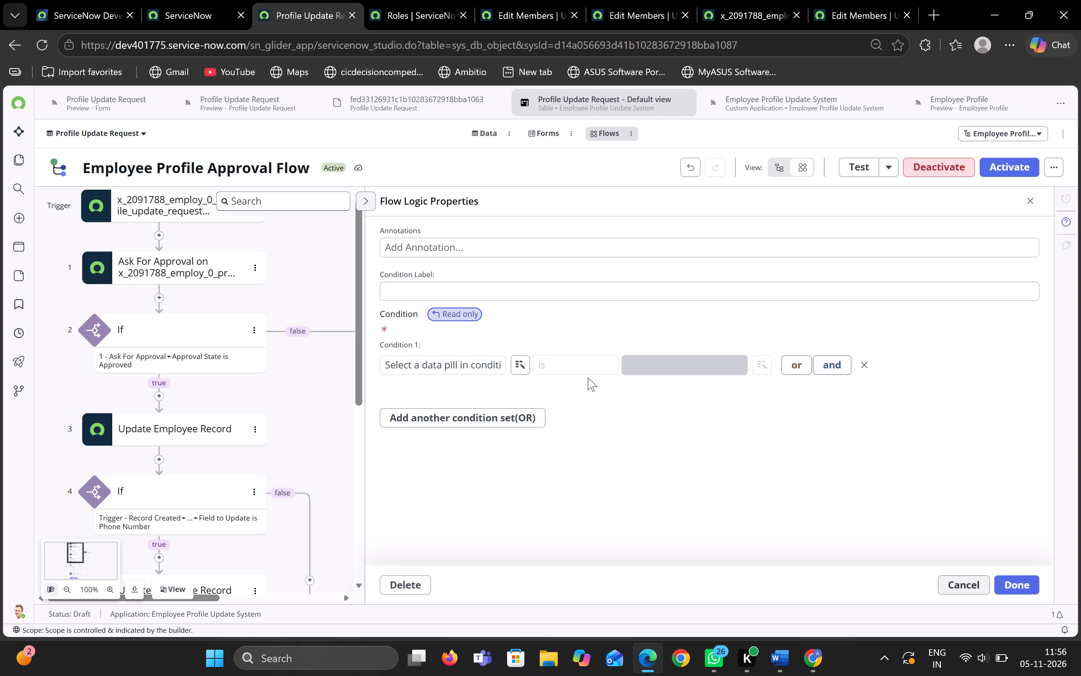
left_click(514, 366)
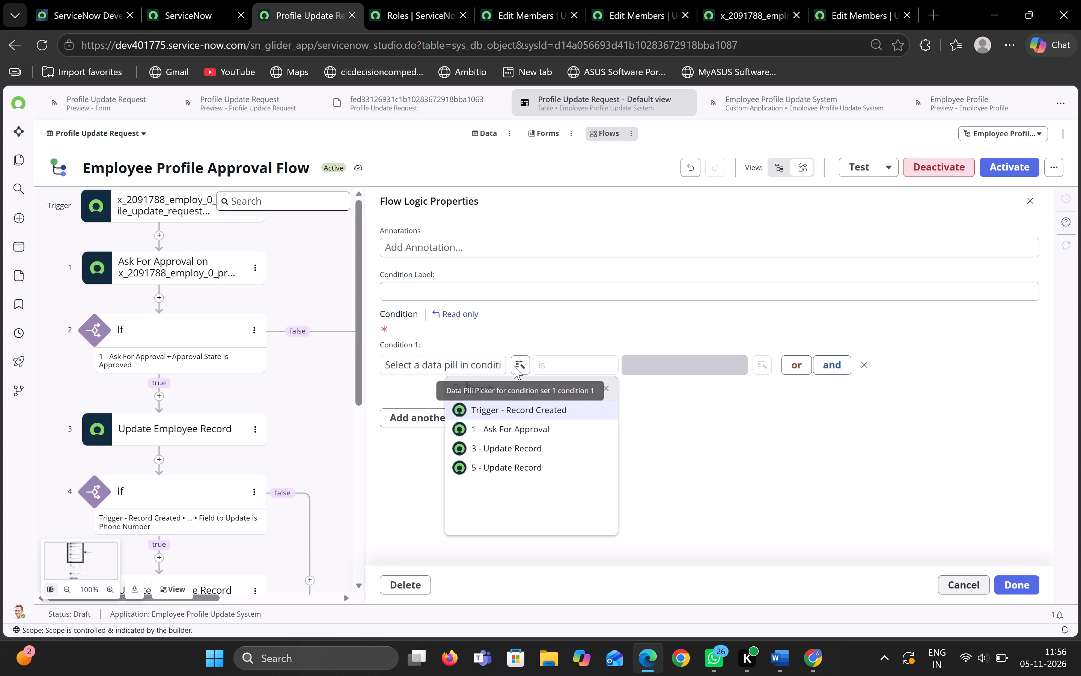
left_click(561, 410)
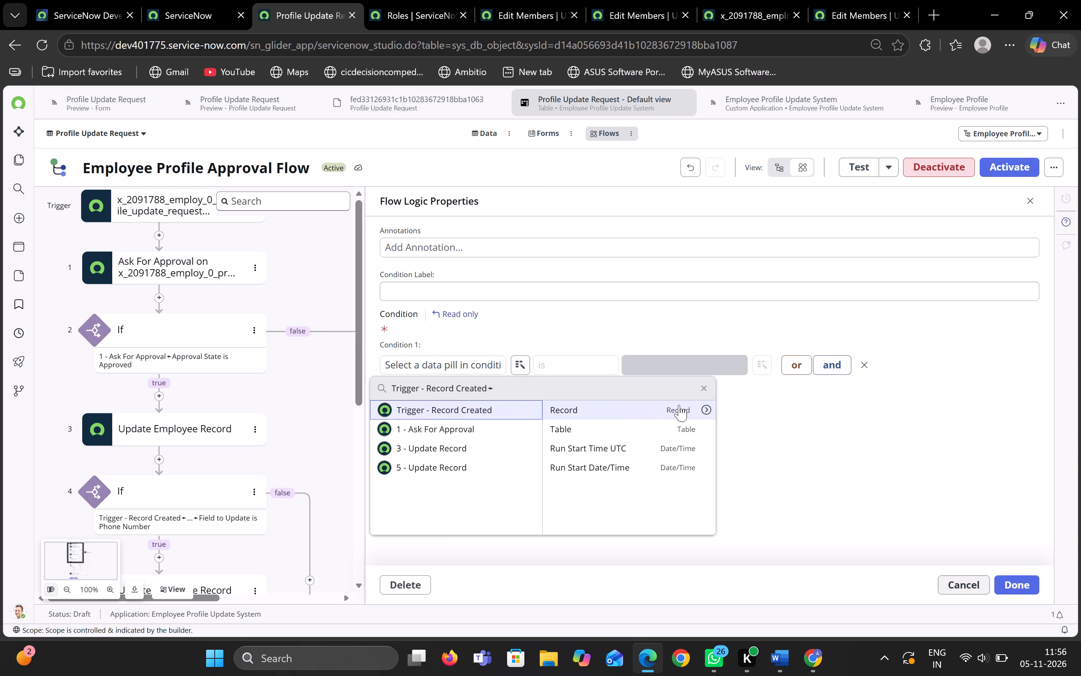
left_click(703, 407)
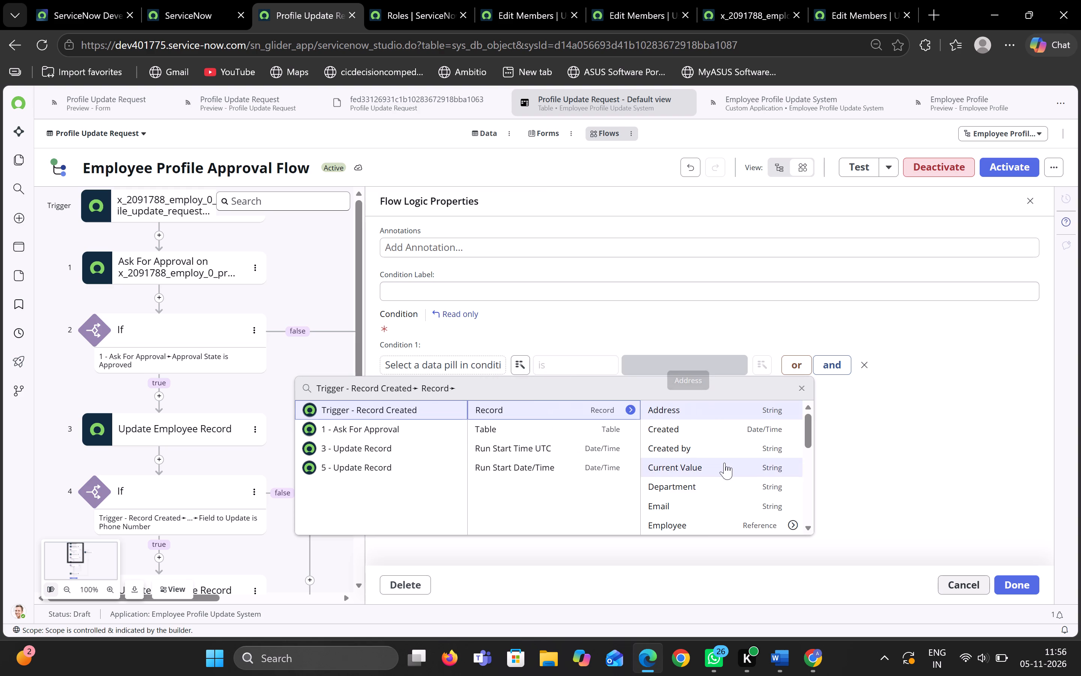
scroll(724, 463, "down", 3)
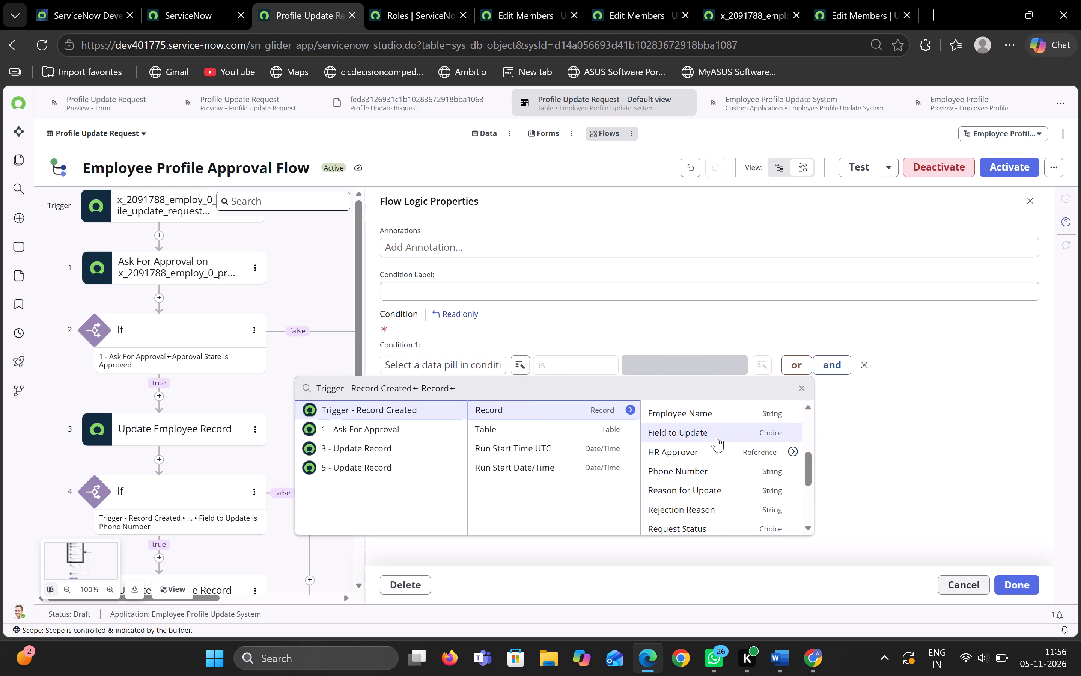
left_click(716, 436)
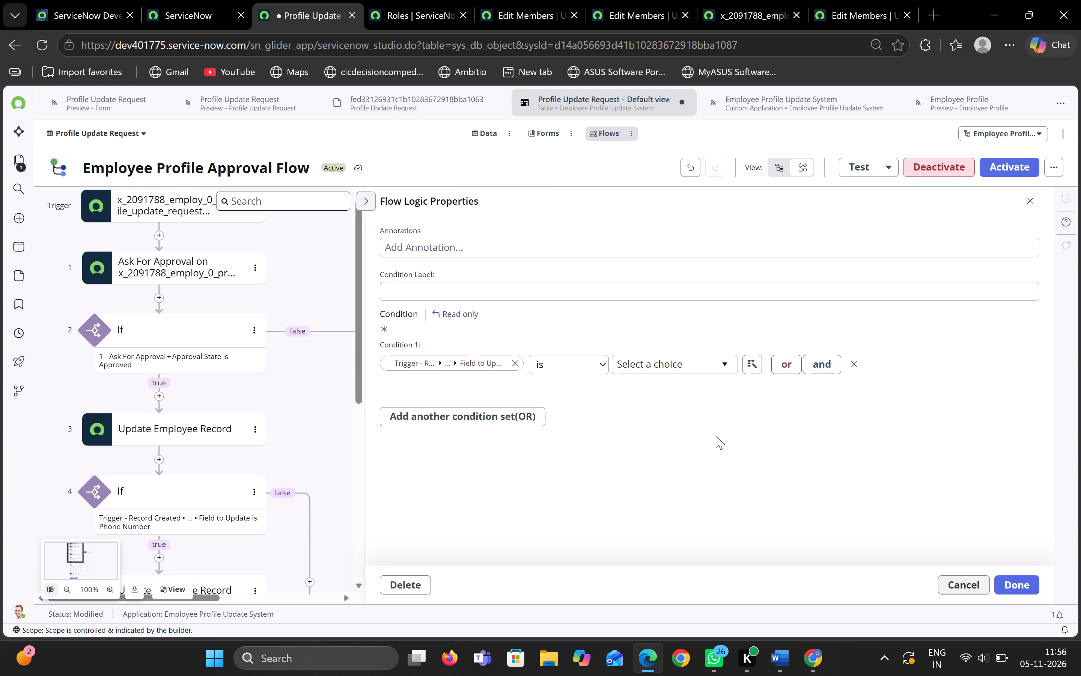
left_click(711, 367)
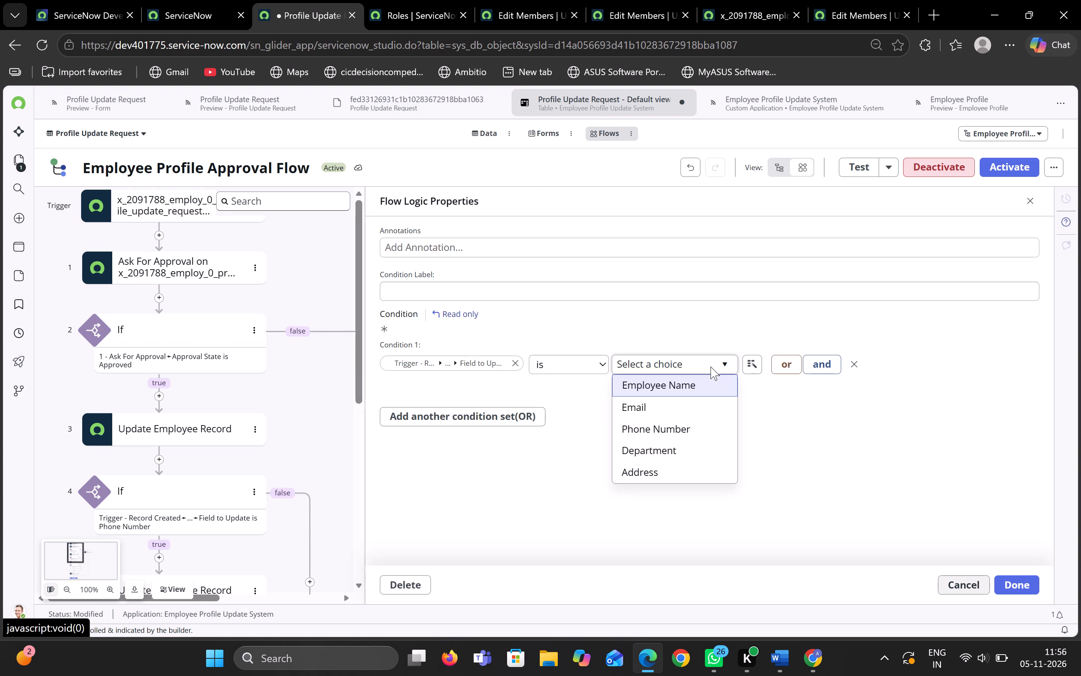
left_click(689, 442)
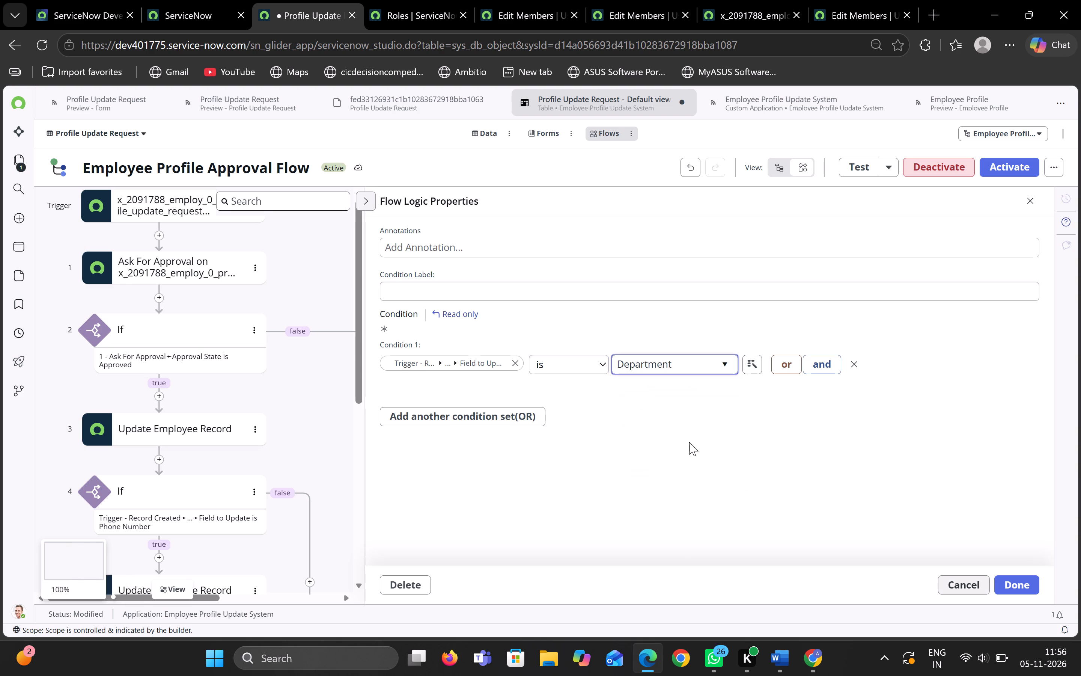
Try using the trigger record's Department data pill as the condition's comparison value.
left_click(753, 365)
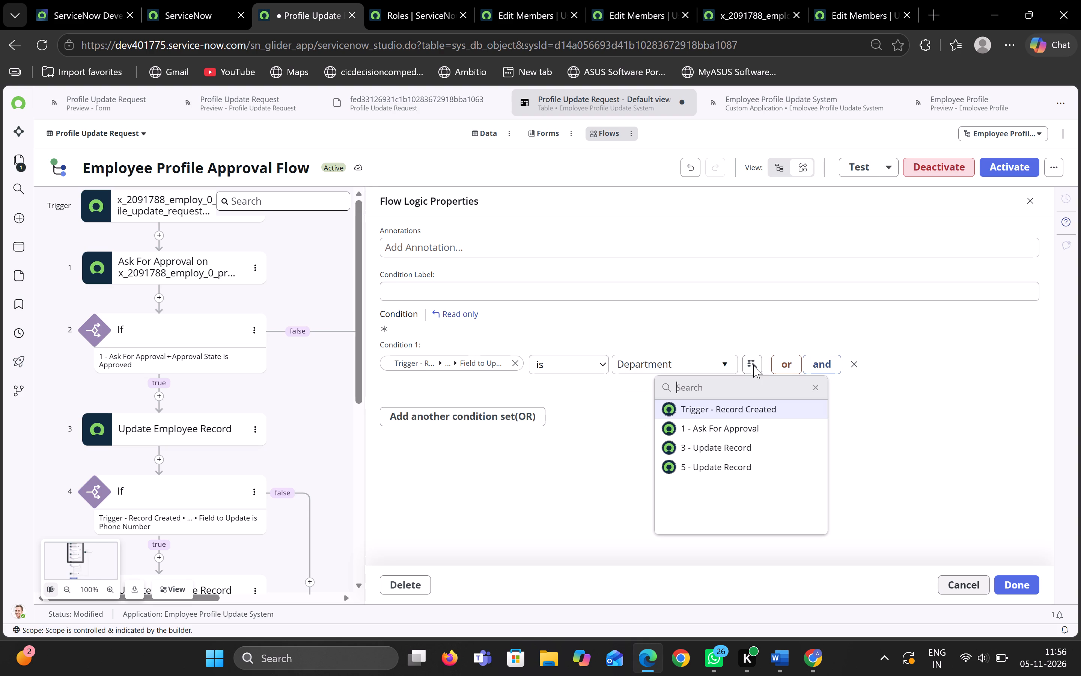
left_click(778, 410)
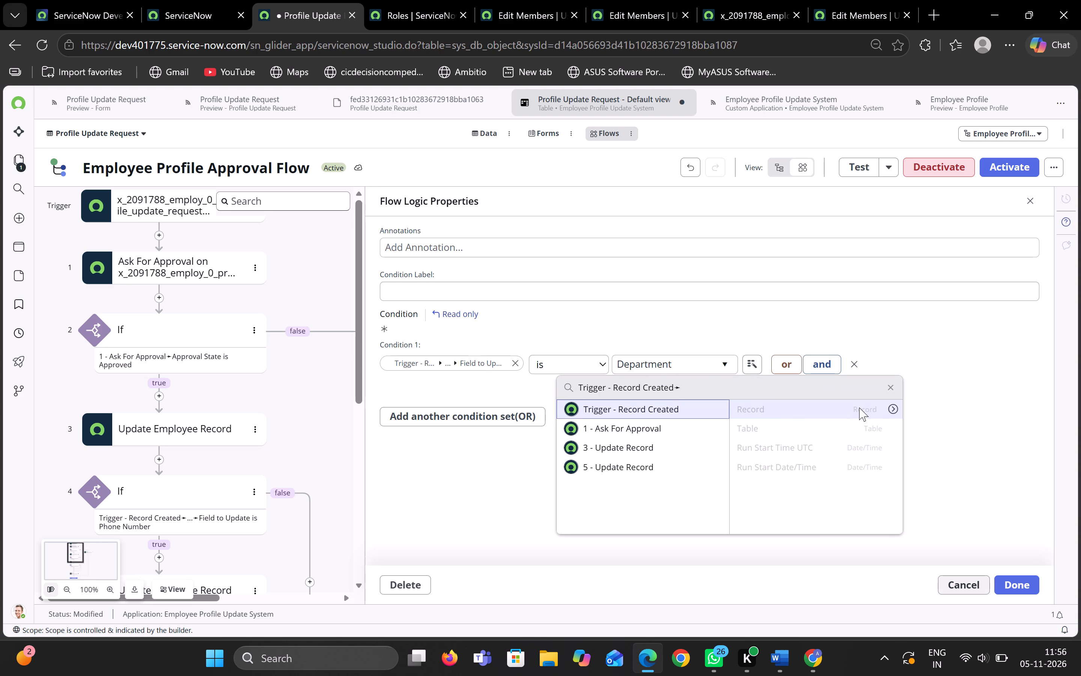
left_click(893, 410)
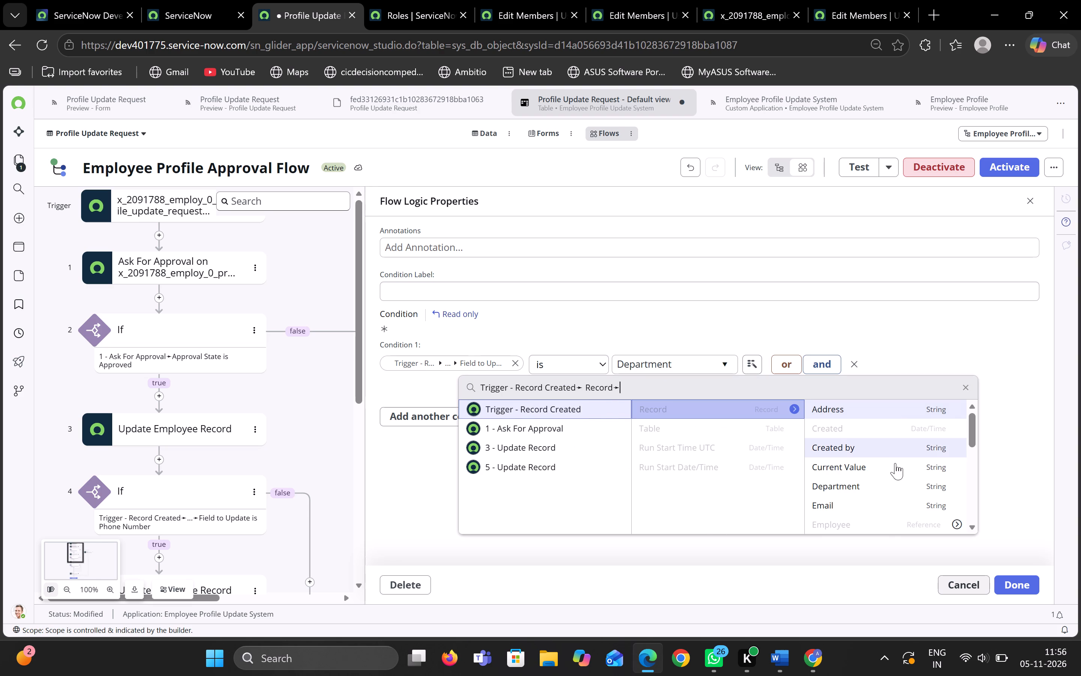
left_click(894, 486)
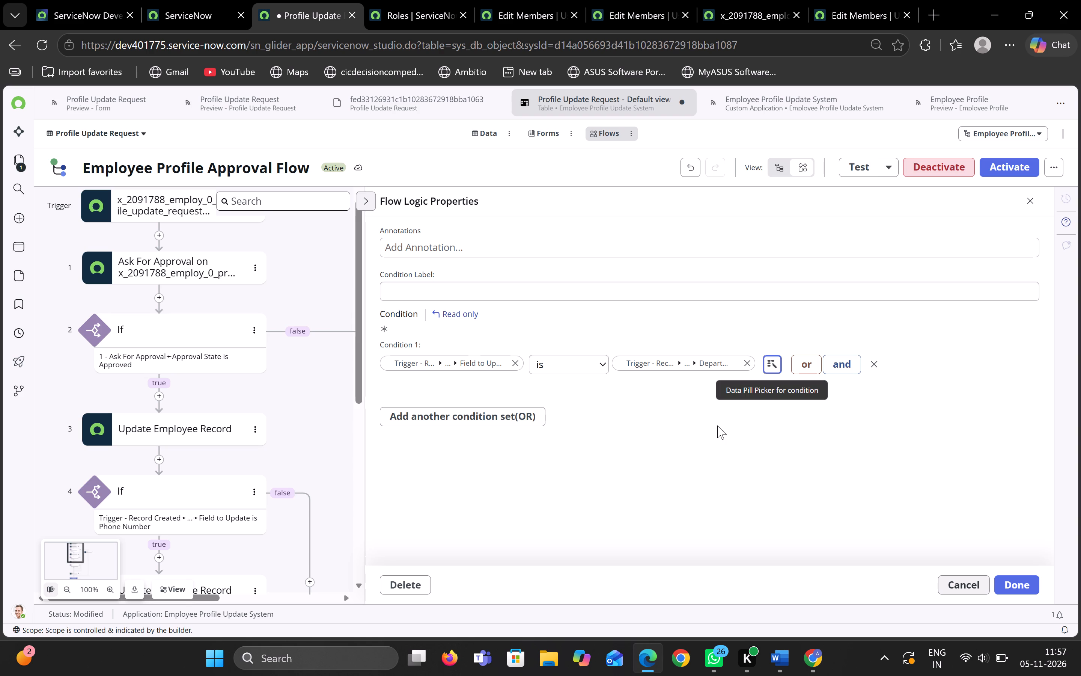
Replace the Department data pill in the condition with the Department choice and save the If.
left_click(747, 361)
left_click(711, 363)
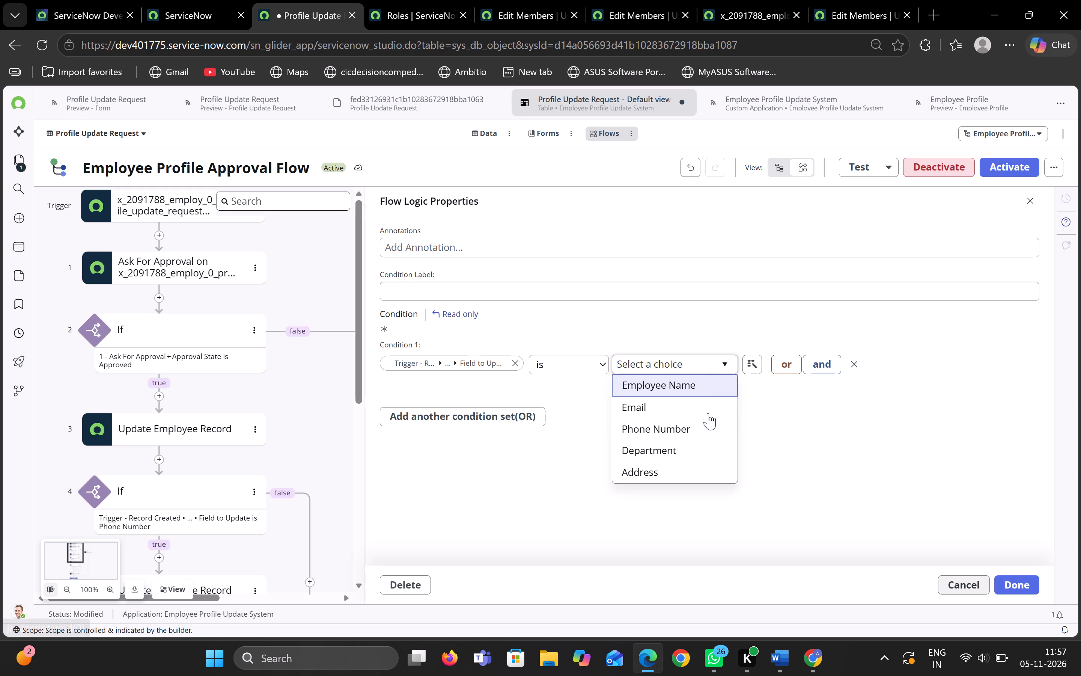
left_click(710, 451)
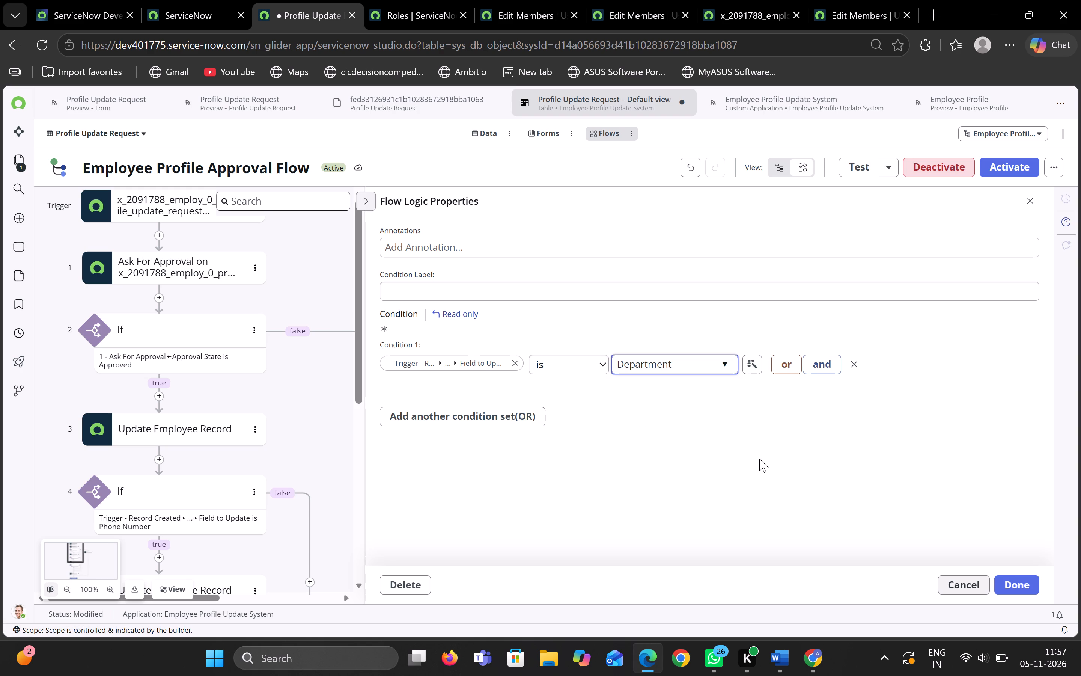
left_click(1015, 586)
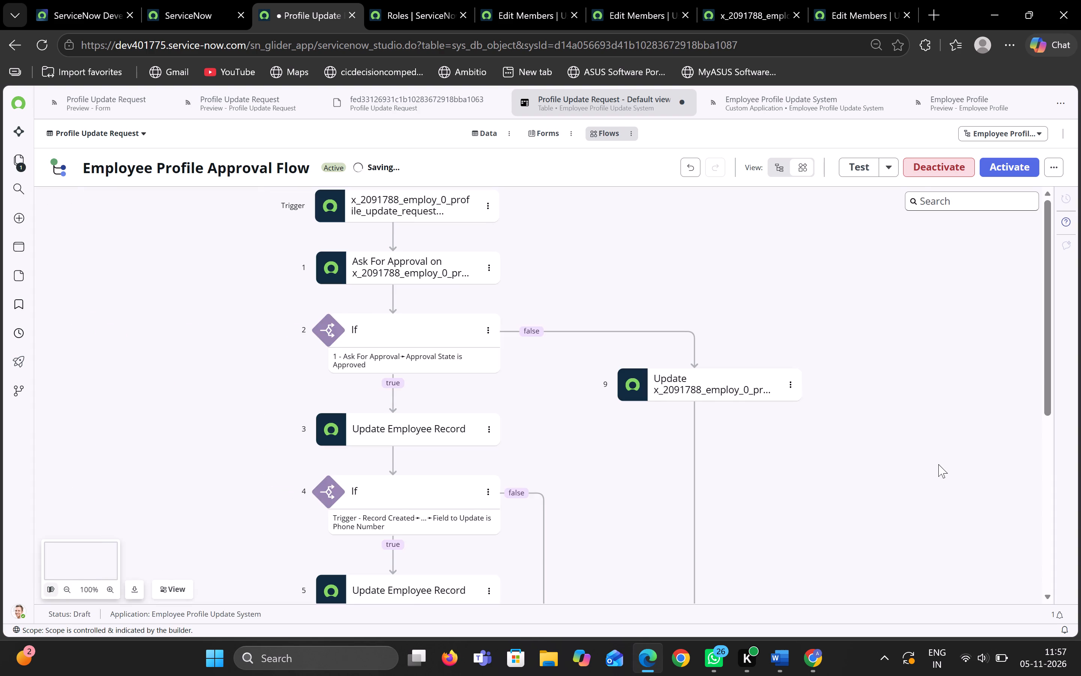
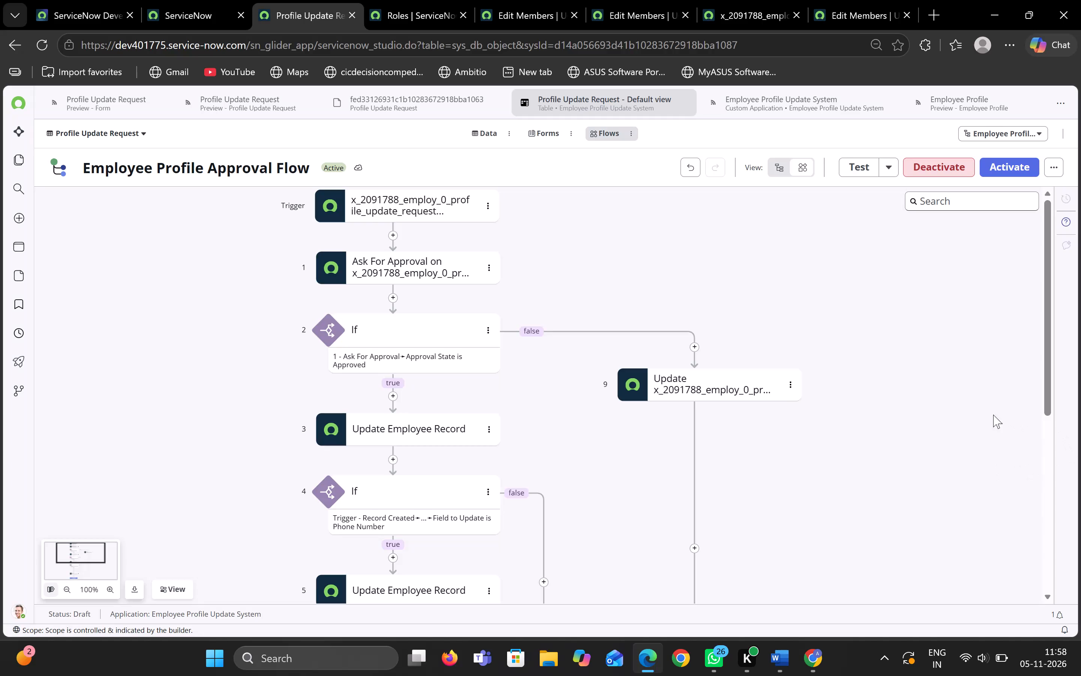
Add an Update Record action in the true branch of the If that checks Field to Update is Department.
scroll(694, 484, "down", 2)
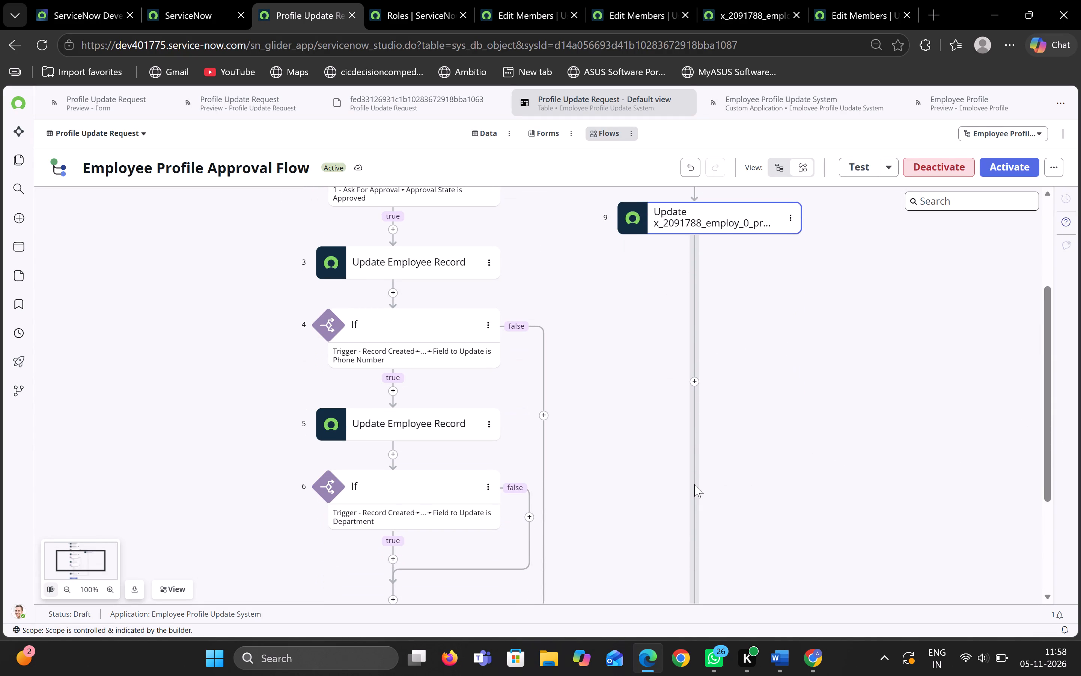
scroll(694, 484, "down", 1)
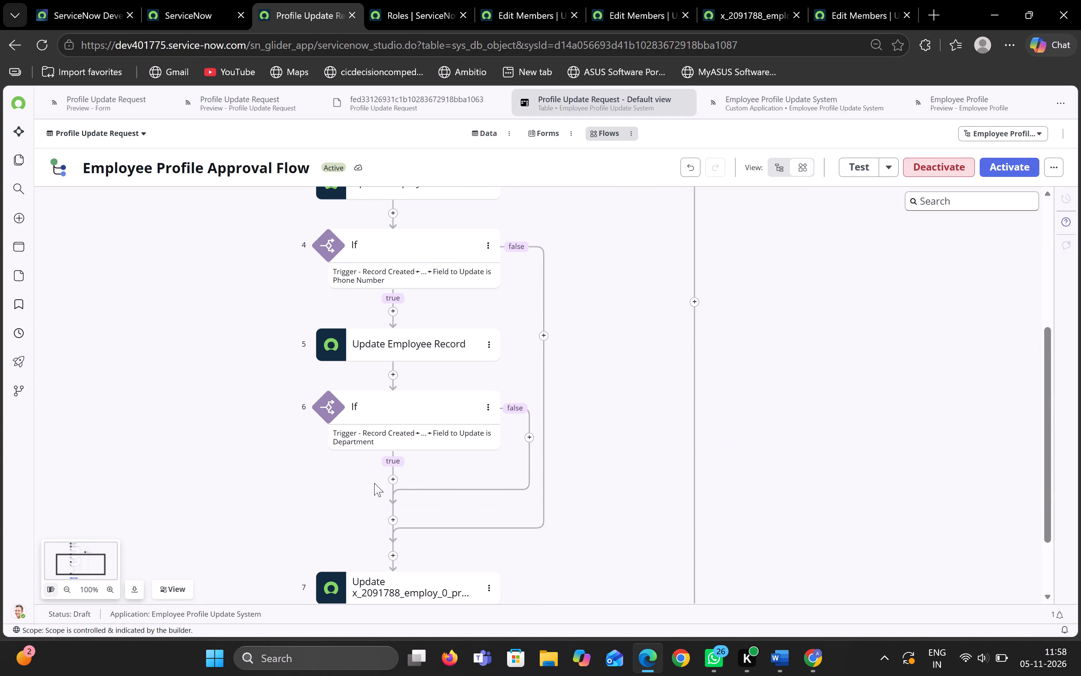
left_click(389, 478)
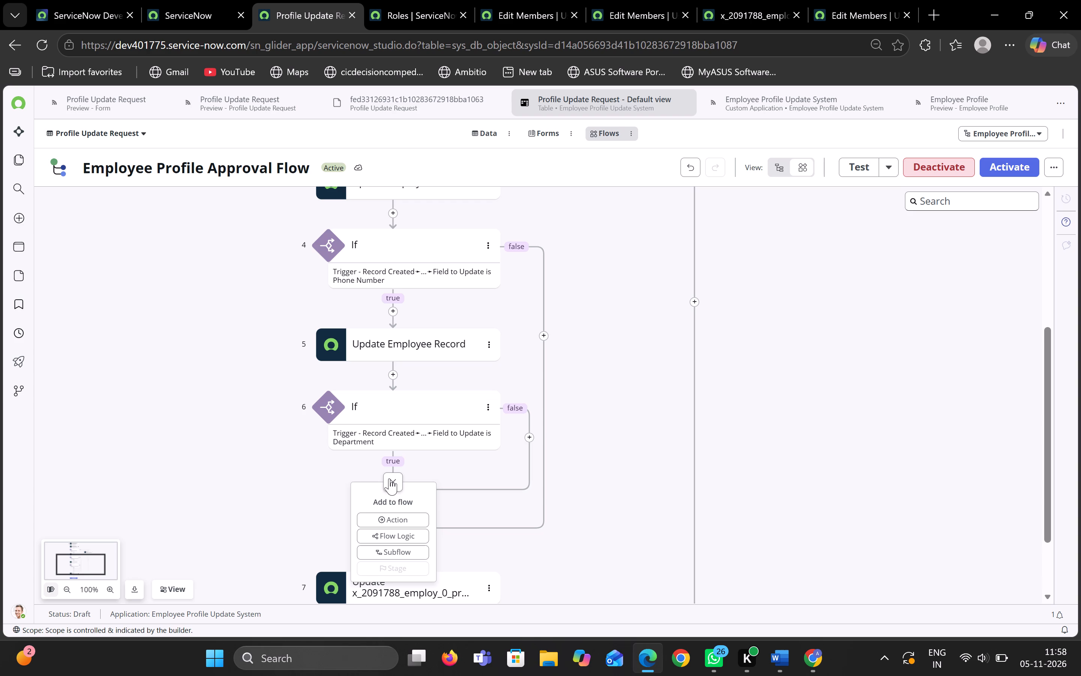
left_click(381, 519)
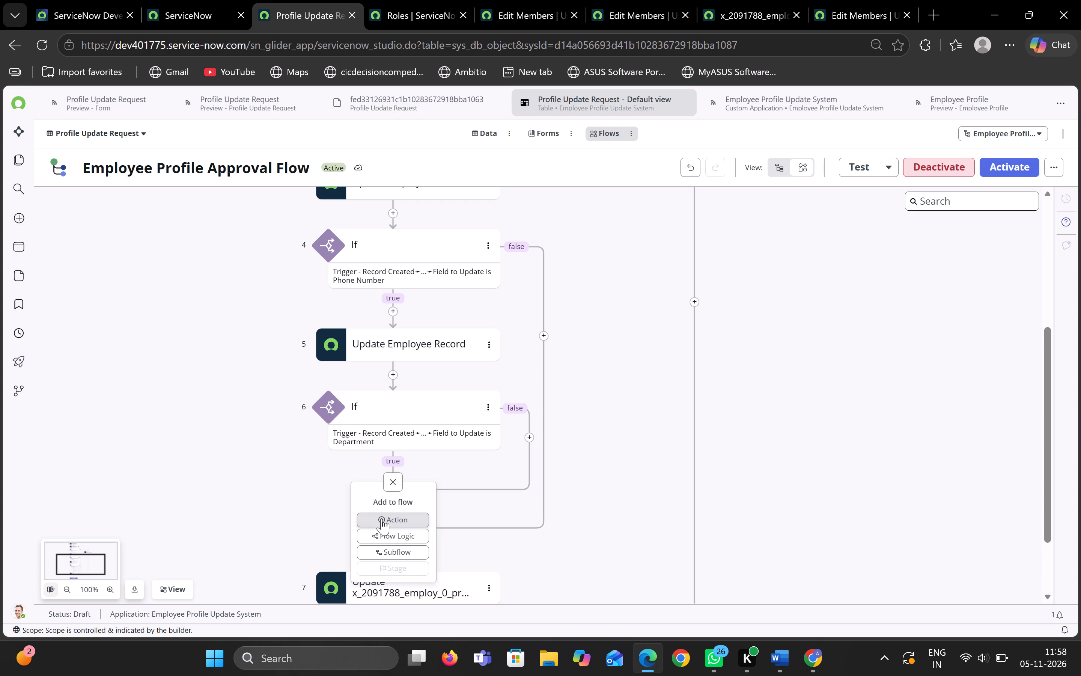
scroll(325, 388, "down", 2)
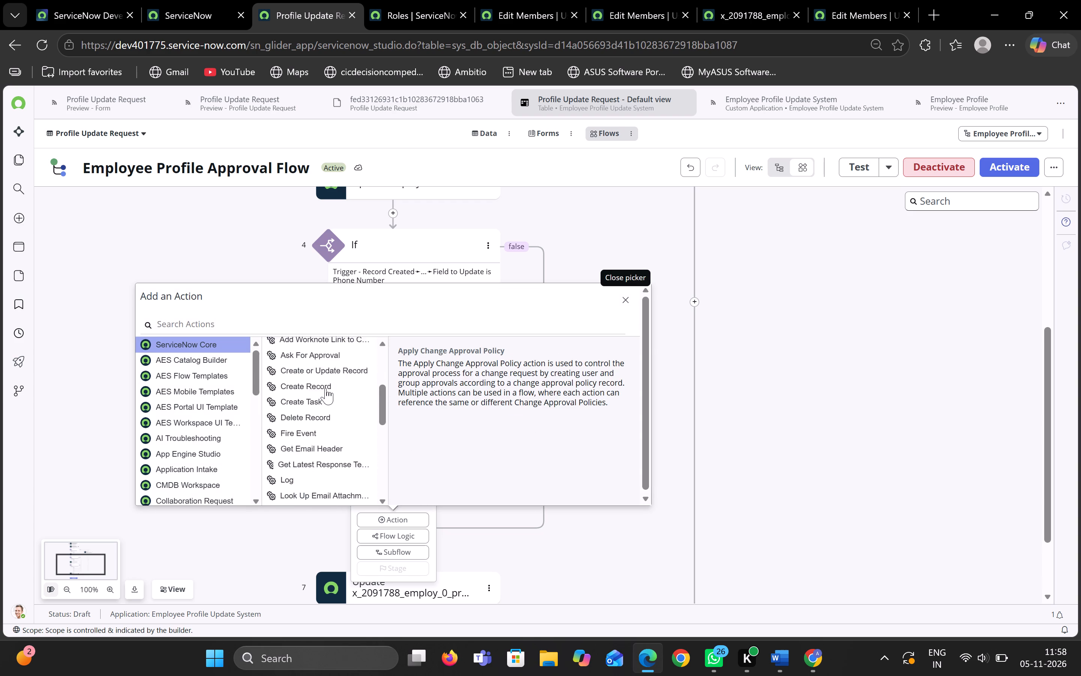
scroll(325, 388, "down", 4)
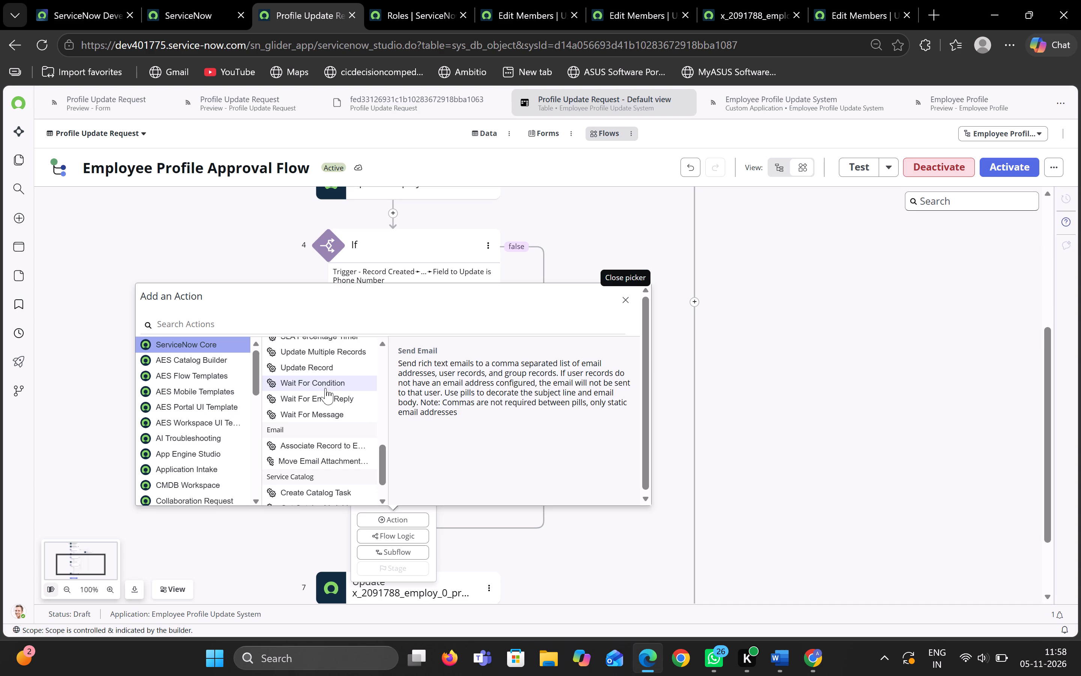
scroll(325, 388, "down", 1)
scroll(325, 388, "up", 4)
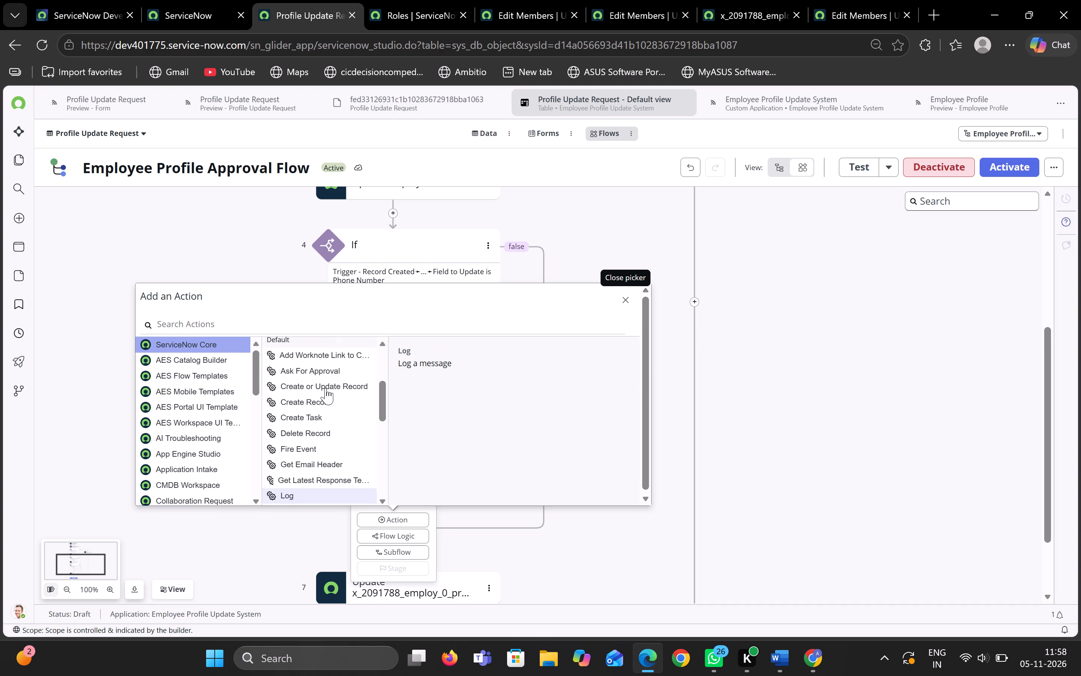
scroll(325, 388, "up", 1)
scroll(310, 445, "up", 2)
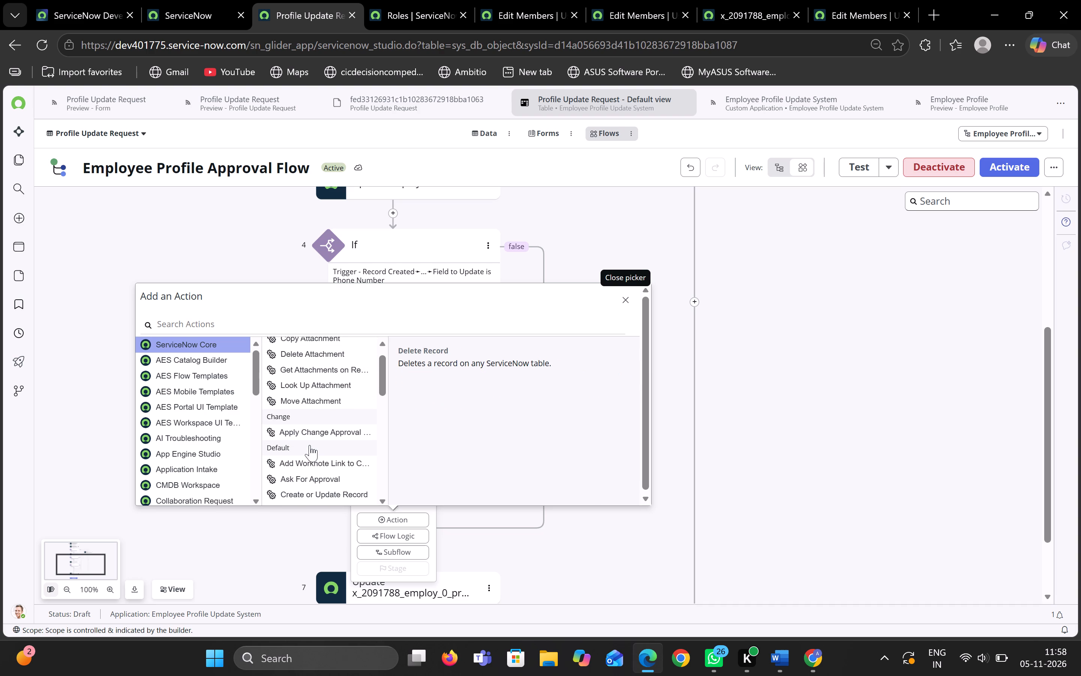
scroll(320, 424, "up", 2)
scroll(320, 424, "down", 3)
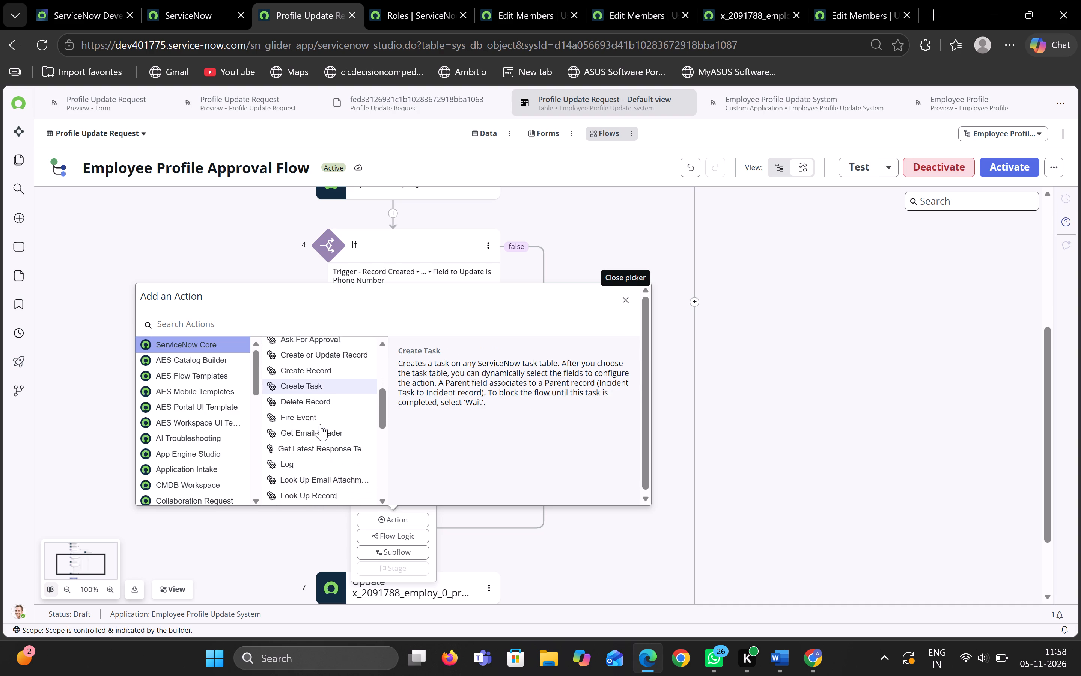
scroll(320, 424, "down", 1)
scroll(322, 386, "down", 1)
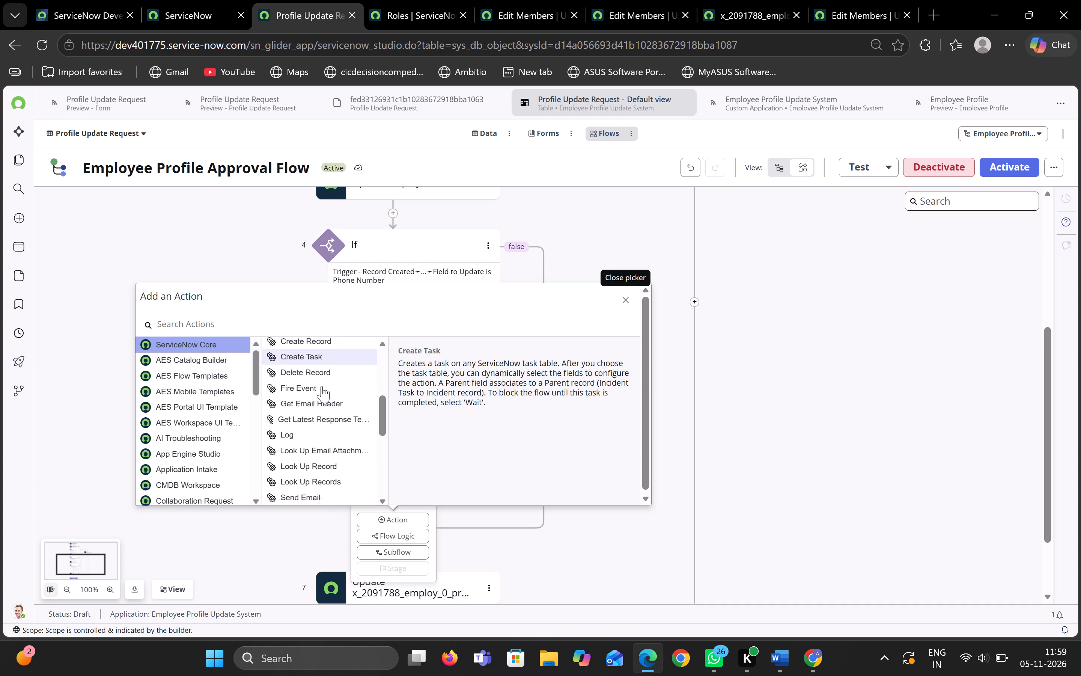
scroll(322, 386, "down", 3)
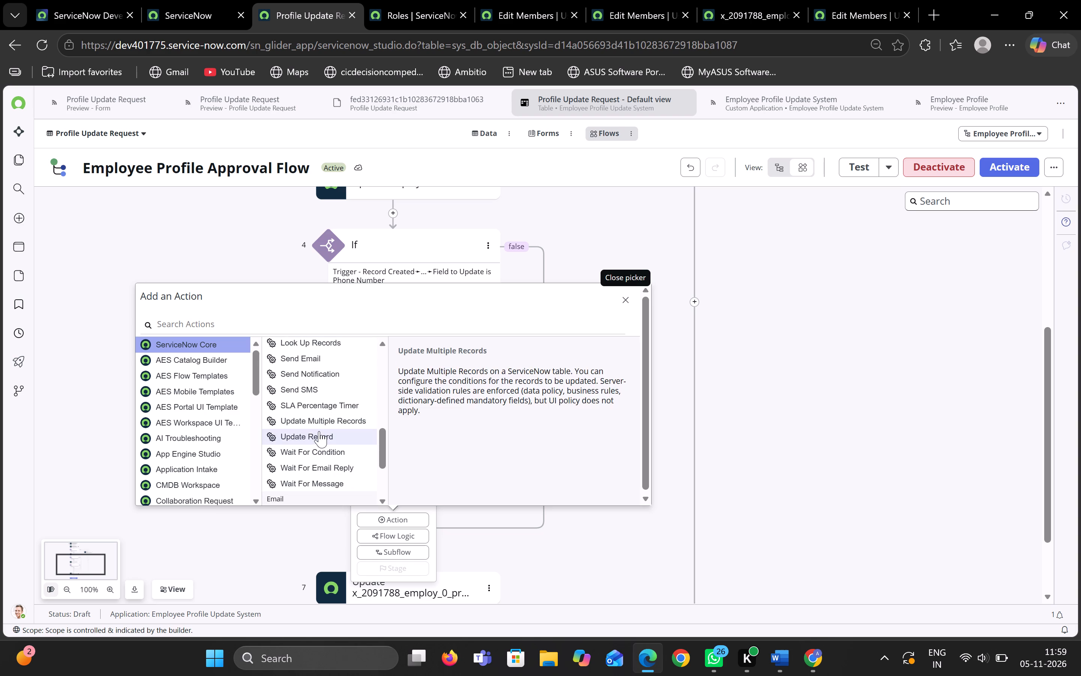
left_click(319, 431)
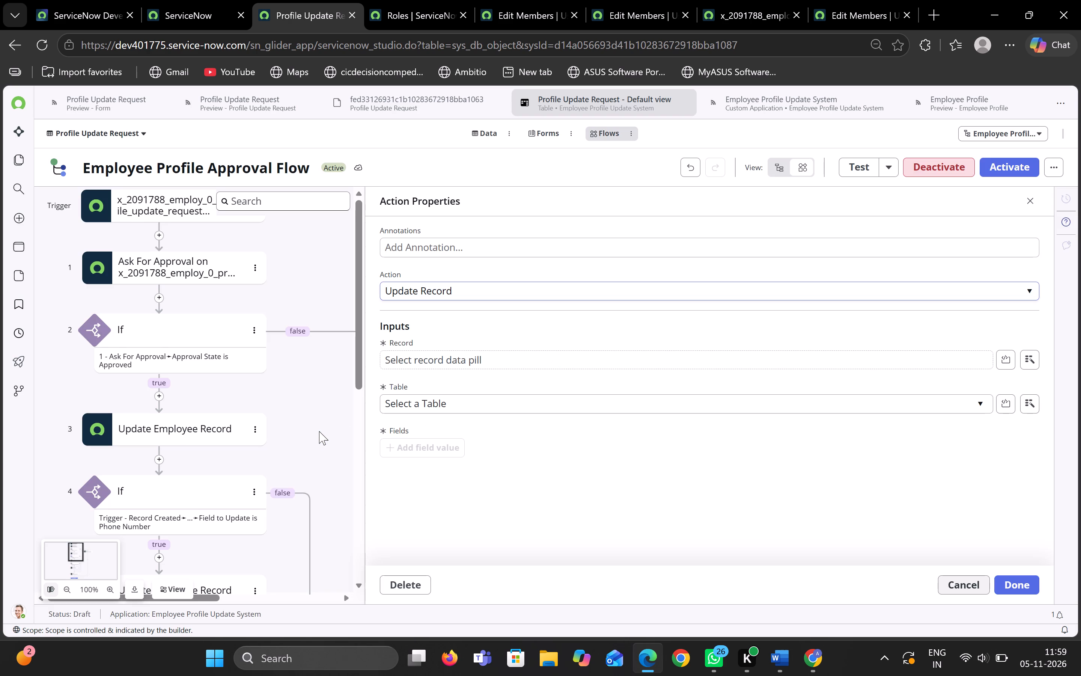
Set the new action's Record to the Employee reference from the Record Created trigger's record.
left_click(1033, 360)
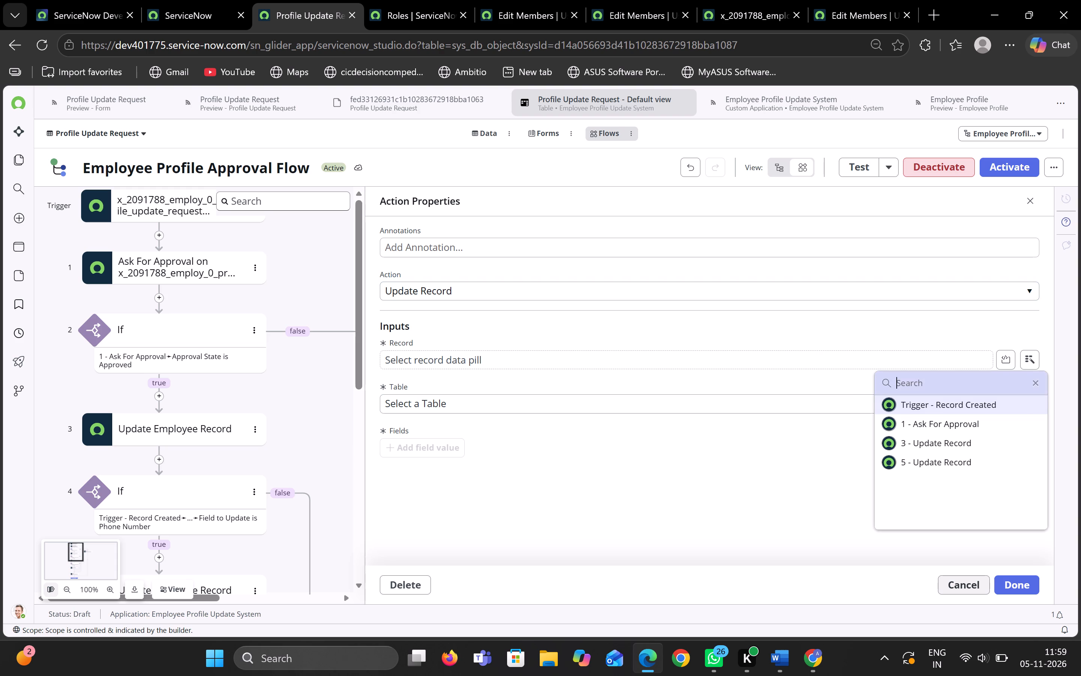
left_click(1023, 408)
left_click(1031, 406)
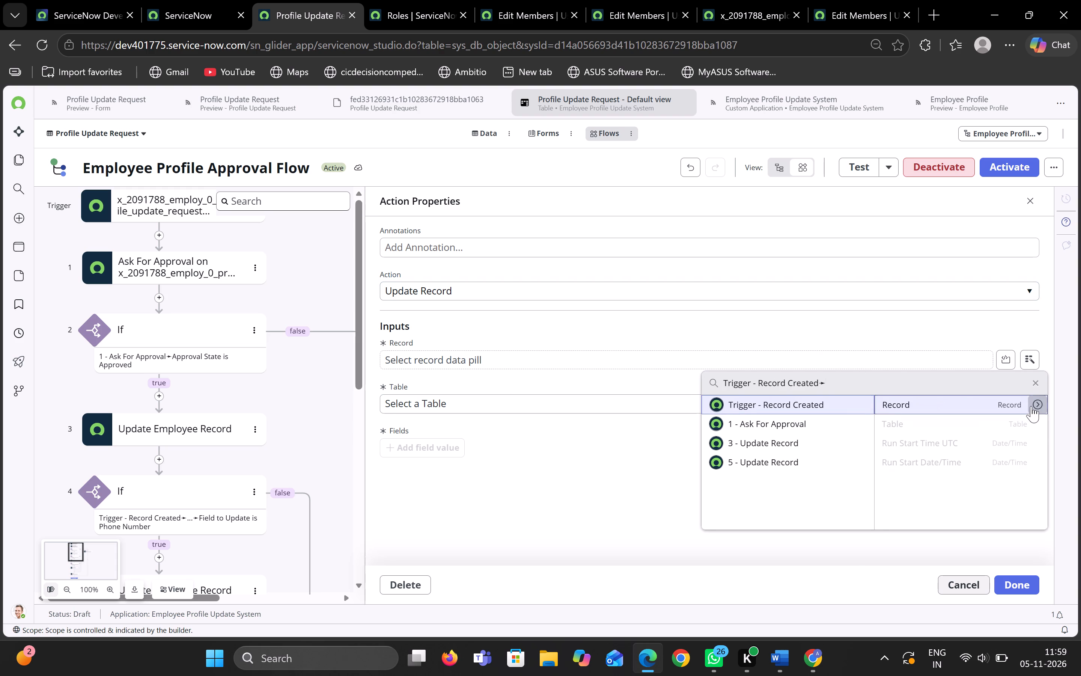
left_click(951, 515)
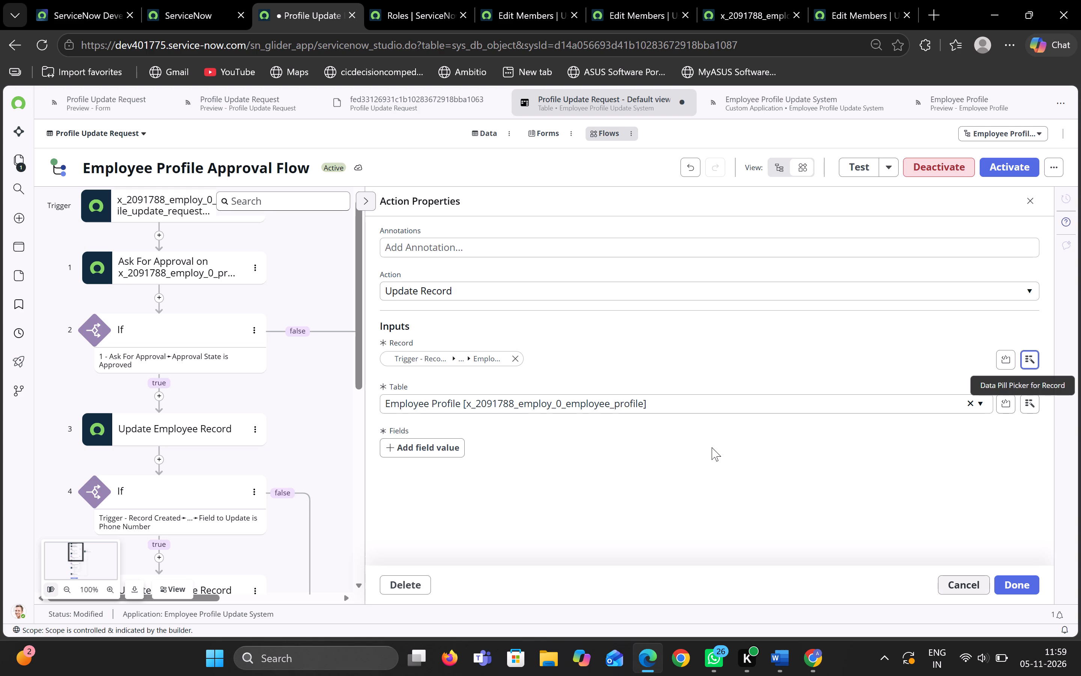
Map the Department field to the trigger record's Requested New Value and save the Update Record action.
left_click(448, 447)
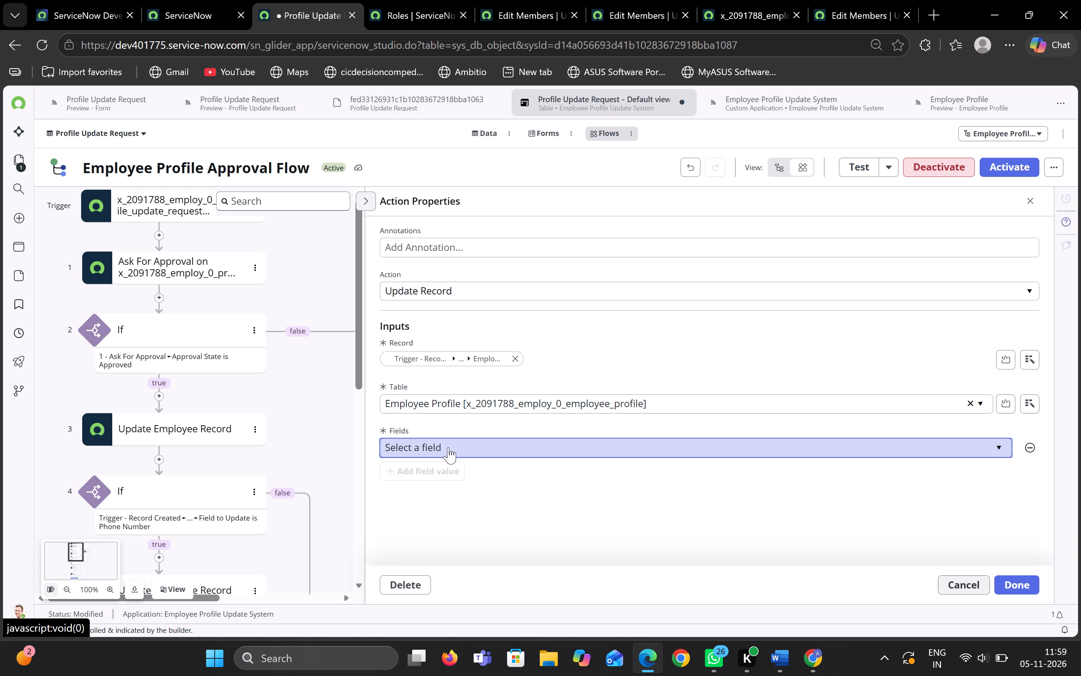
left_click(789, 455)
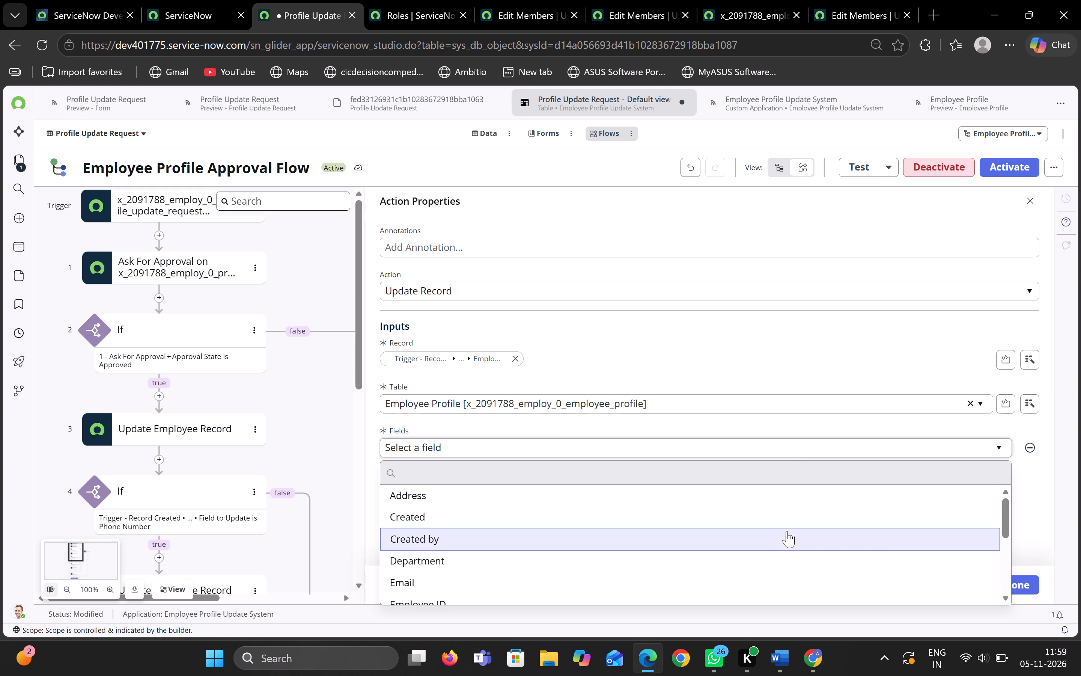
left_click(789, 558)
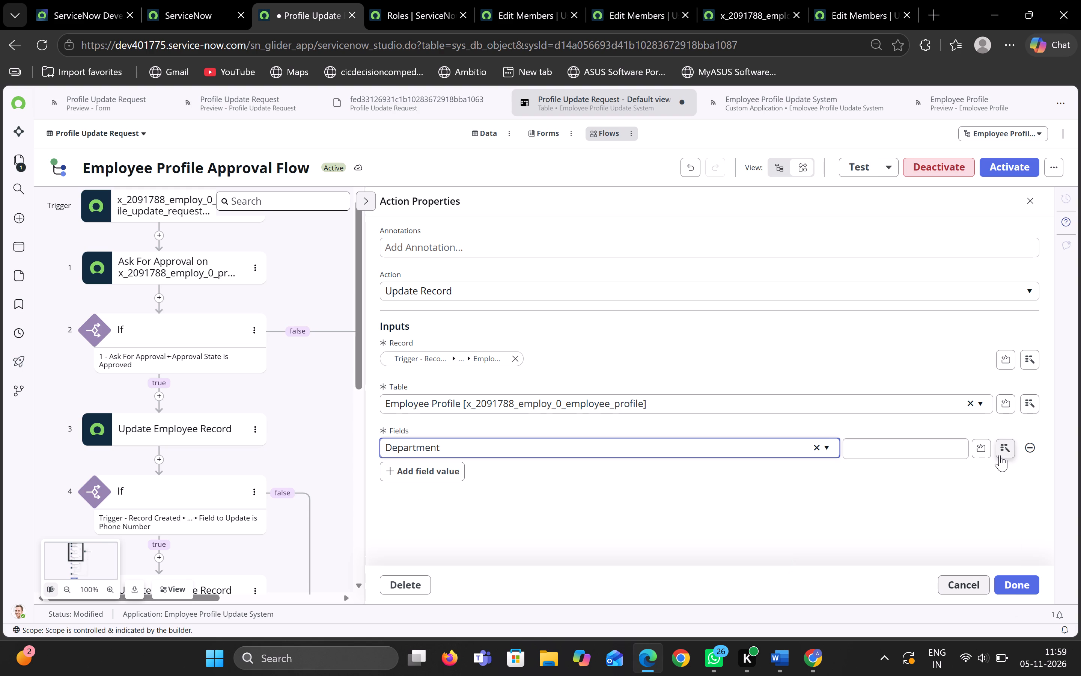
left_click(1000, 455)
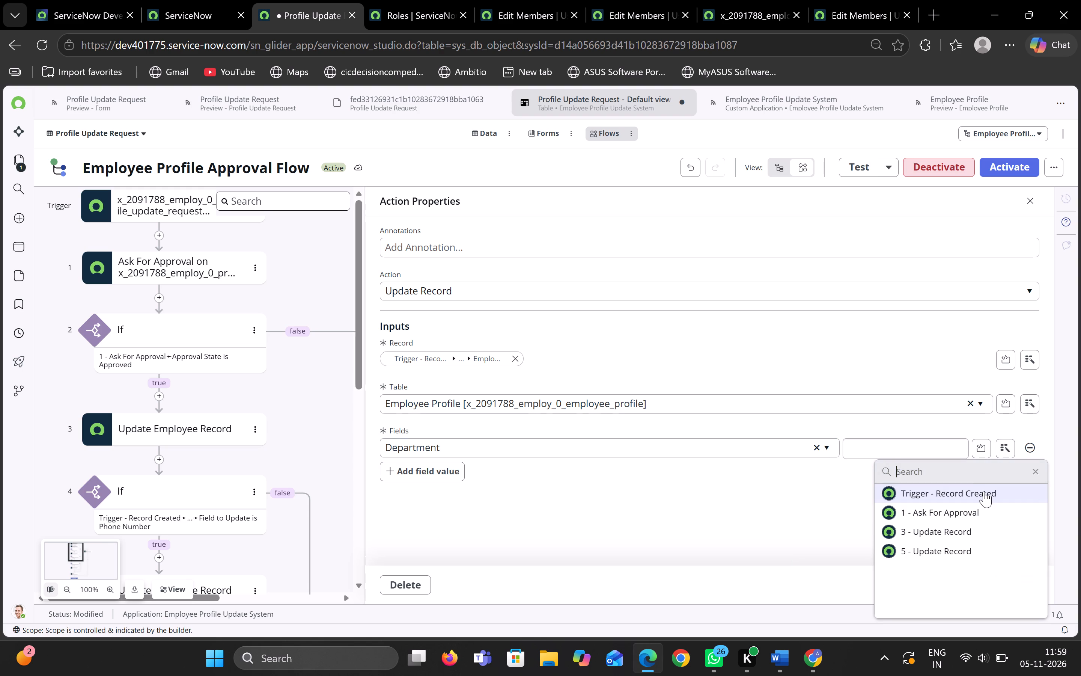
left_click(984, 491)
left_click(1037, 493)
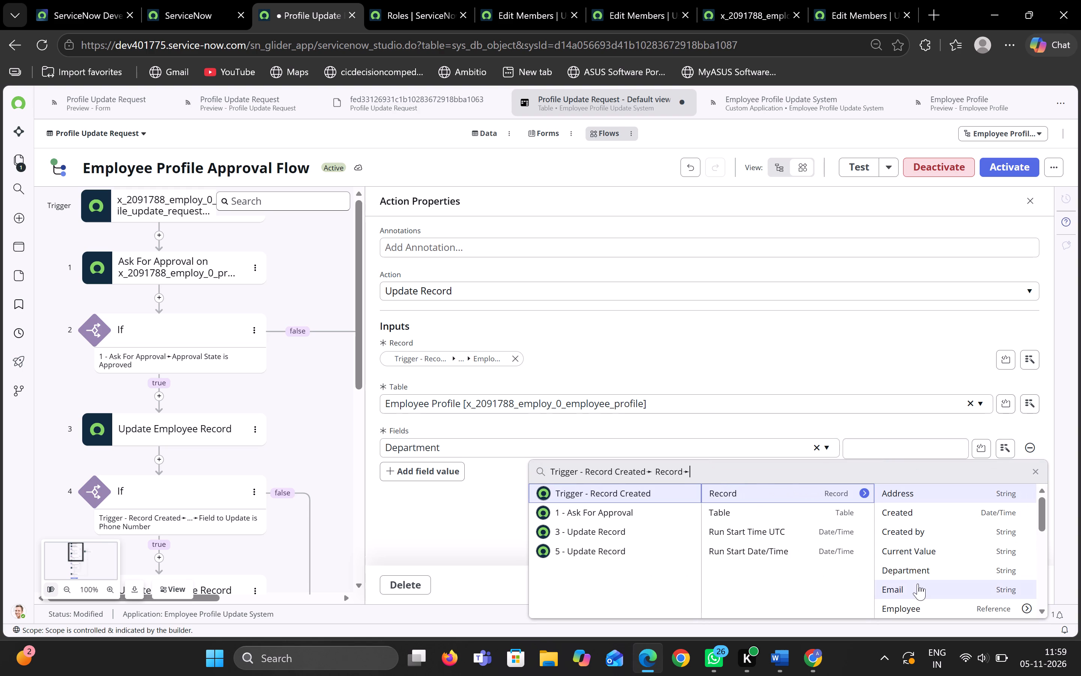
scroll(918, 584, "down", 3)
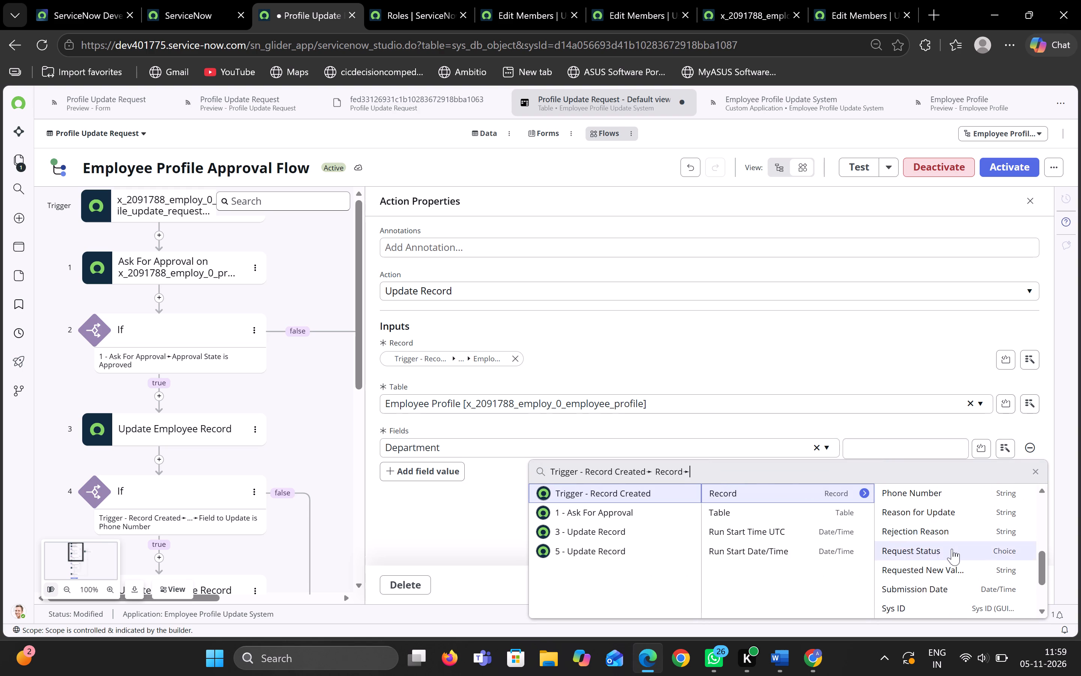
left_click(964, 574)
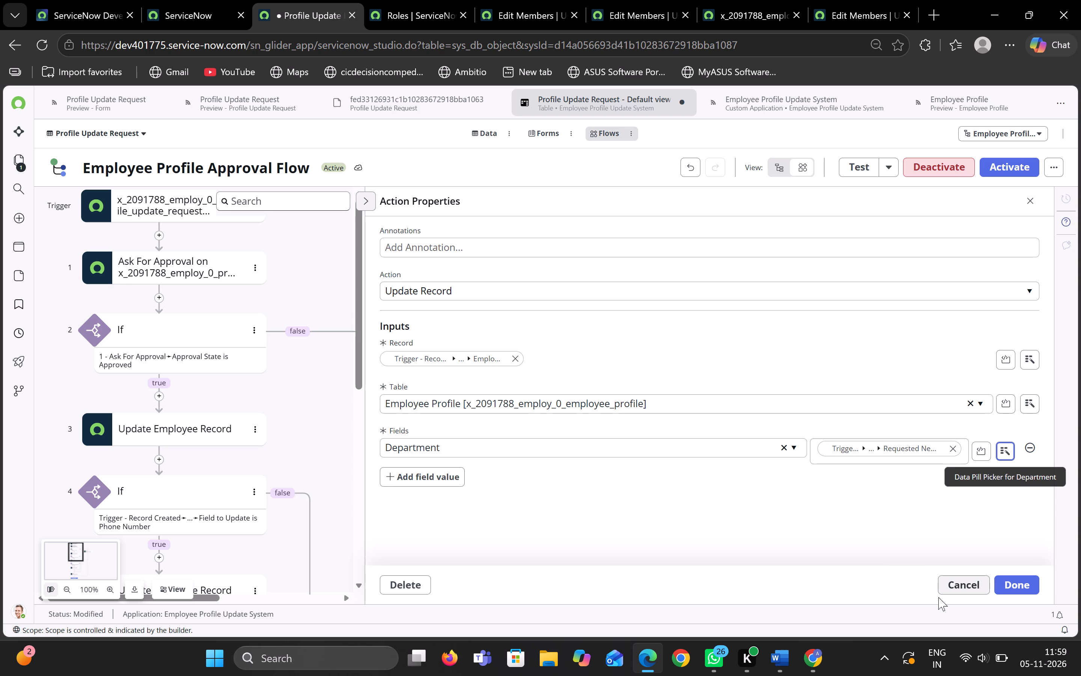
left_click(1028, 590)
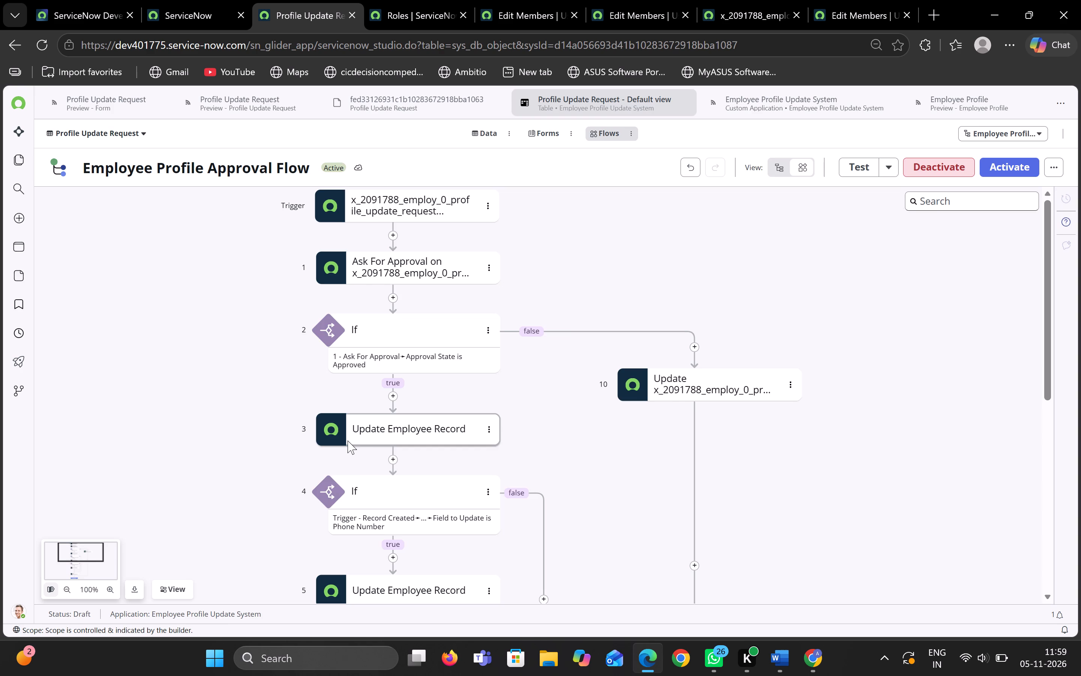
Examine the overall layout of the approval flow, including its nested Phone Number and Department branches.
key("ctrl+minus")
key("ctrl+minus")
key("ctrl+minus")
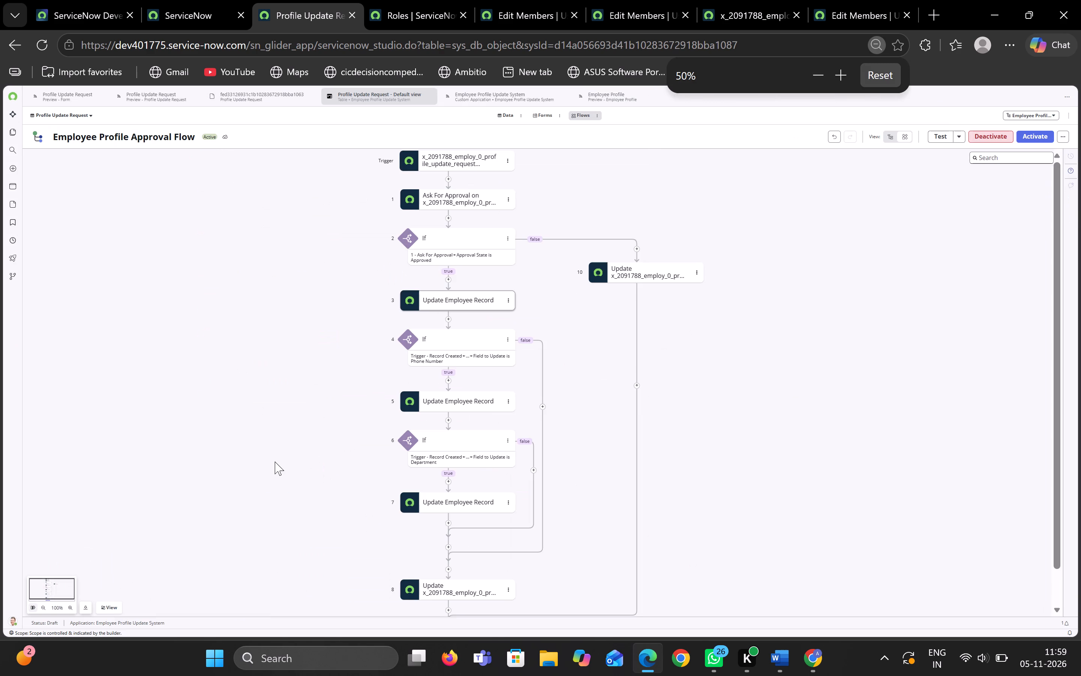
scroll(275, 462, "down", 1)
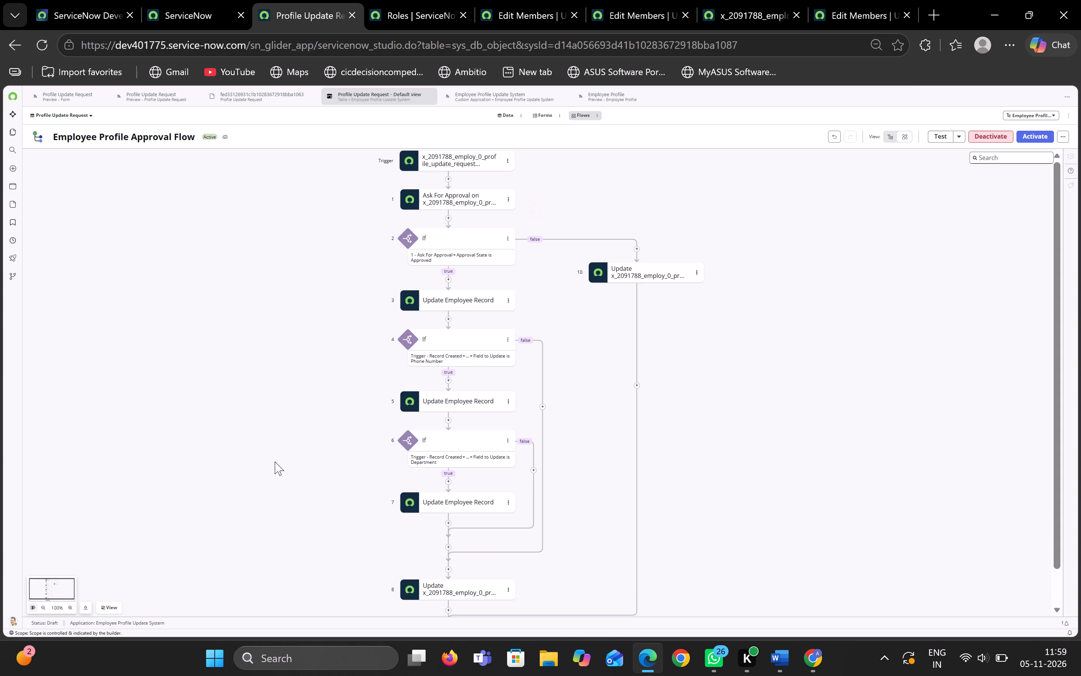
key("ctrl+equal")
key("ctrl+equal")
key("ctrl+equal")
key("ctrl+equal")
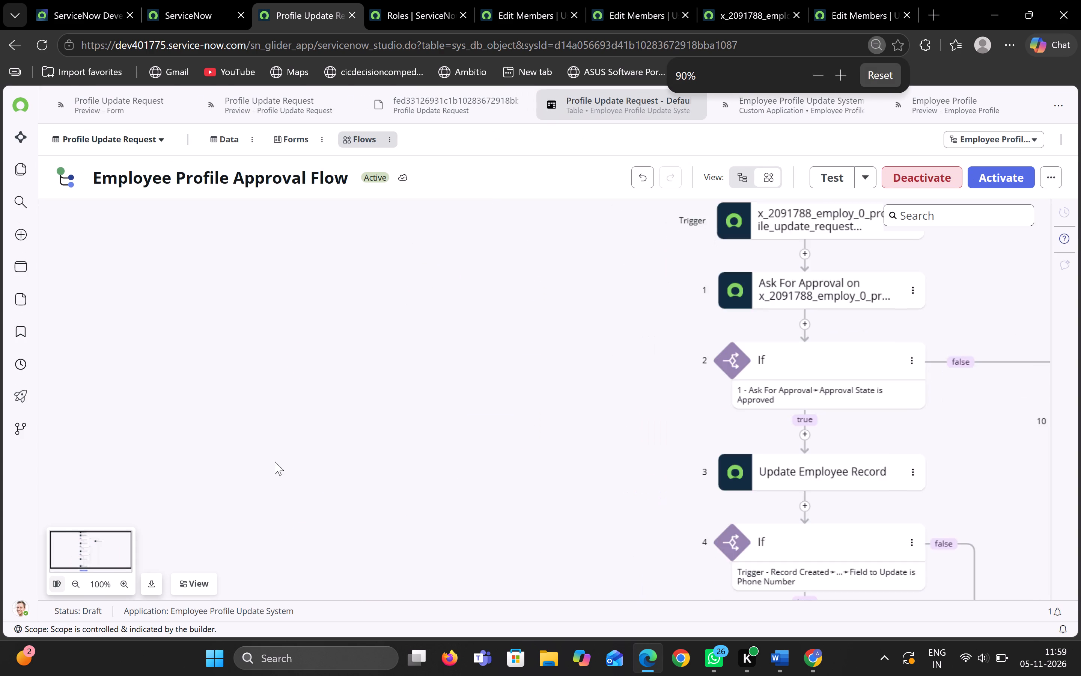
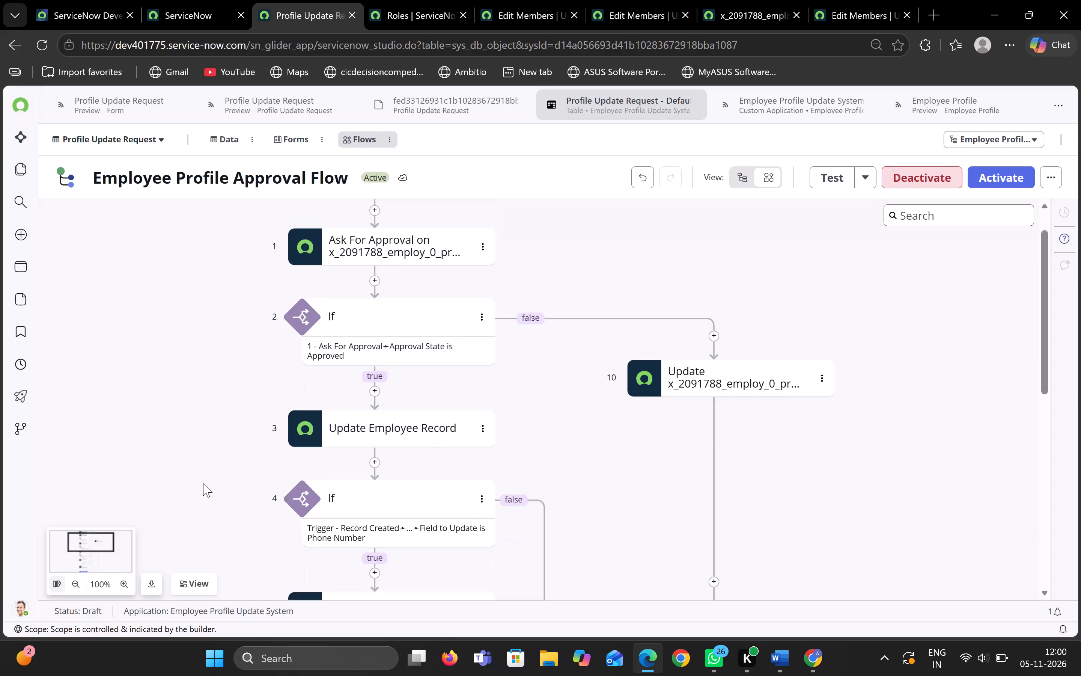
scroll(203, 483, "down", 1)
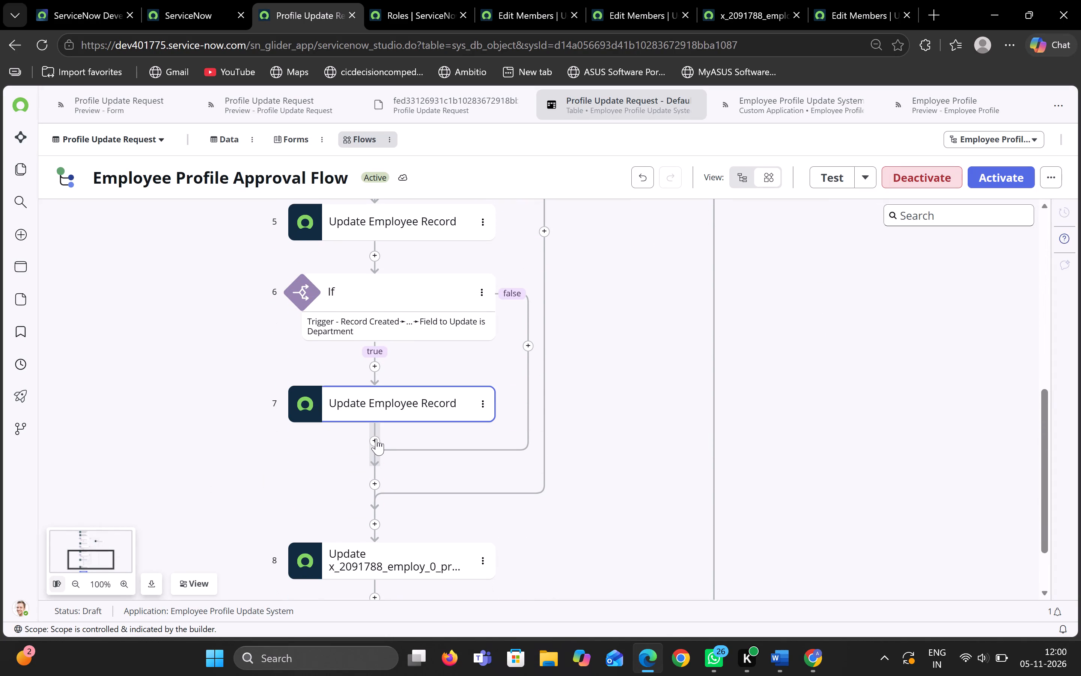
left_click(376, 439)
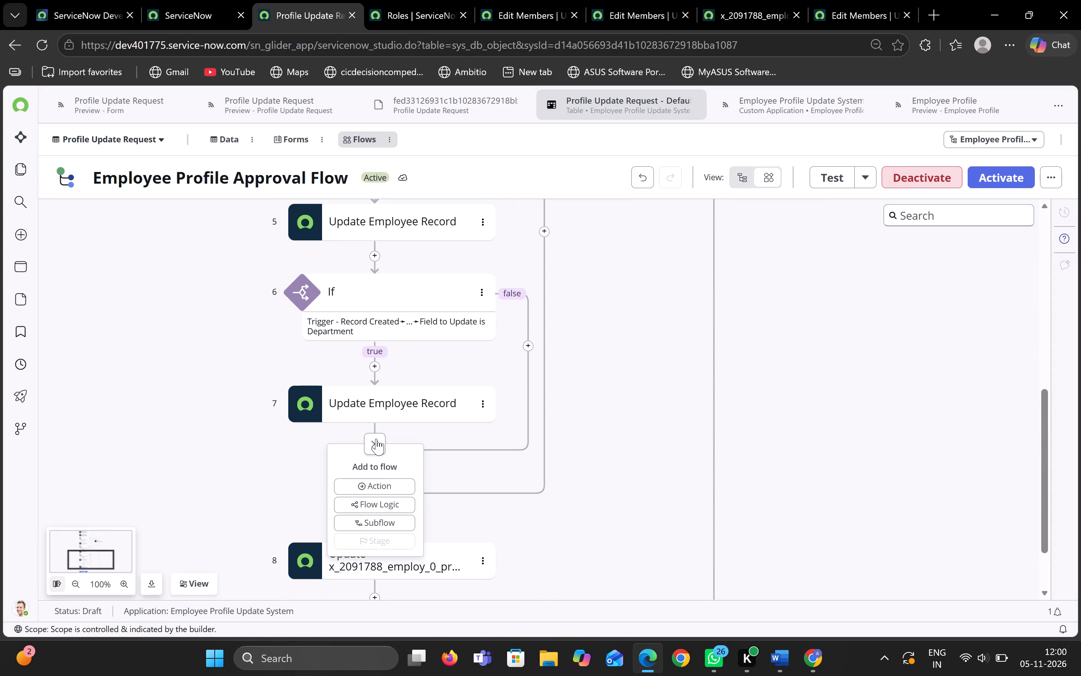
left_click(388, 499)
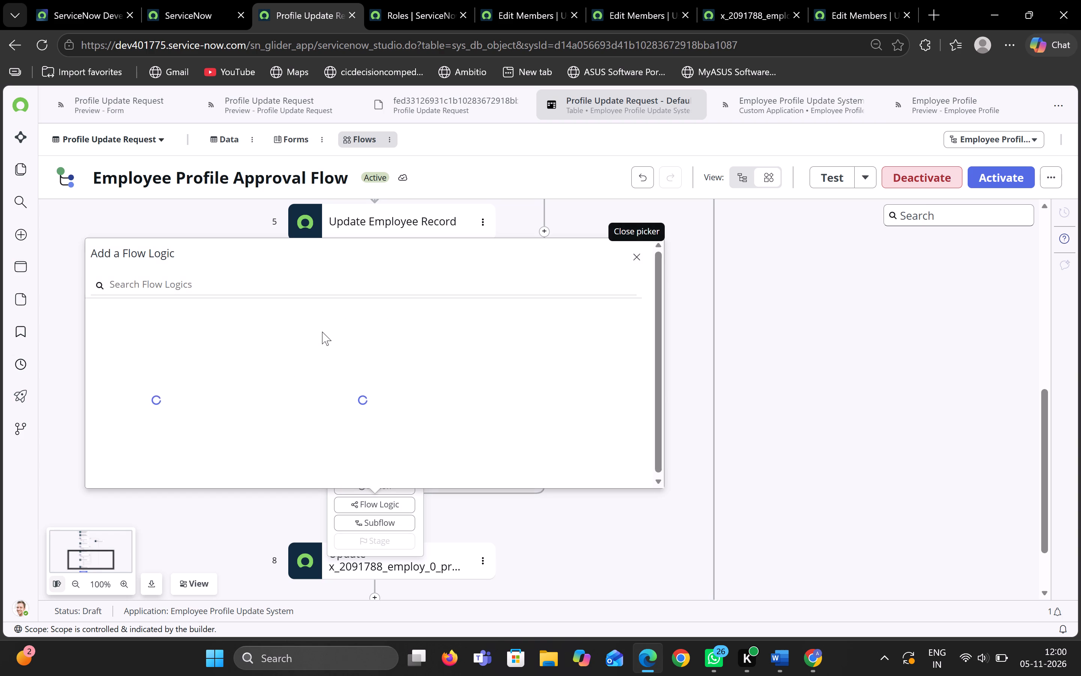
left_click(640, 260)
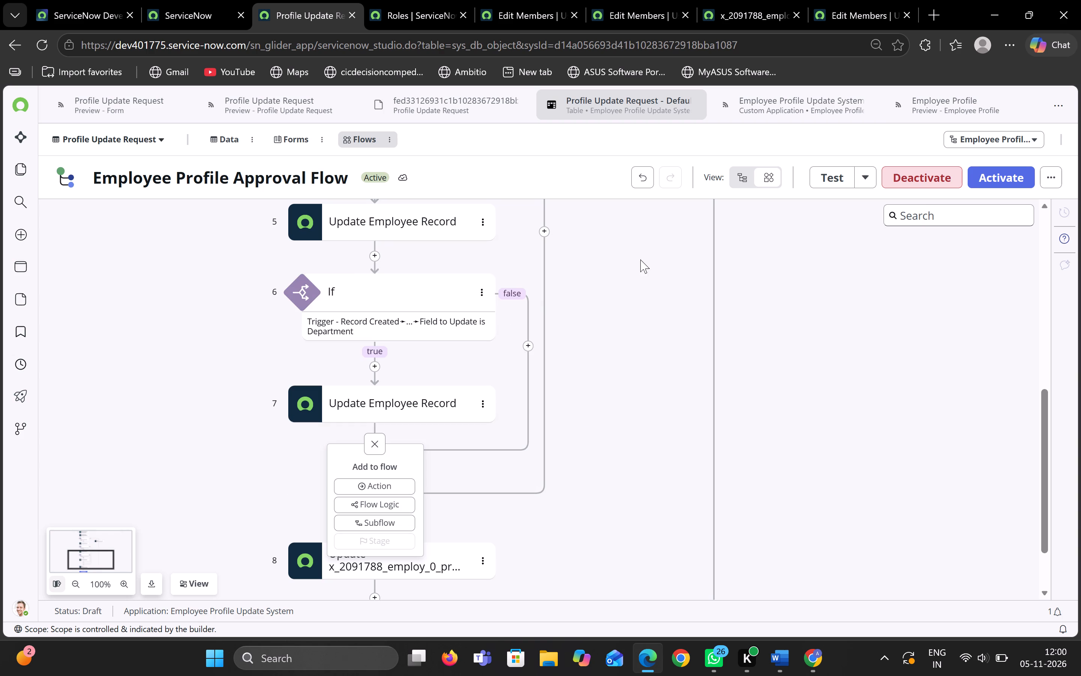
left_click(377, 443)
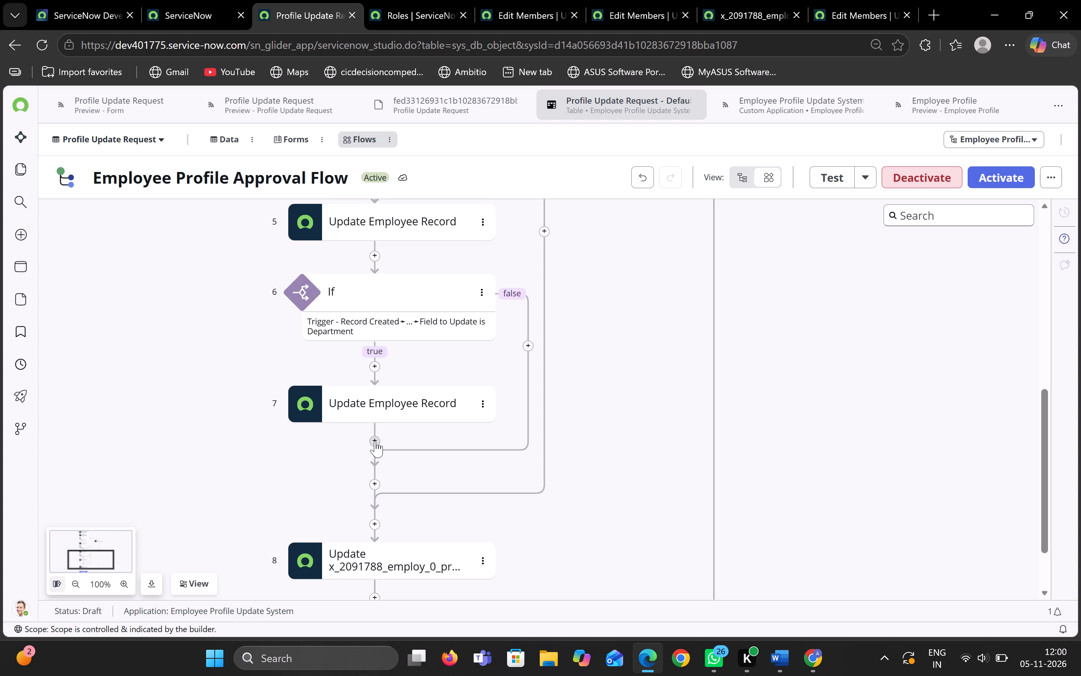
Add an If flow logic after the Update Employee Record action in the Department true branch.
left_click(375, 441)
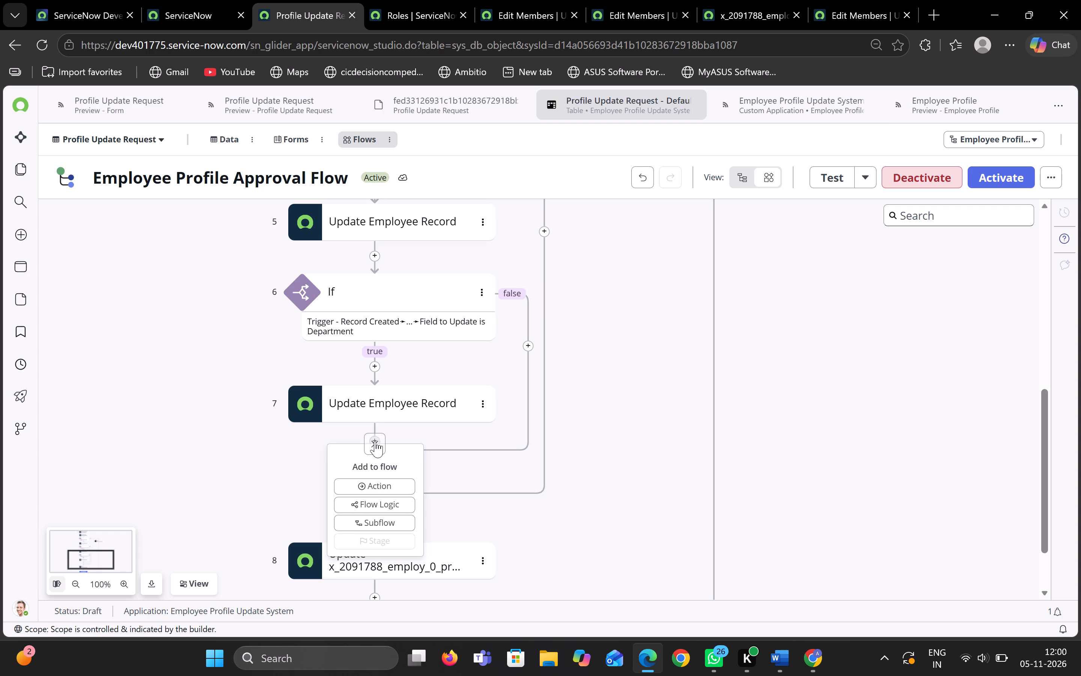
left_click(382, 500)
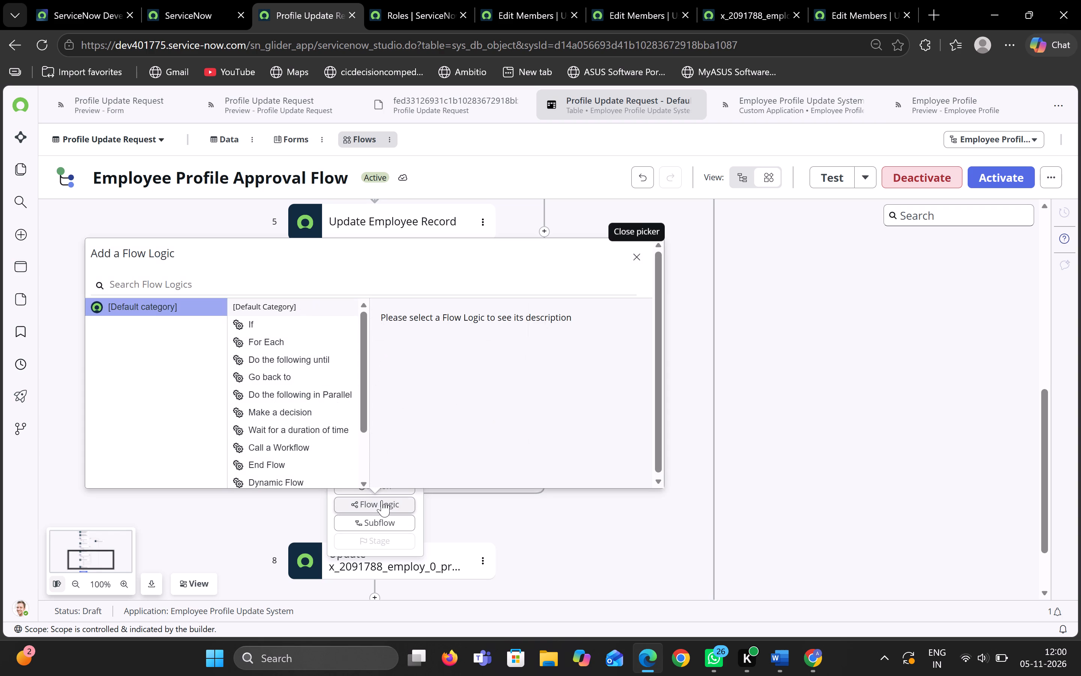
left_click(283, 318)
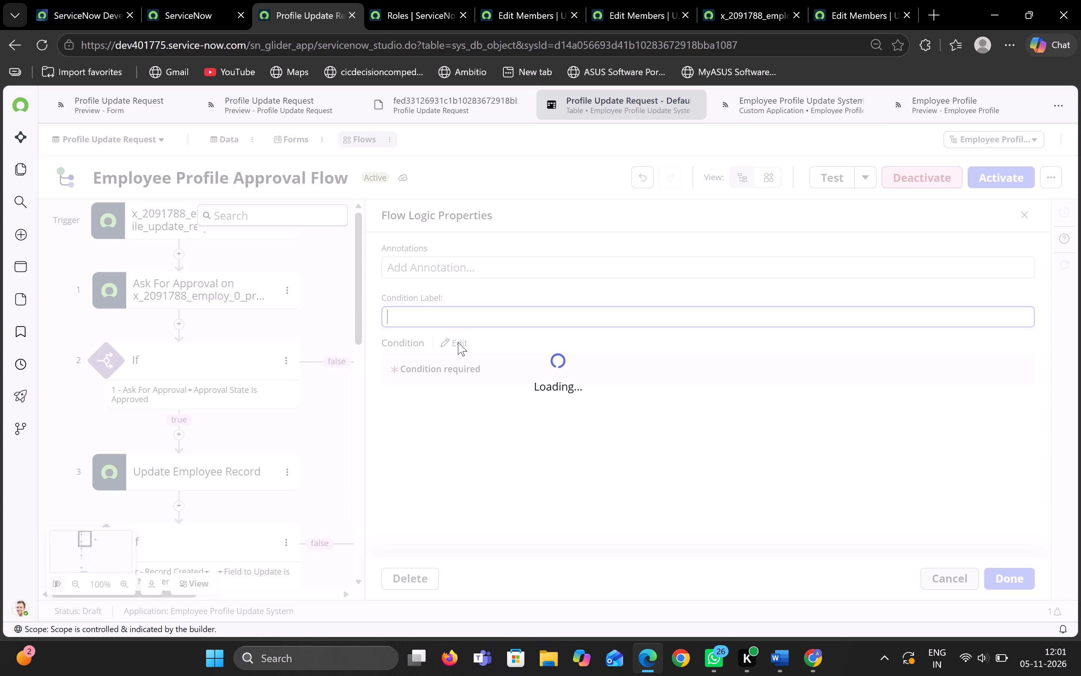
Set the new If's condition to the trigger record's Field to Update is Address and save it.
left_click(458, 342)
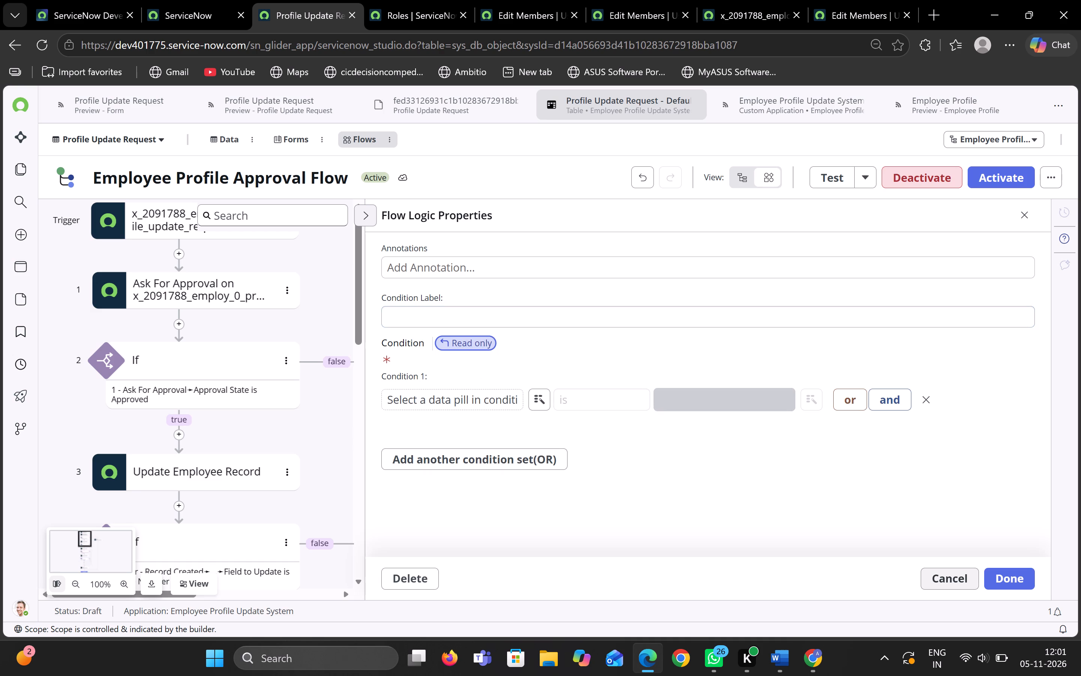
left_click(539, 408)
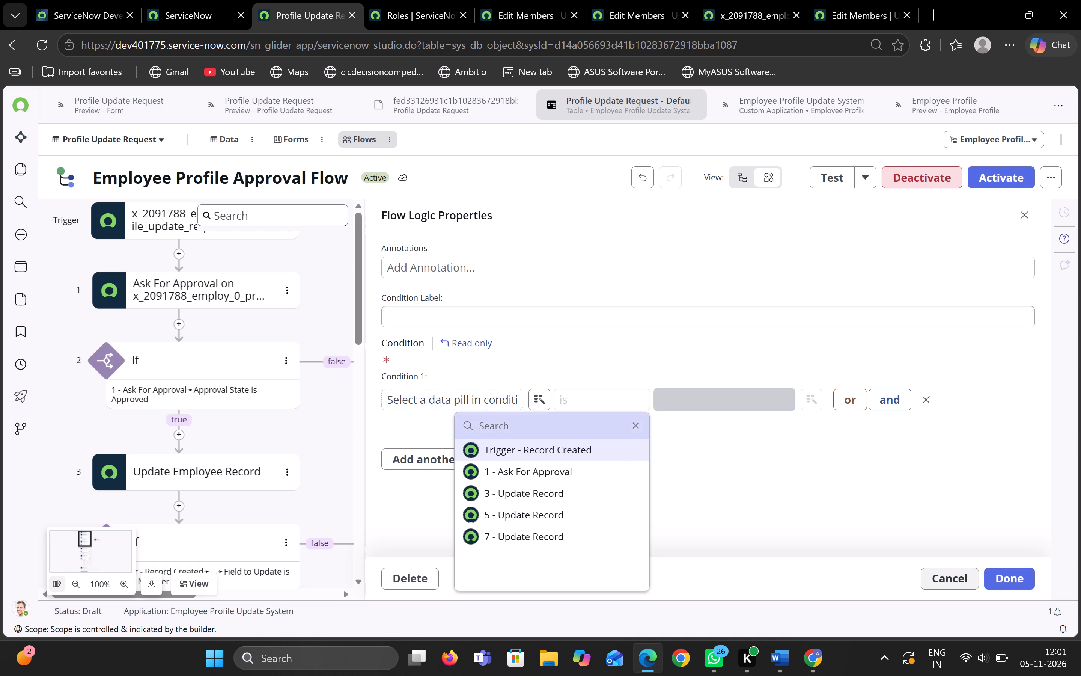
left_click(640, 455)
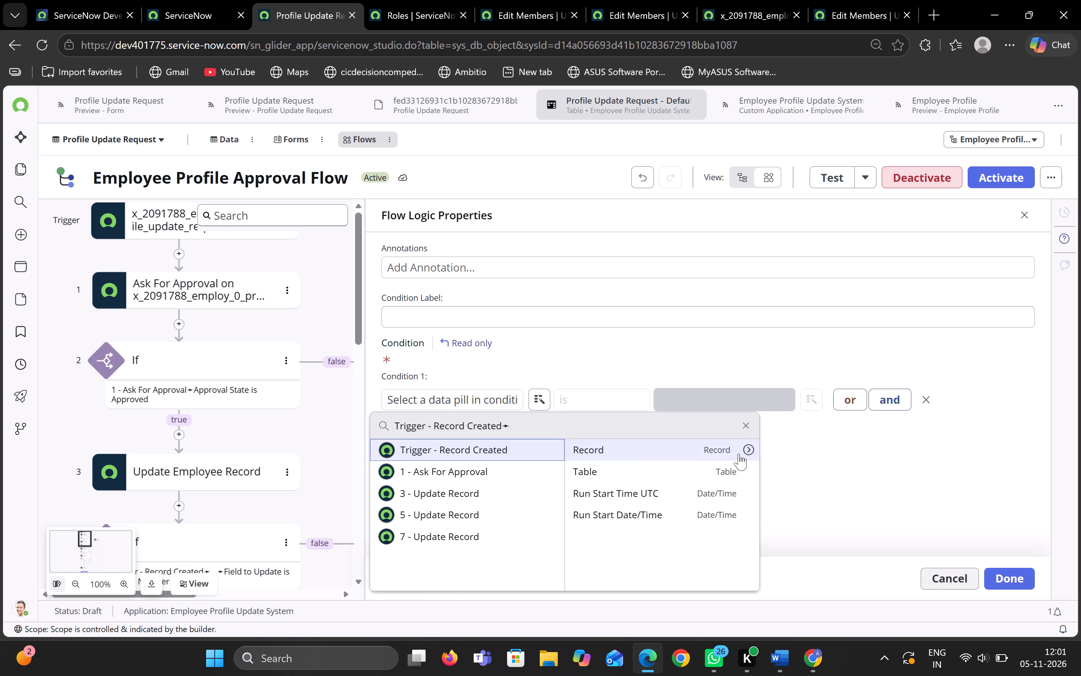
left_click(748, 449)
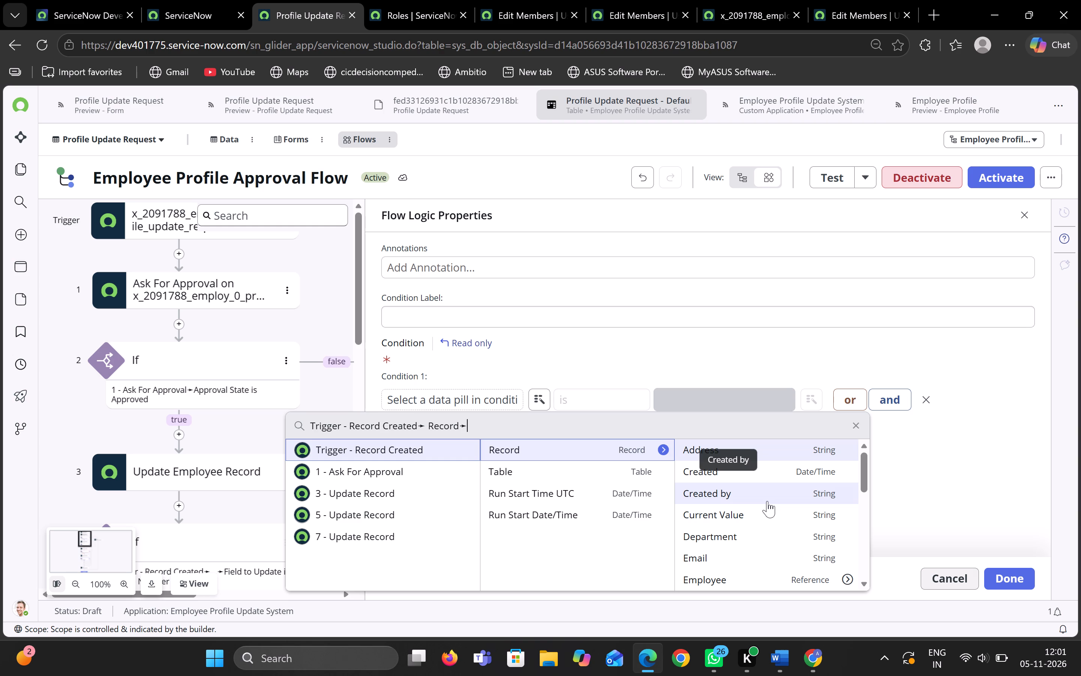
scroll(767, 501, "down", 5)
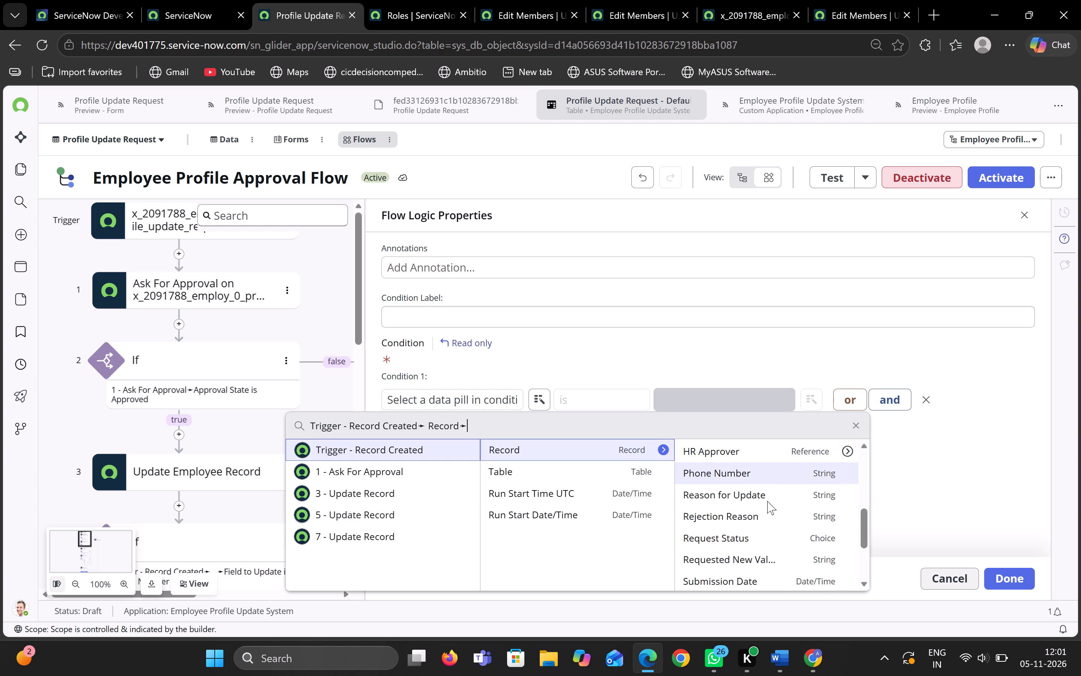
scroll(767, 501, "down", 1)
scroll(767, 501, "up", 1)
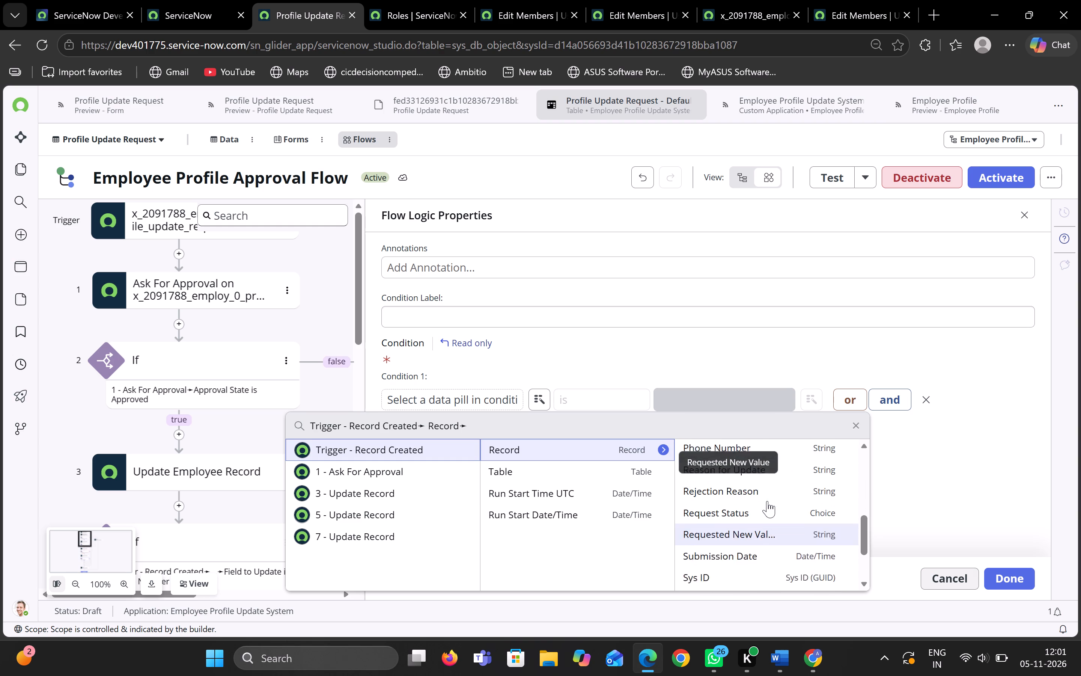
scroll(767, 501, "up", 1)
left_click(796, 468)
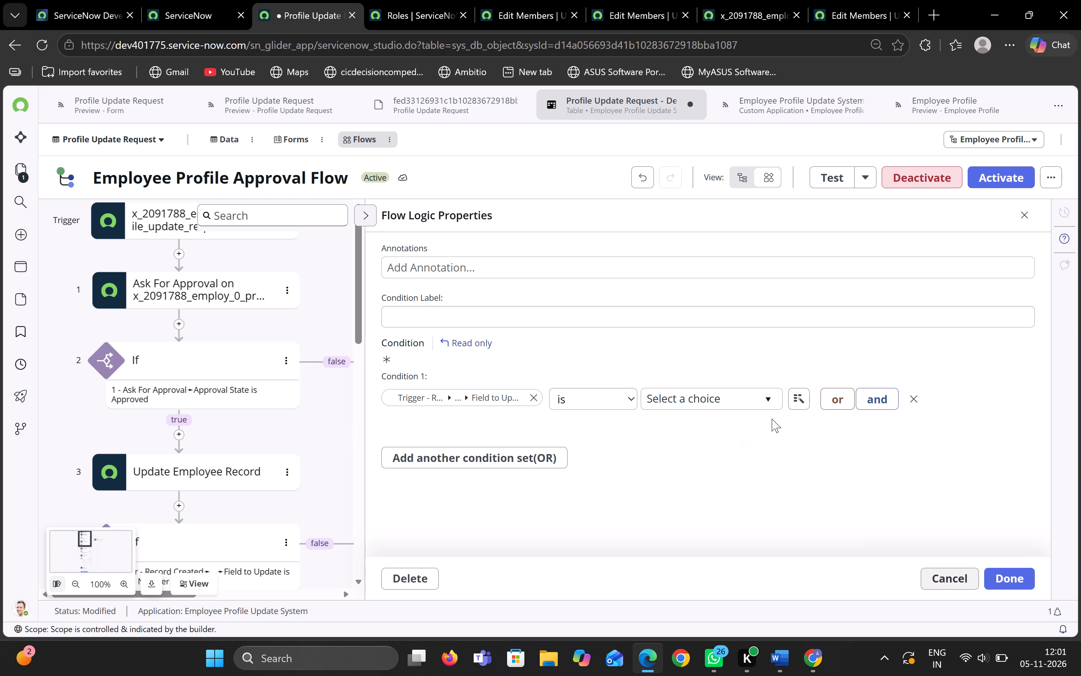
left_click(758, 398)
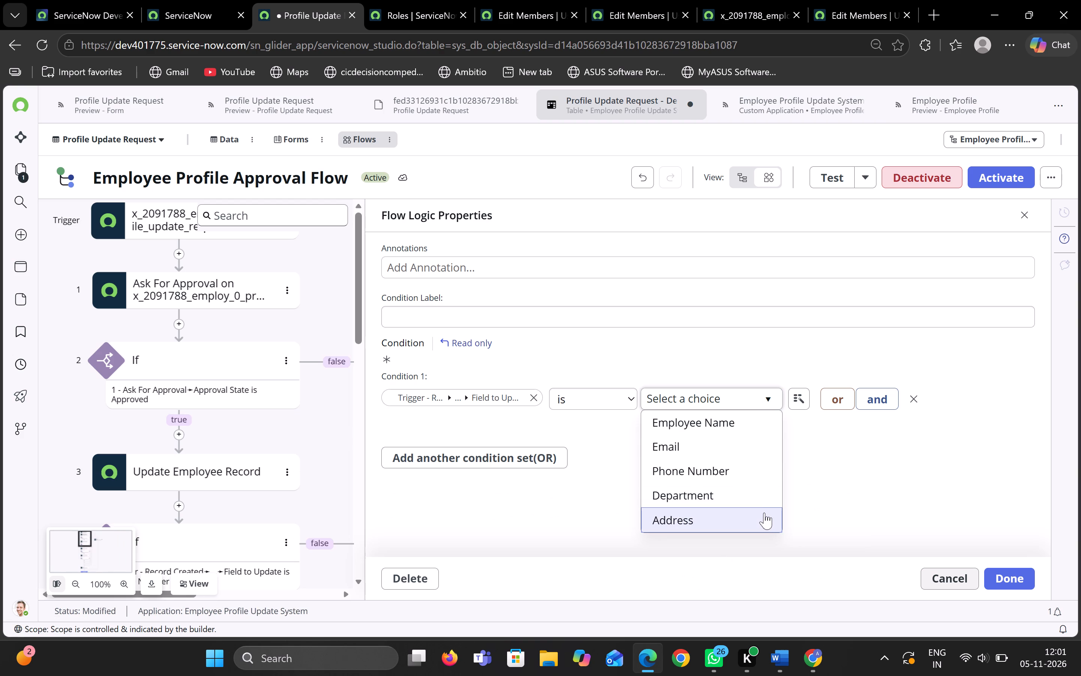
left_click(764, 513)
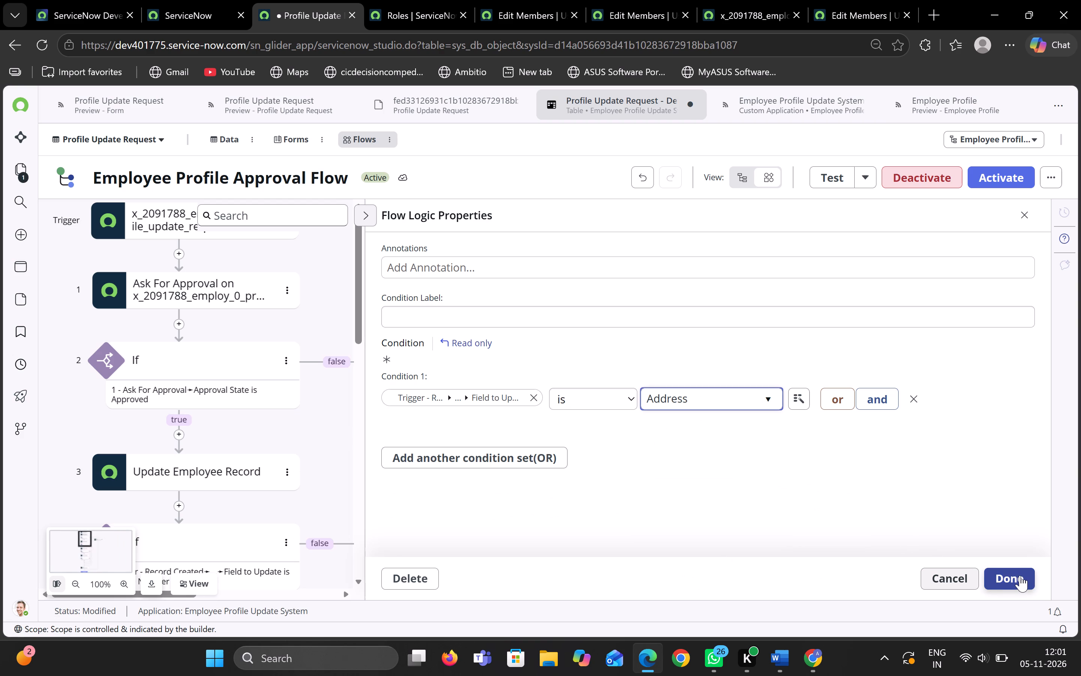
left_click(1020, 575)
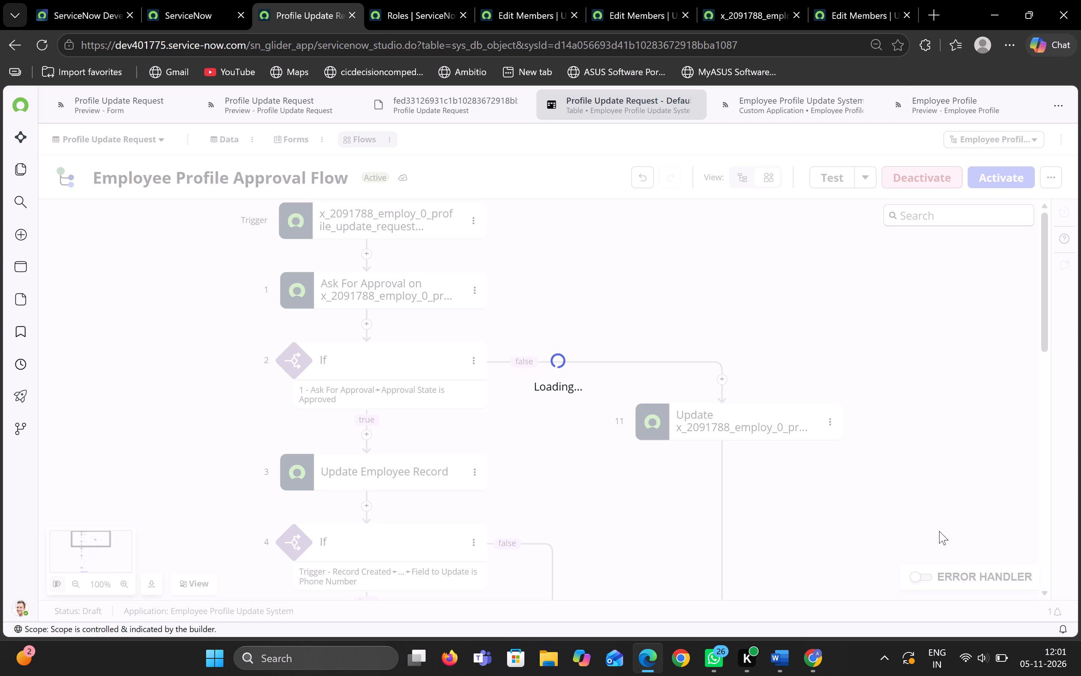
Examine the overall layout of the approval flow, including its nested Phone Number, Department and Address branches.
key("ctrl+minus")
key("ctrl+minus")
key("ctrl+minus")
key("ctrl+minus")
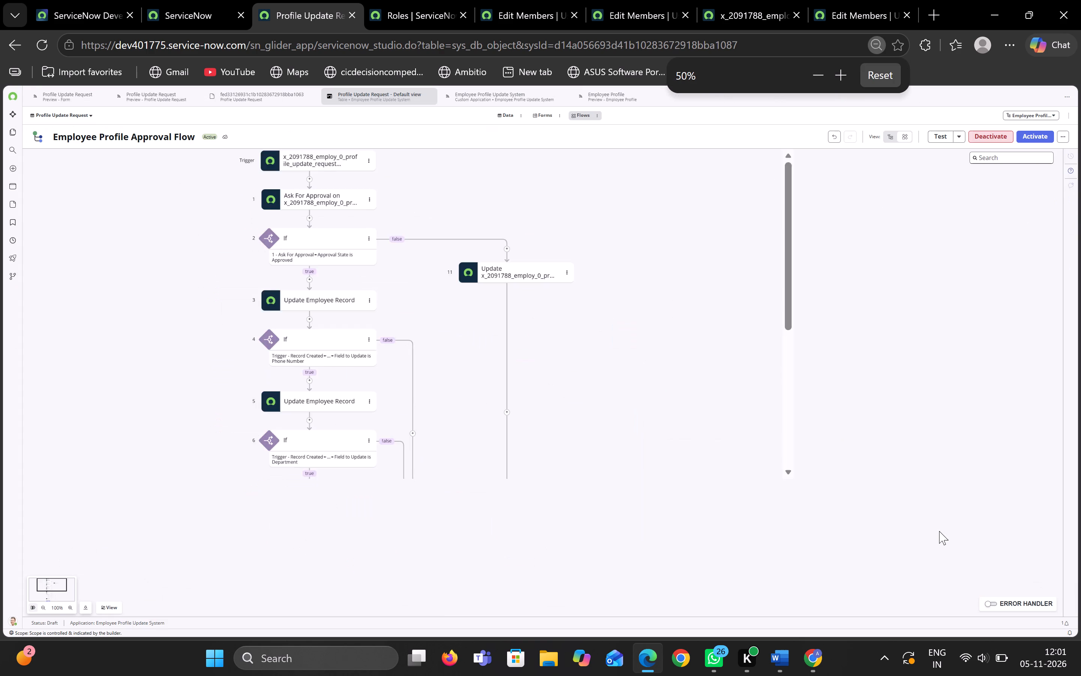
key("ctrl+minus")
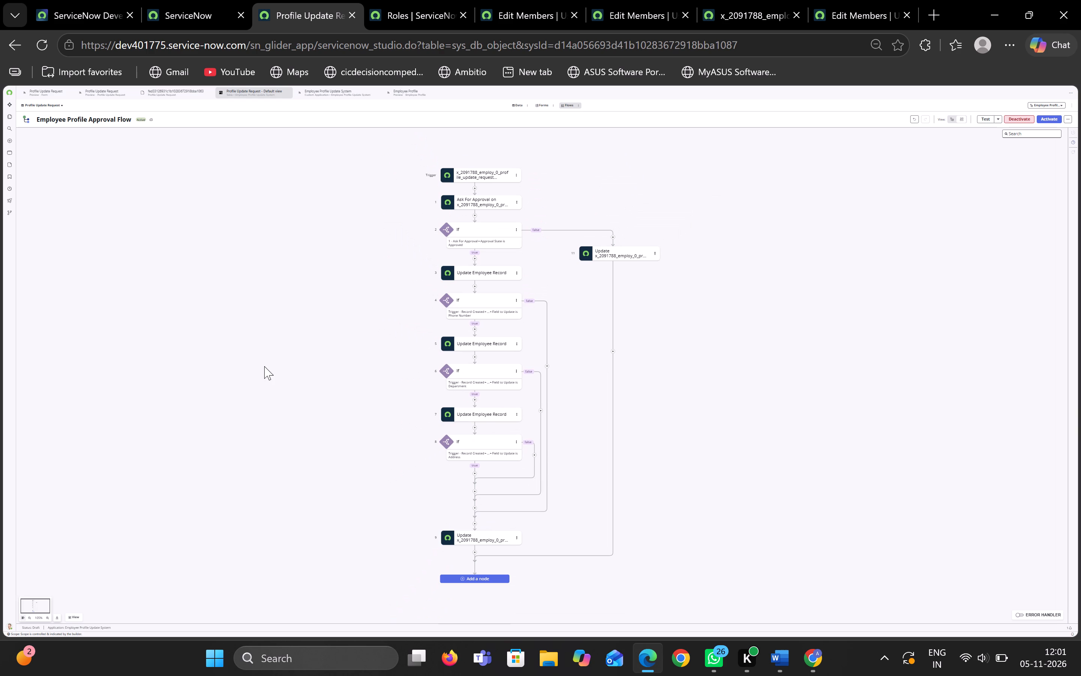
key("ctrl+equal")
key("ctrl+equal")
key("ctrl+equal")
key("ctrl+equal")
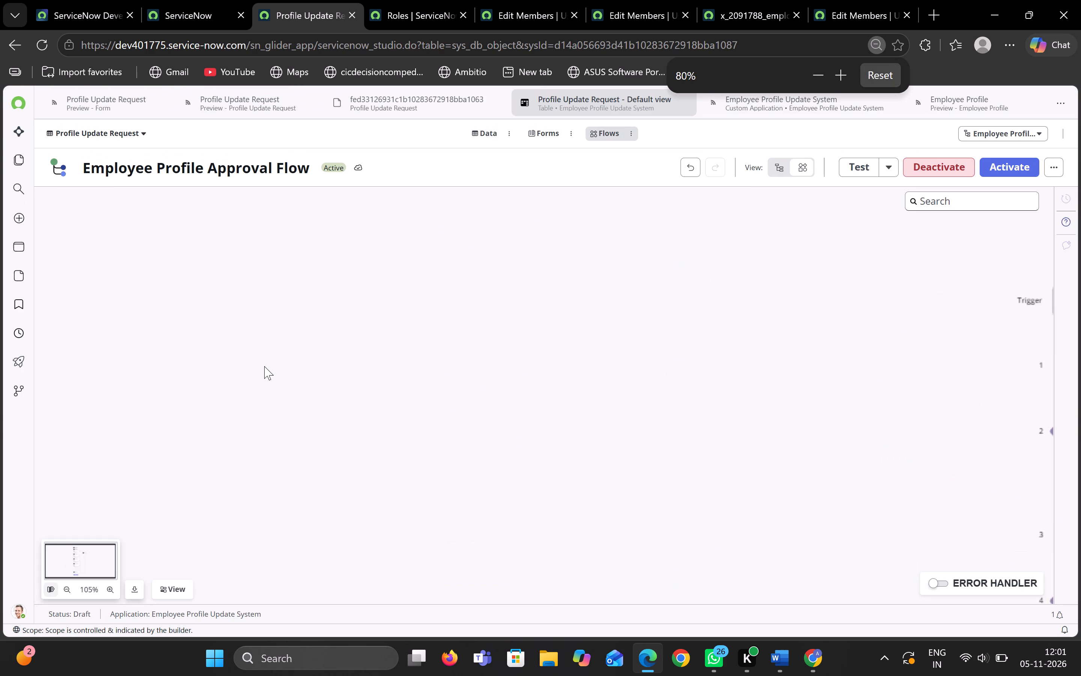
key("ctrl+equal")
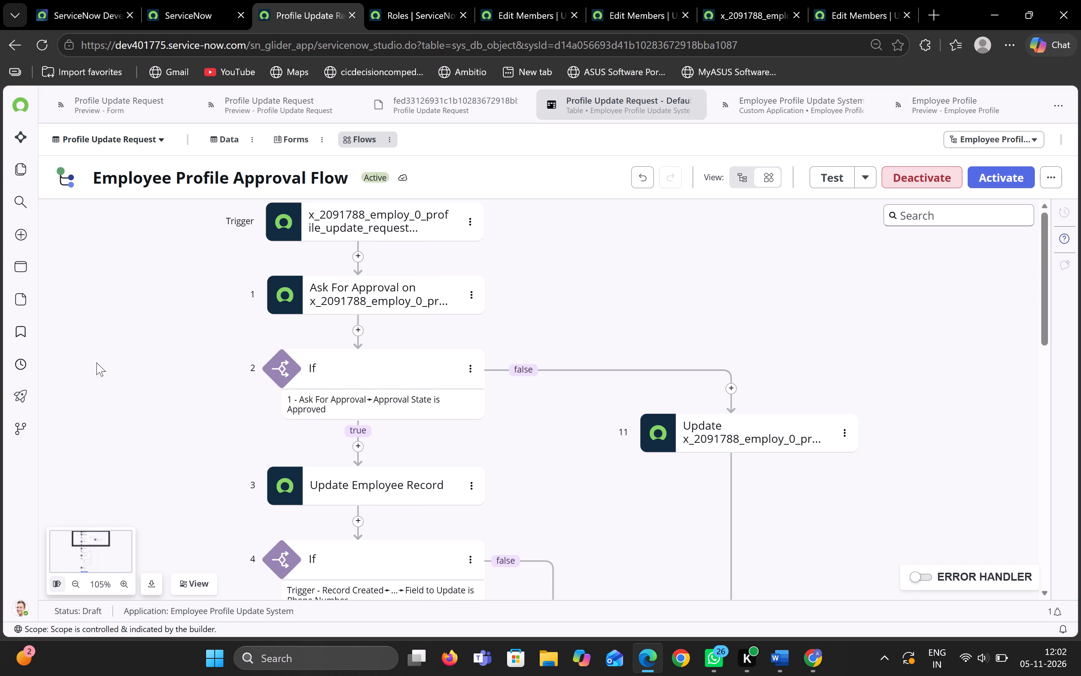
Add an Update Record action in the true branch of the If that checks Field to Update is Address.
scroll(146, 393, "down", 12)
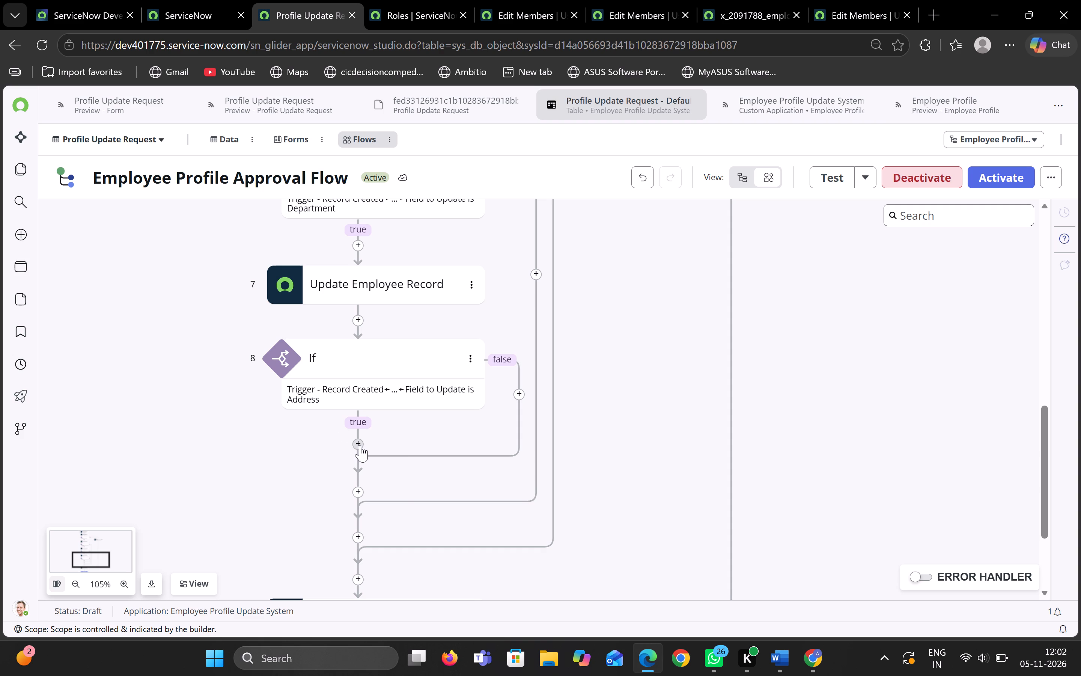
left_click(360, 445)
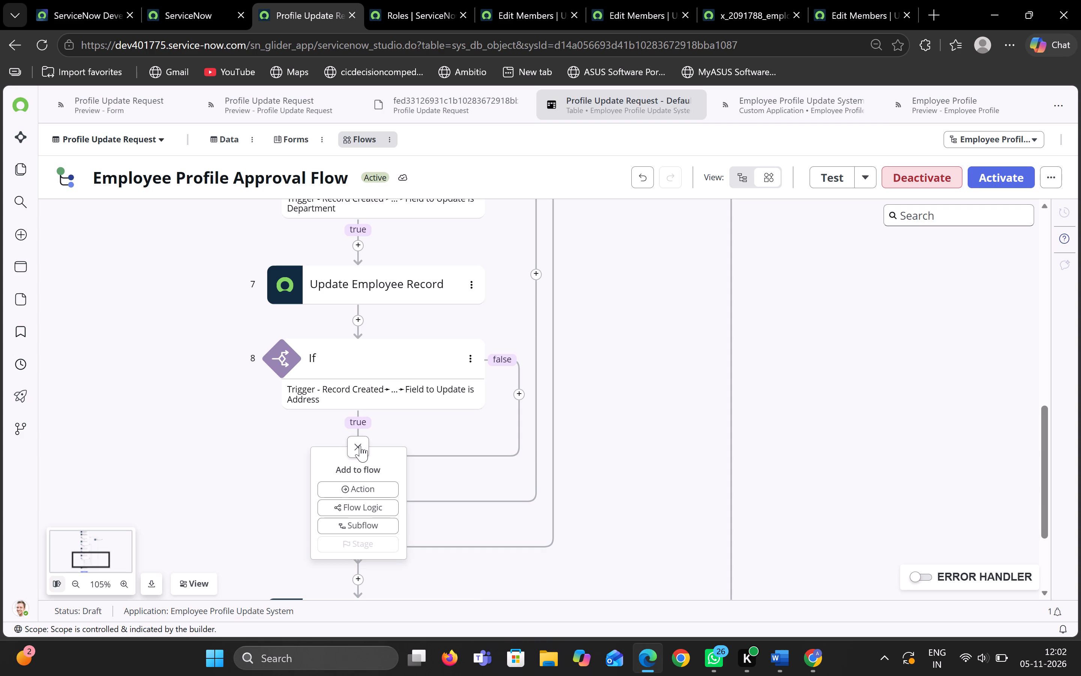
left_click(365, 484)
scroll(300, 334, "down", 5)
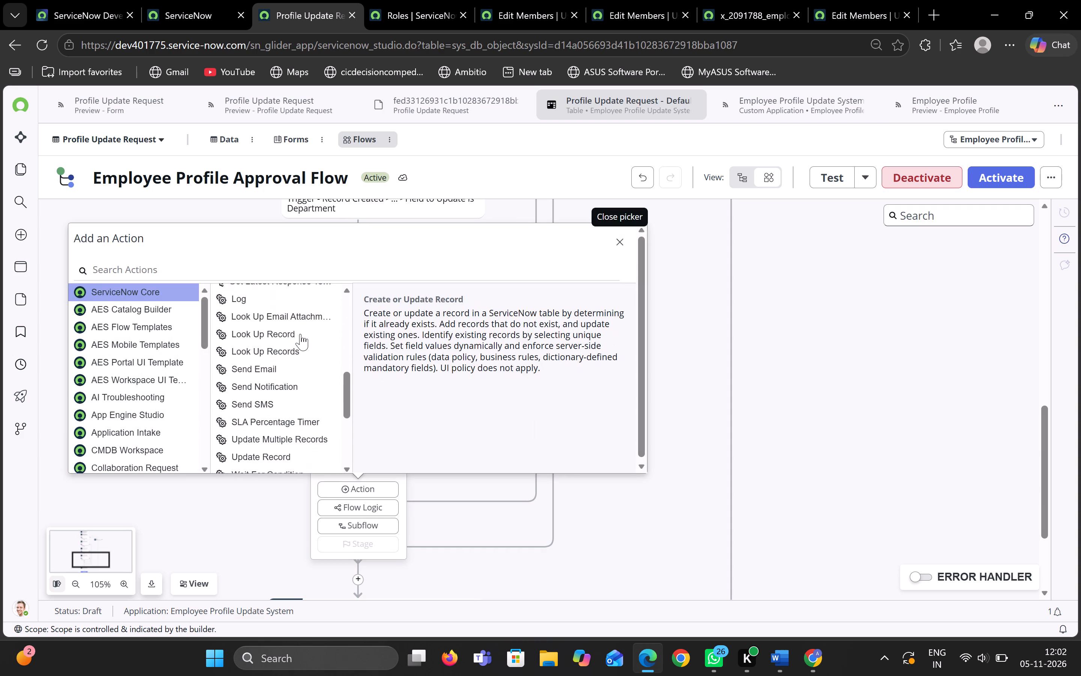
scroll(300, 334, "down", 4)
scroll(269, 315, "up", 1)
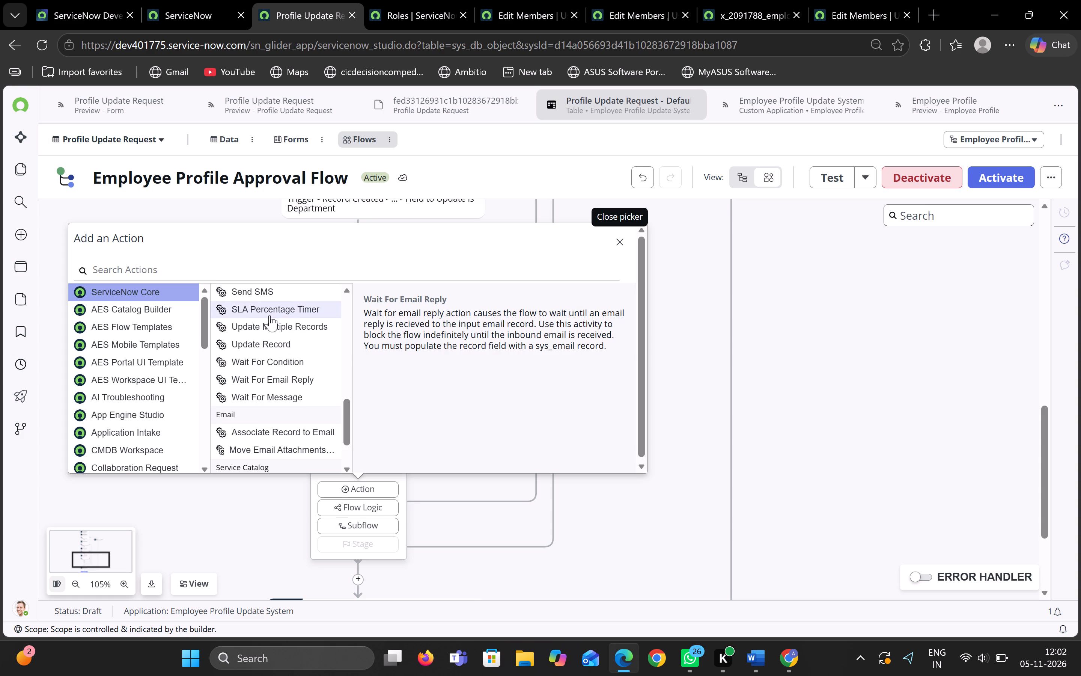
left_click(276, 345)
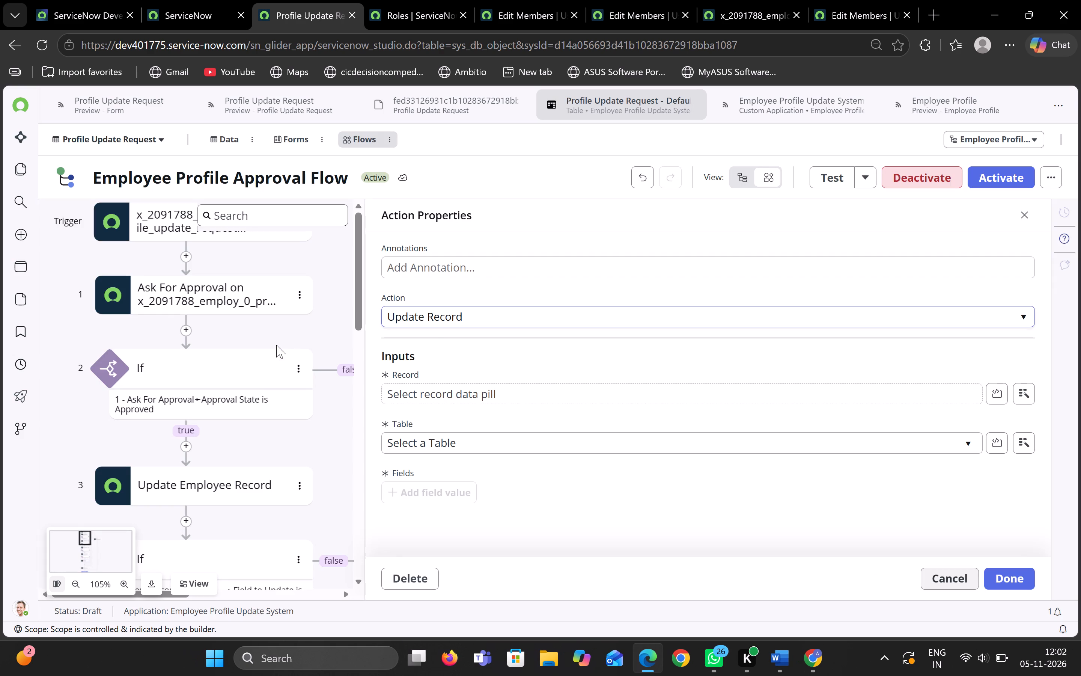
Set the new action's Record to the Employee reference from the Record Created trigger's record.
left_click(1027, 397)
left_click(981, 451)
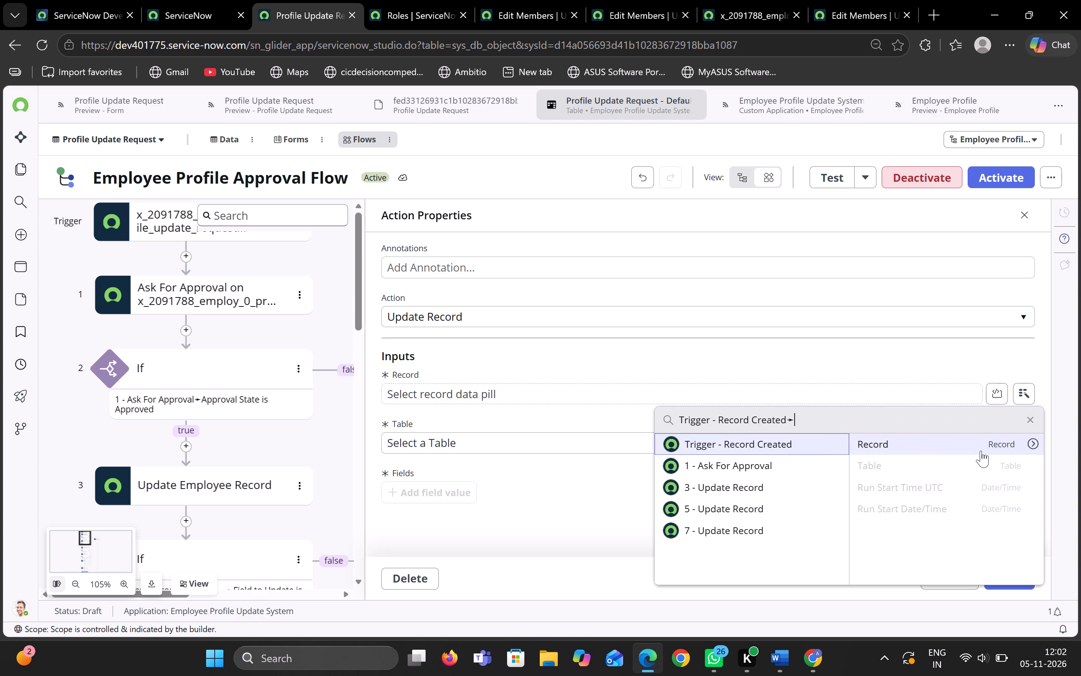
left_click(1035, 446)
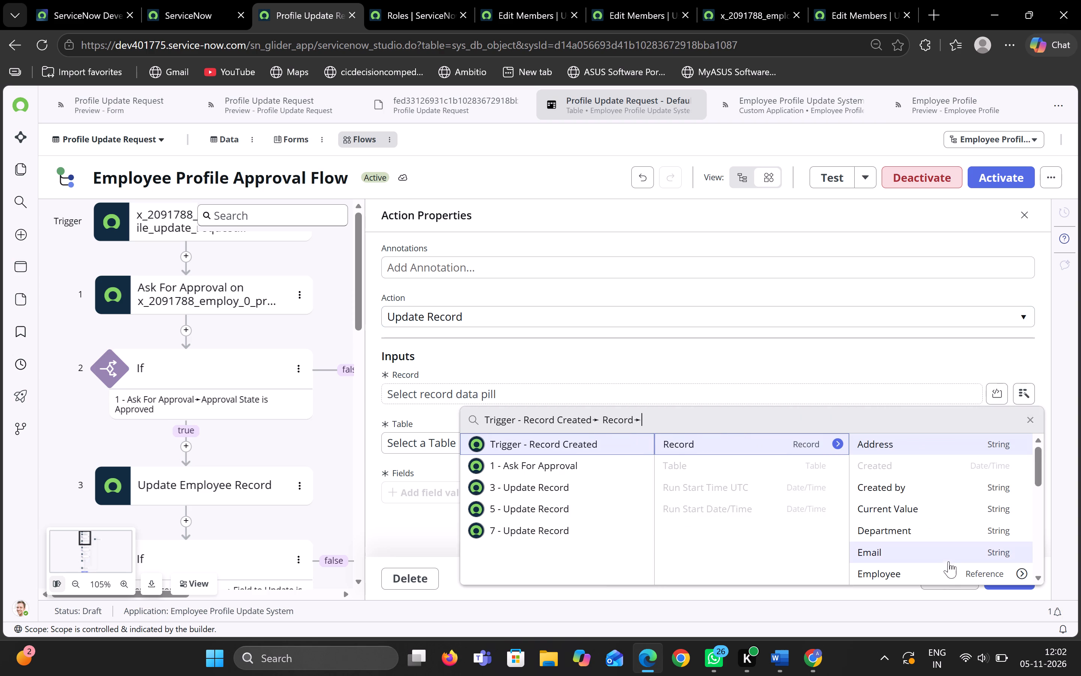
left_click(941, 579)
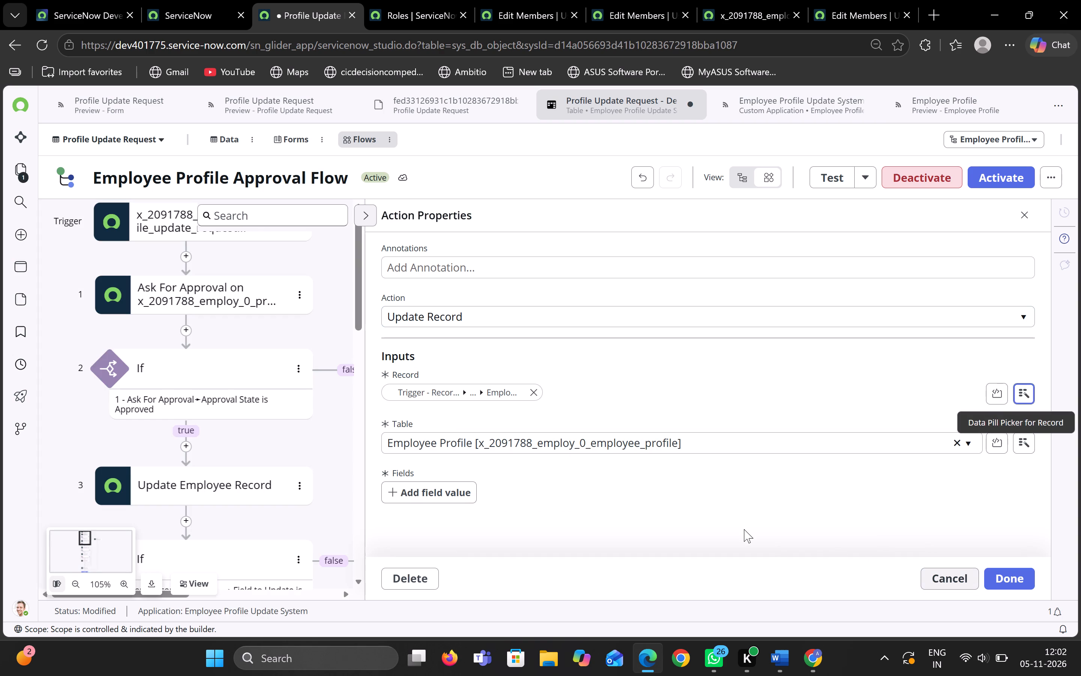
Add a field value for Address to the new Update Record action on the Employee Profile table.
scroll(744, 529, "down", 1)
left_click(443, 503)
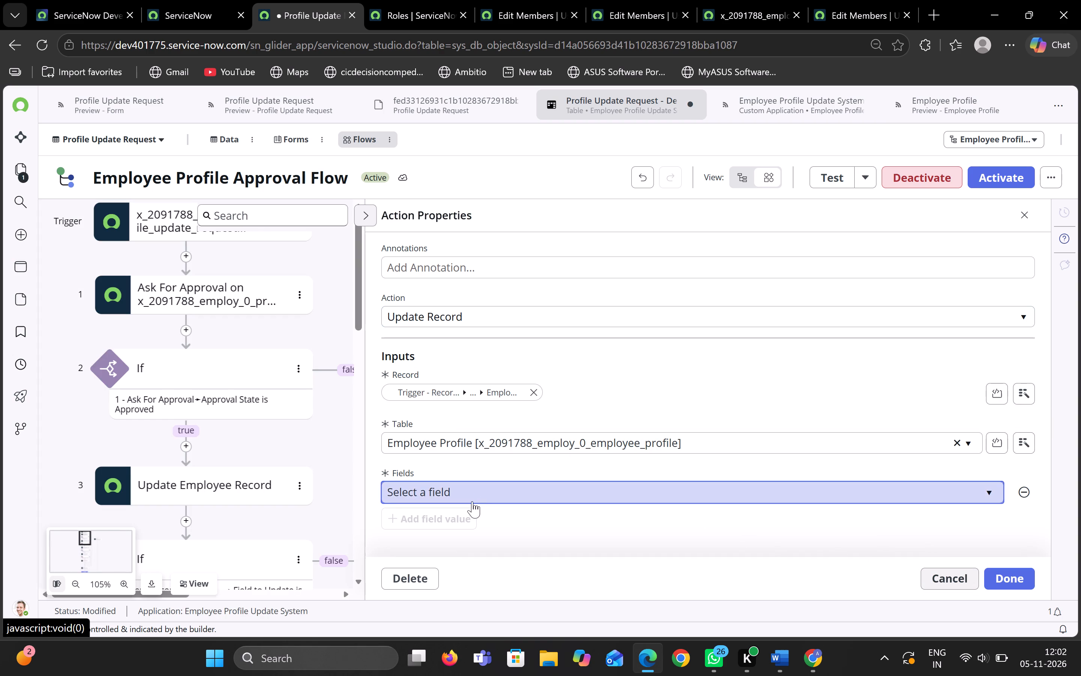
left_click(480, 496)
scroll(497, 468, "down", 3)
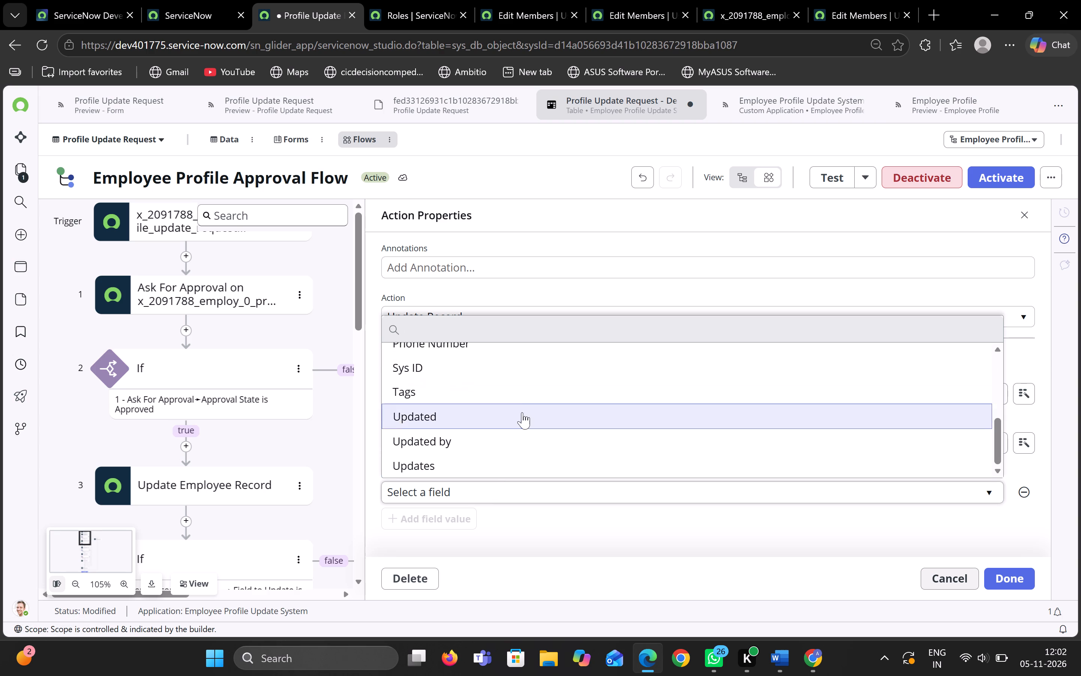
scroll(523, 388, "up", 1)
scroll(524, 422, "up", 1)
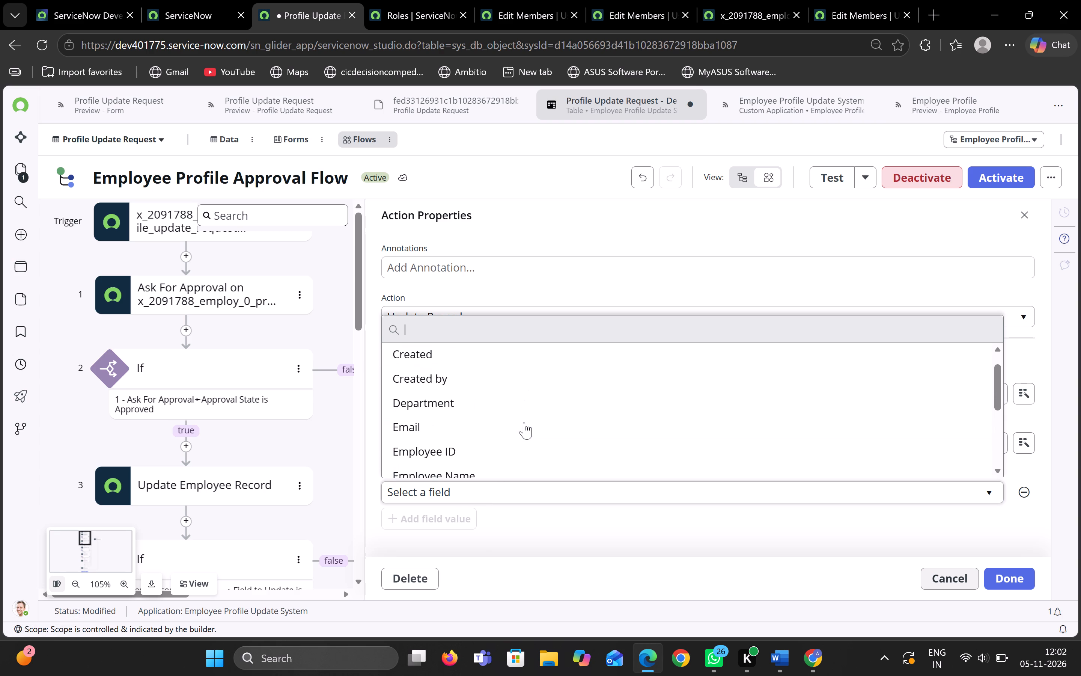
scroll(524, 422, "up", 1)
left_click(498, 354)
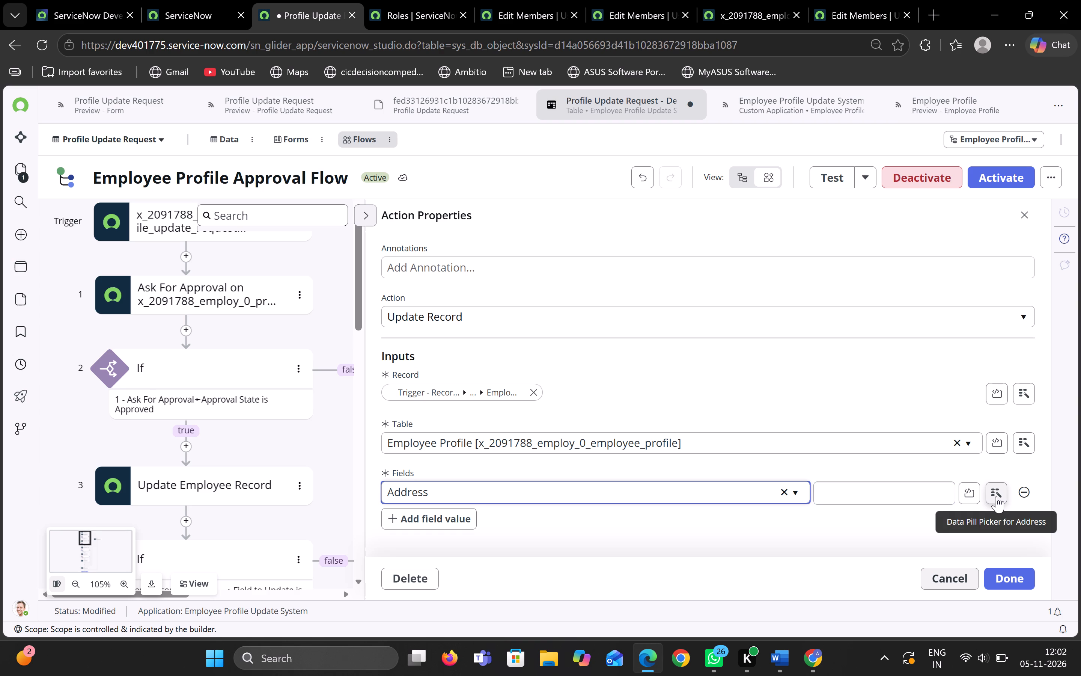
Set the Address value to Requested New Value from the Record Created trigger's record and save the action.
left_click(996, 496)
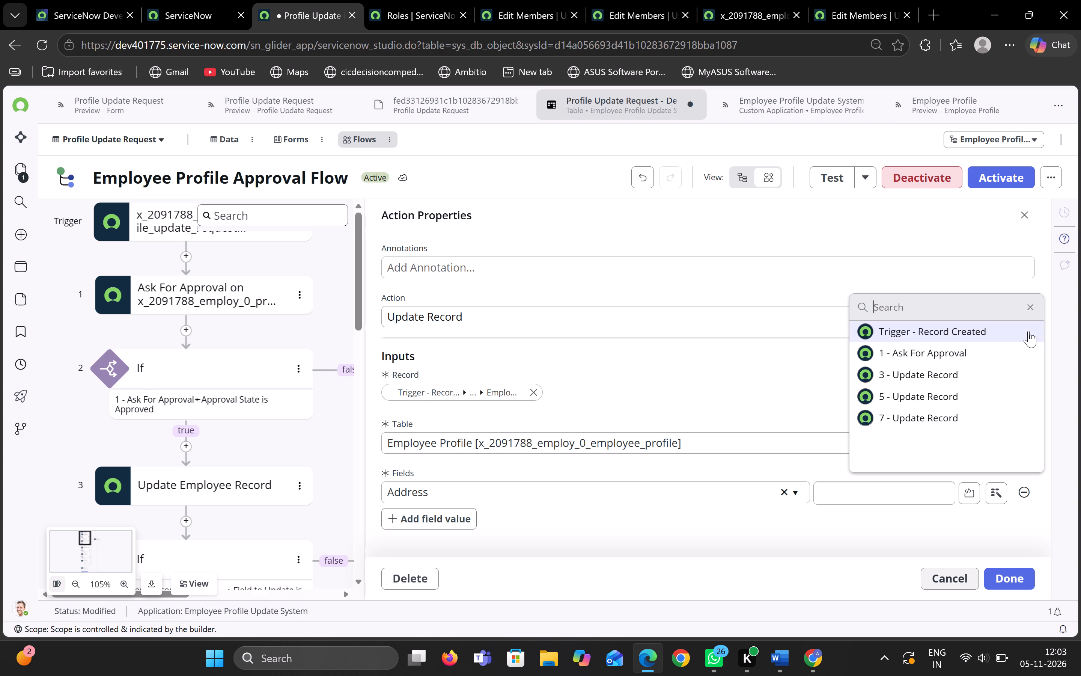
left_click(811, 394)
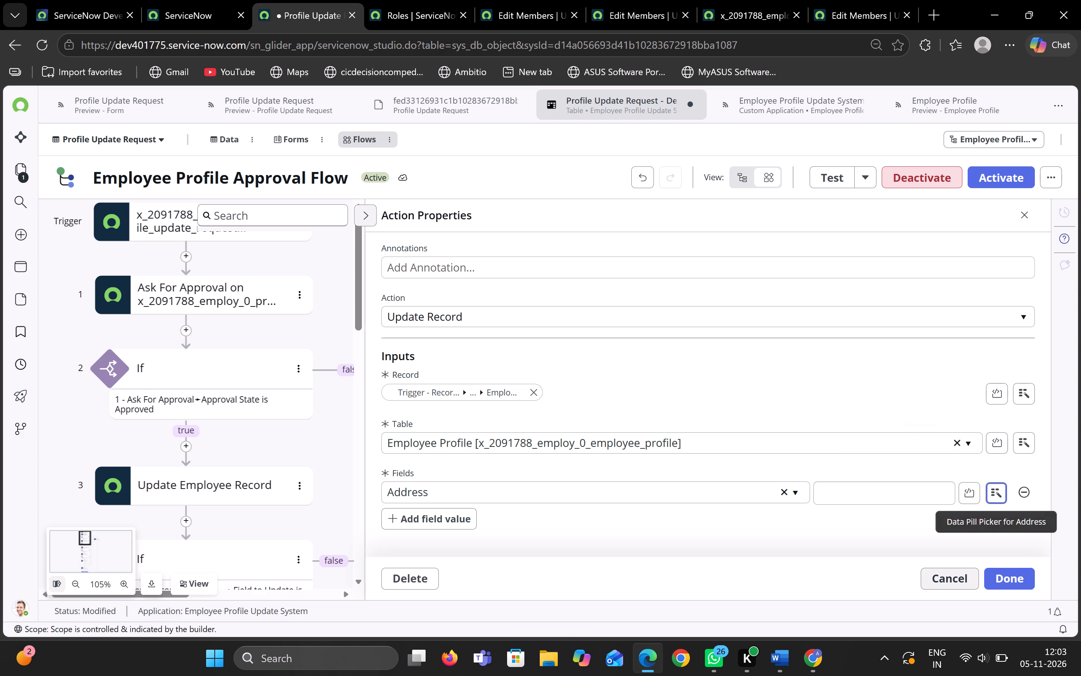
left_click(994, 495)
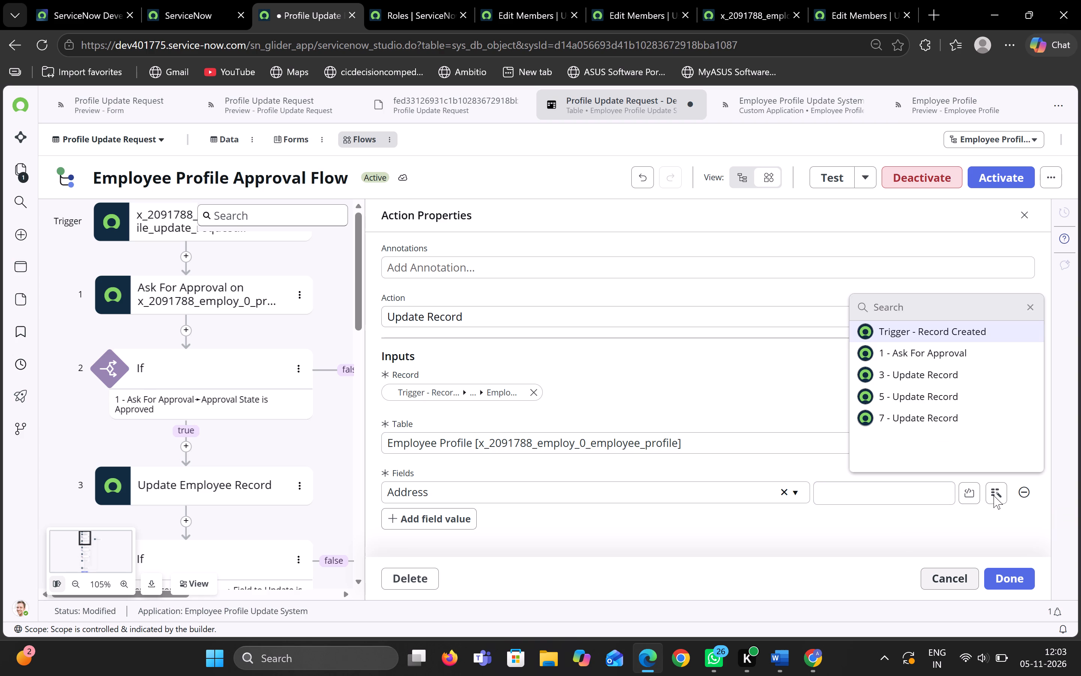
left_click(1007, 333)
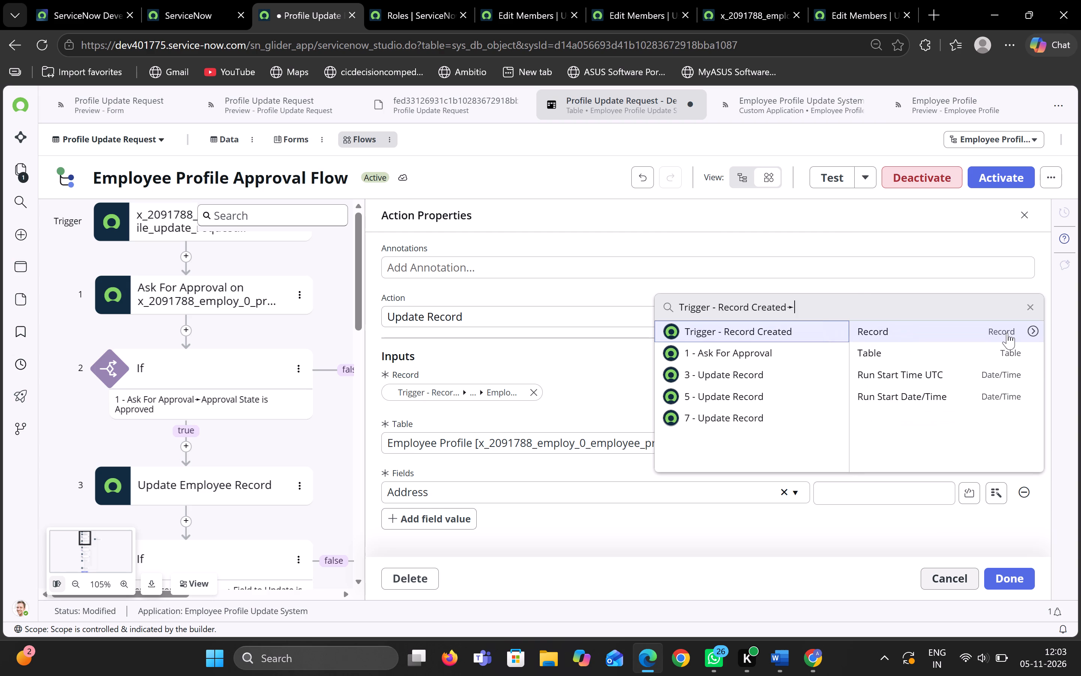
left_click(1030, 332)
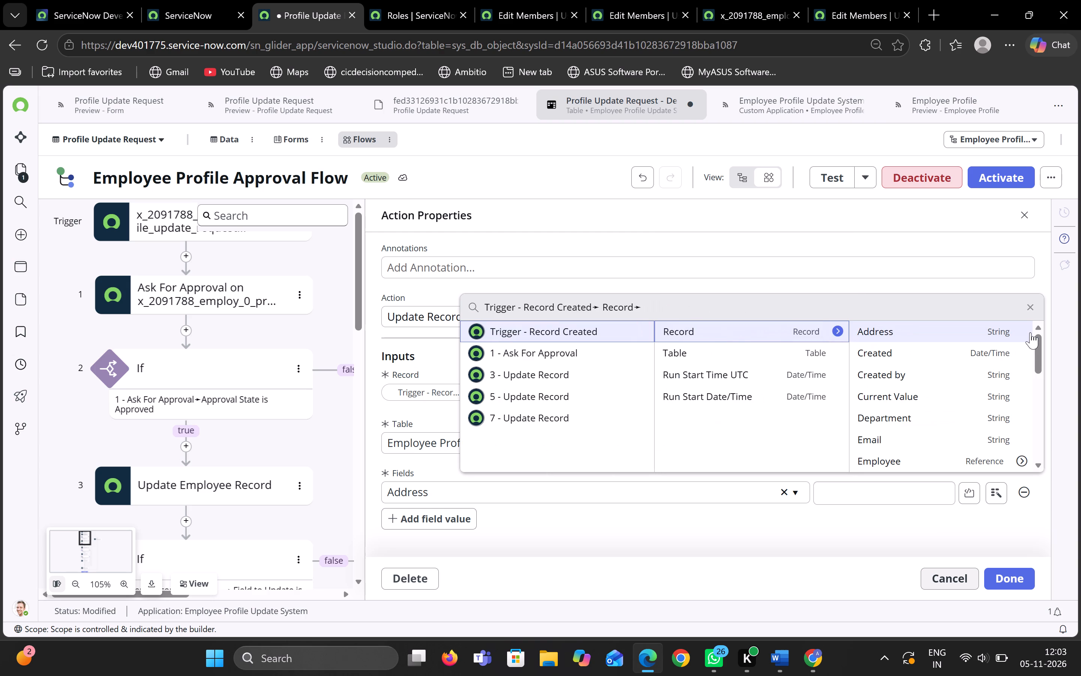
scroll(955, 370, "down", 5)
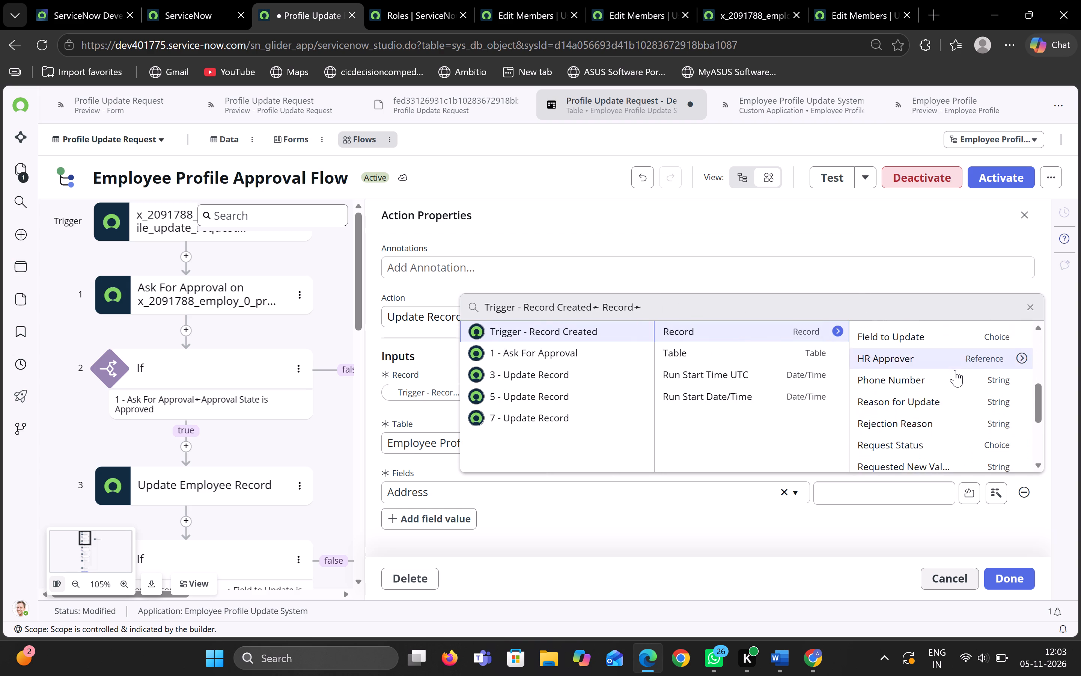
scroll(955, 370, "down", 1)
left_click(949, 437)
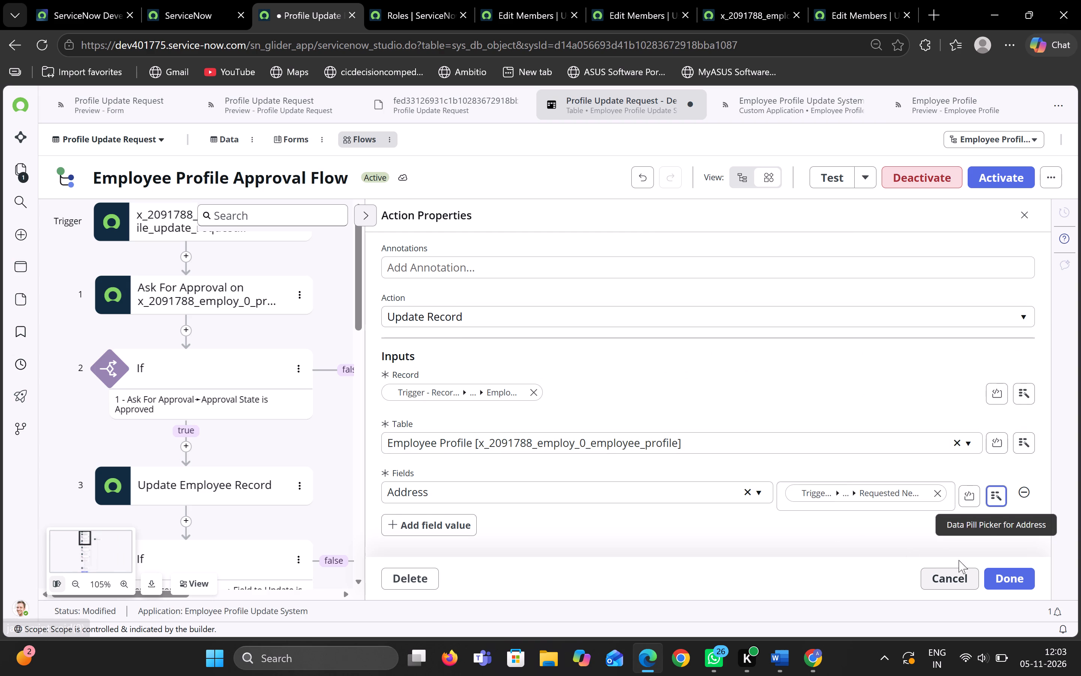
left_click(1012, 574)
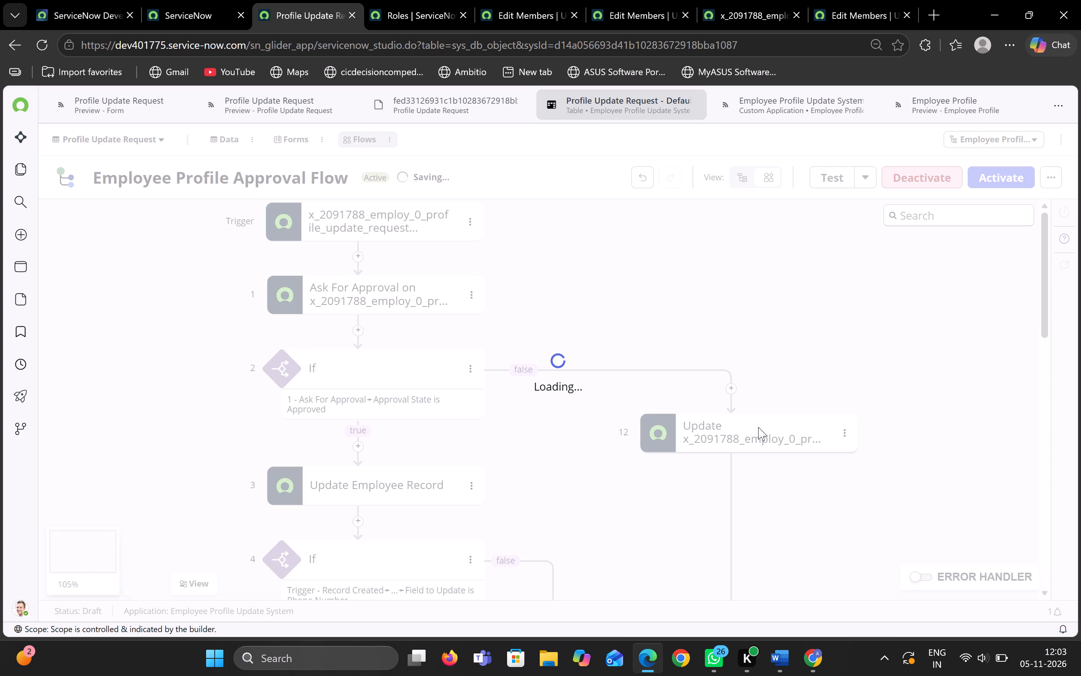
Examine the whole approval flow layout, from the trigger through the Phone Number, Department and Address branches to the final request update.
key("ctrl+minus")
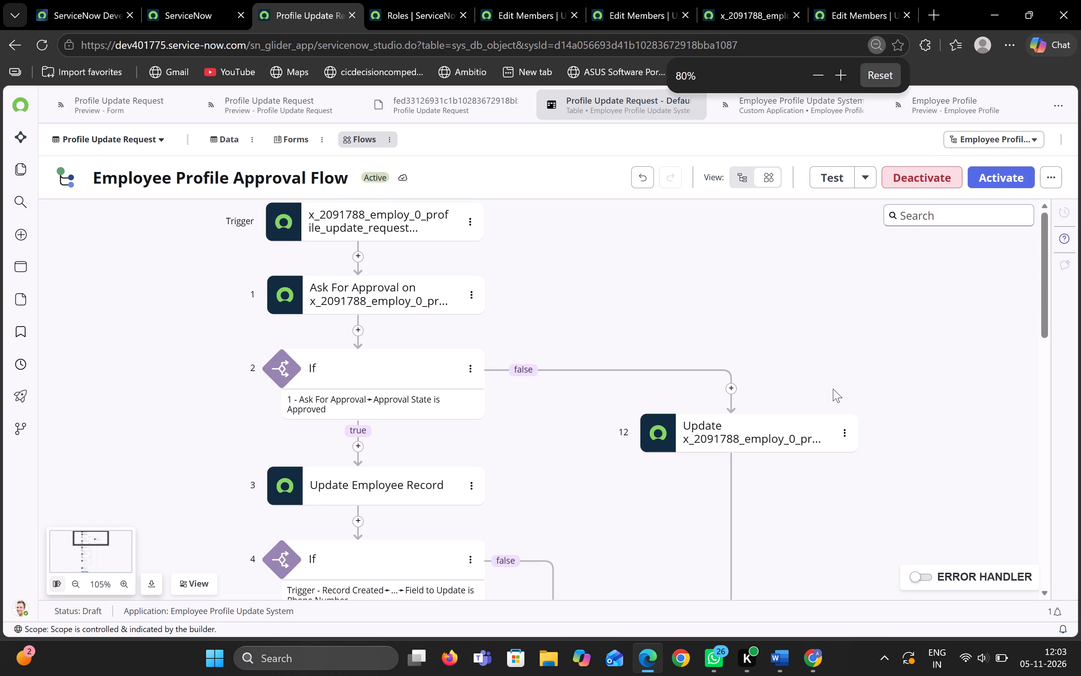
key("ctrl+minus")
key("ctrl+minus")
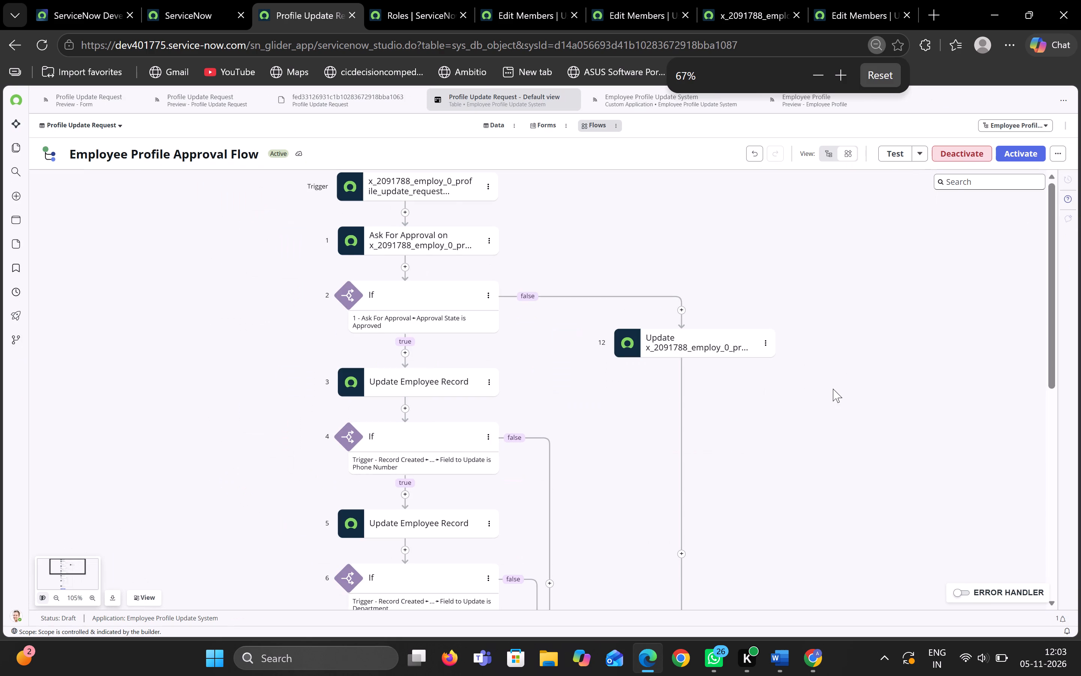
key("ctrl+minus")
key("ctrl+minus")
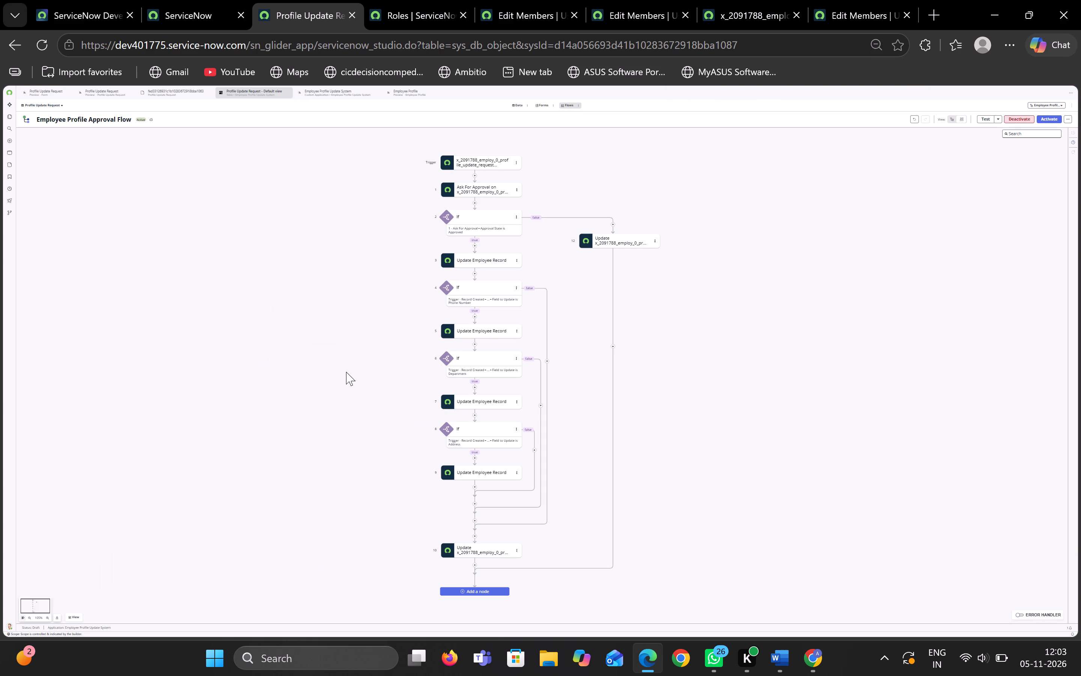
key("ctrl+equal")
key("ctrl+equal")
key("ctrl+equal")
key("ctrl+equal")
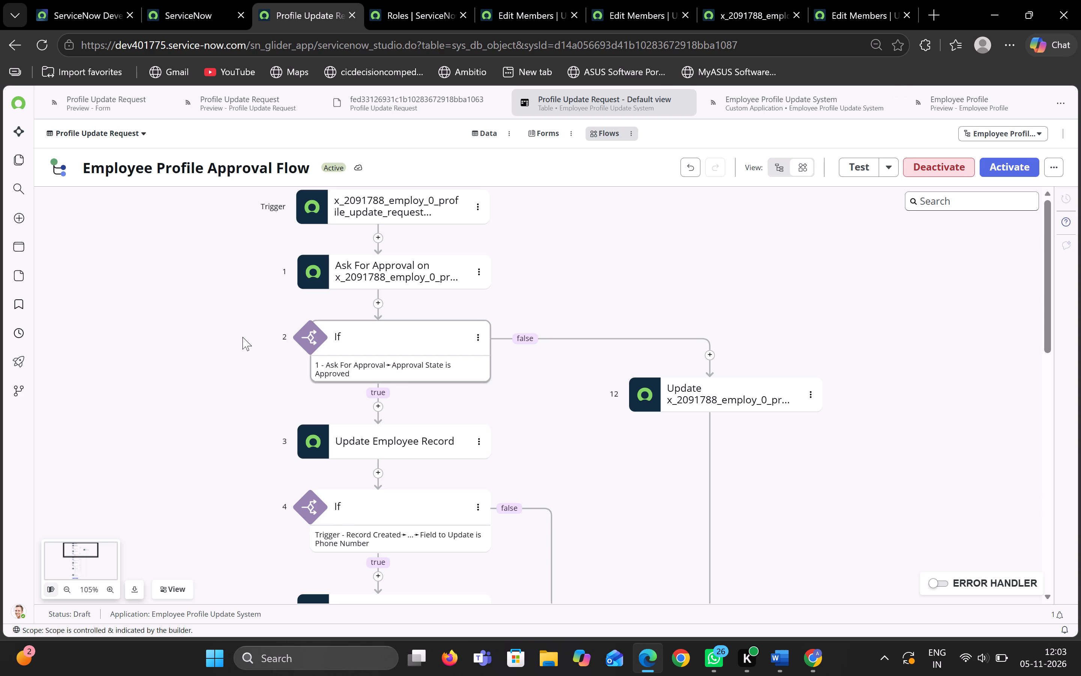
key("ctrl+minus")
key("ctrl+minus")
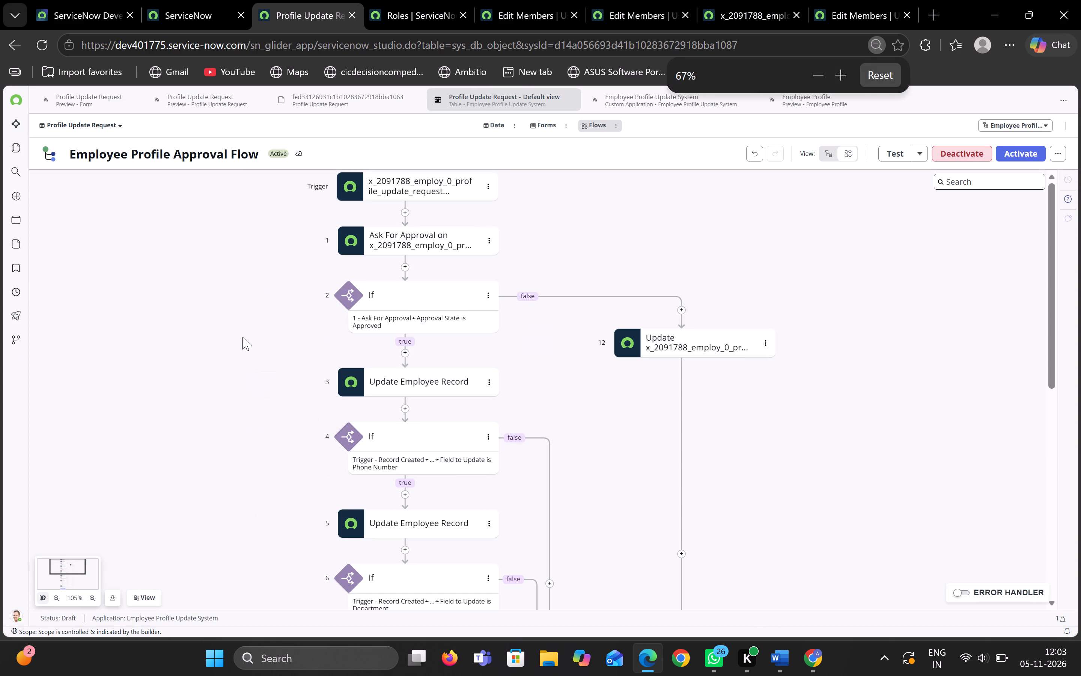
key("ctrl+minus")
scroll(146, 338, "down", 1)
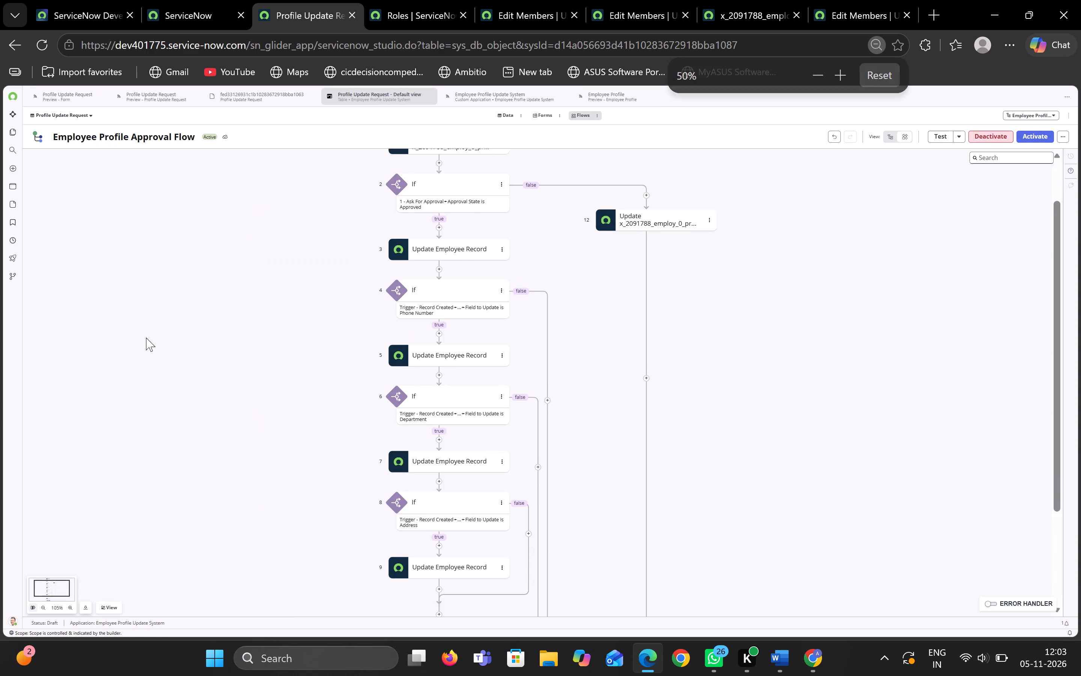
scroll(146, 338, "down", 2)
key("ctrl+minus")
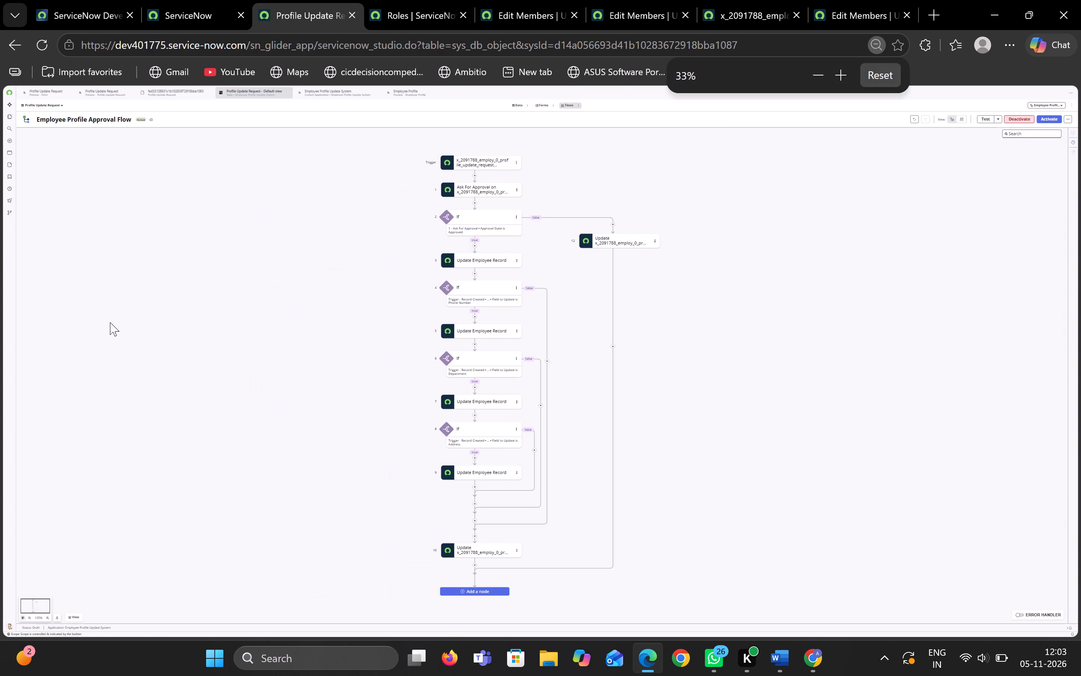
scroll(105, 319, "down", 1)
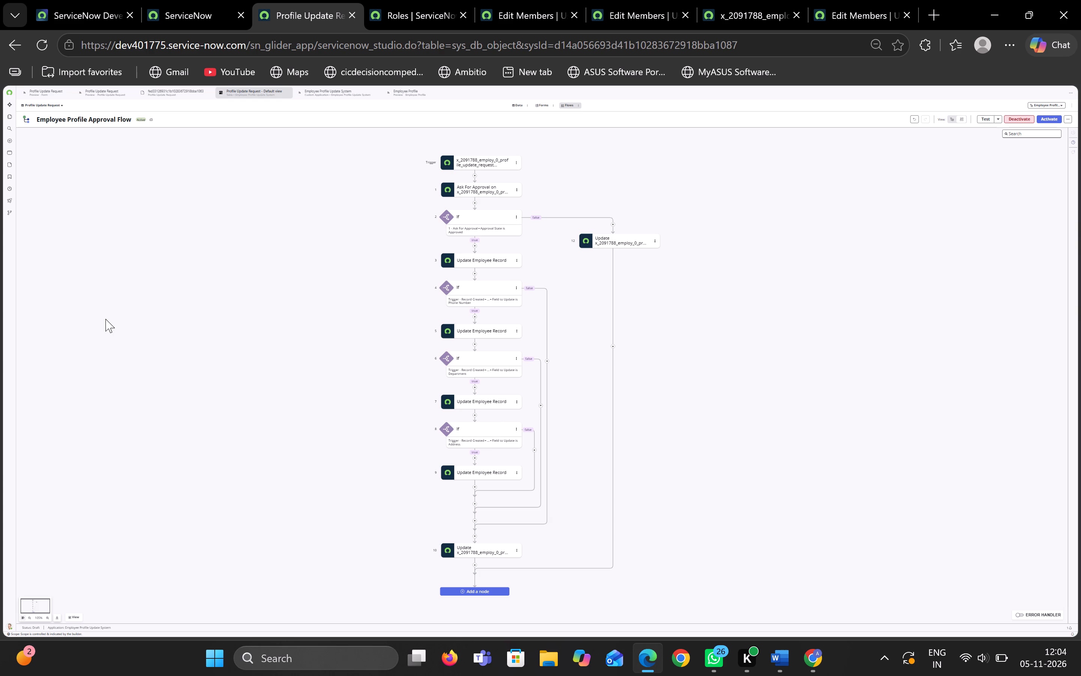
key("ctrl+equal")
key("ctrl+equal")
key("ctrl+equal")
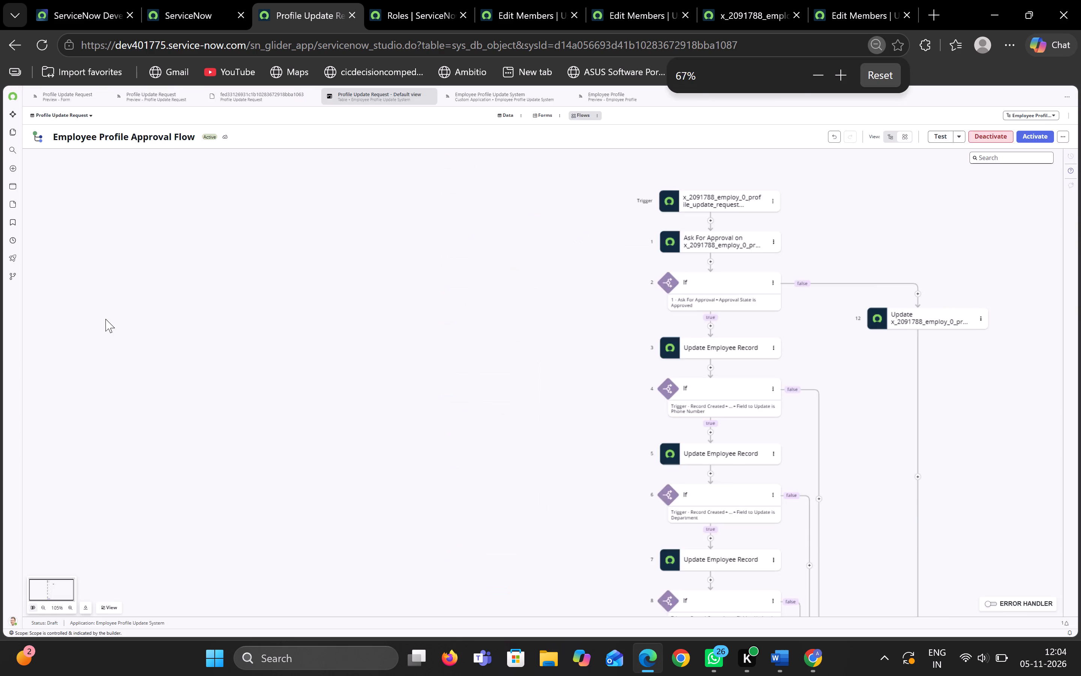
key("ctrl+equal")
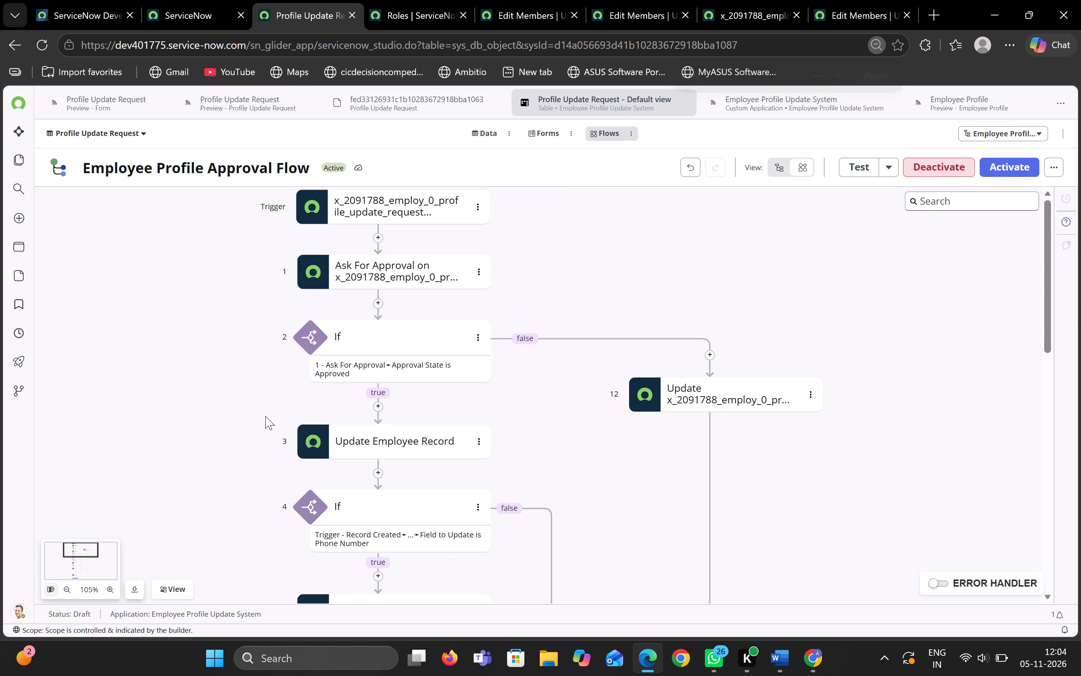
Review the properties of the final Profile Update Request update action after the Address branch.
scroll(265, 416, "down", 12)
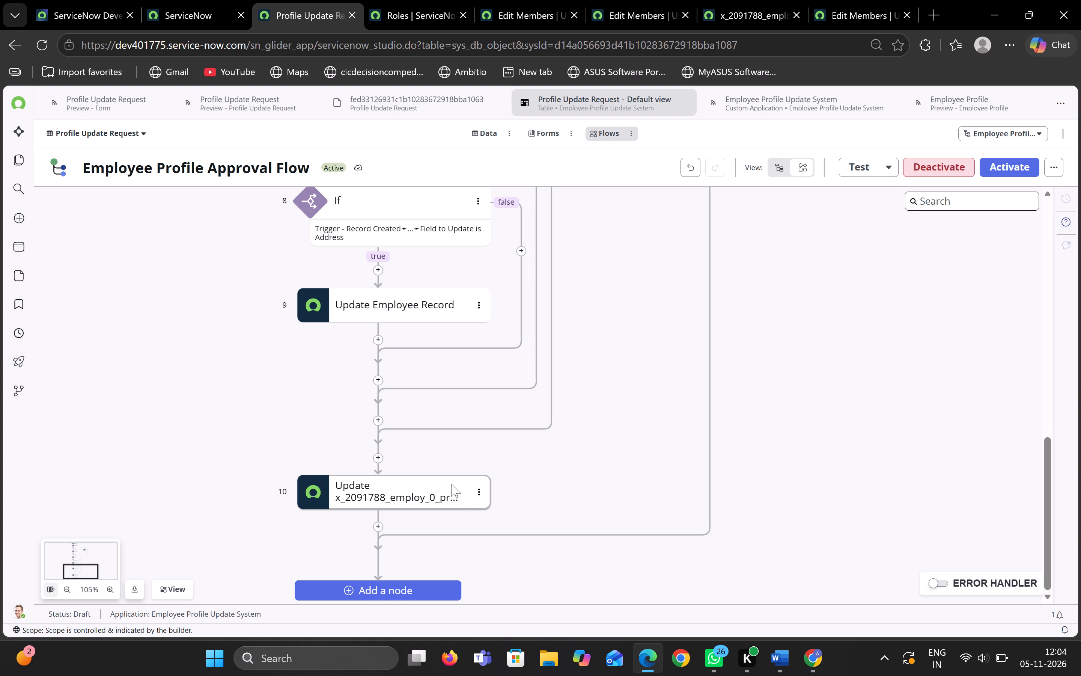
left_click(452, 484)
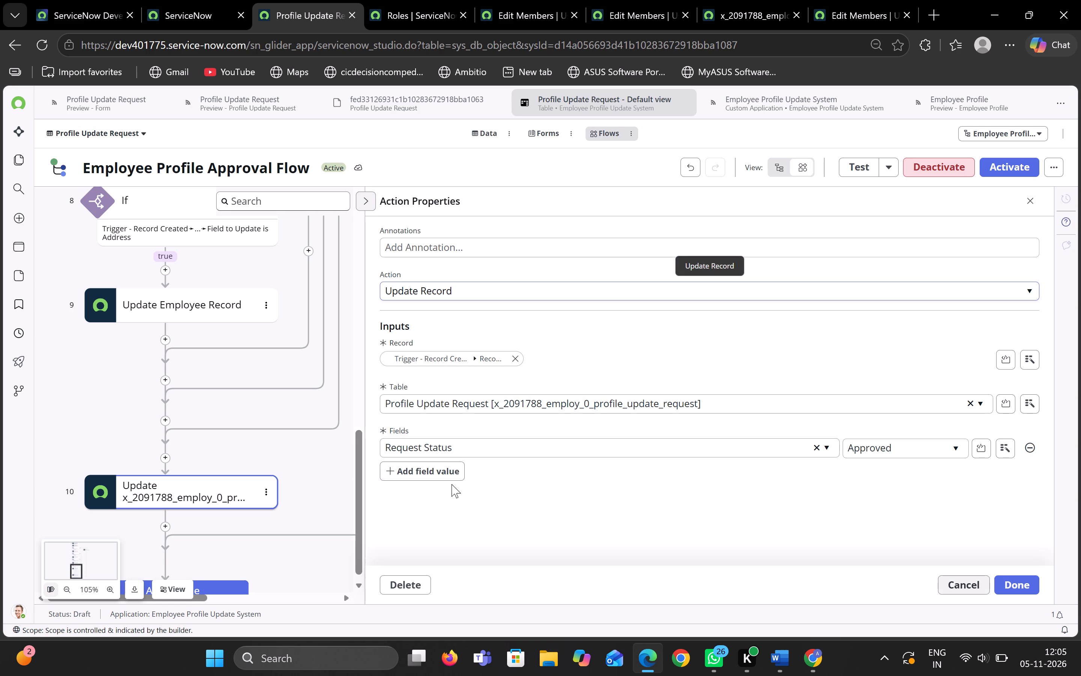
left_click(995, 577)
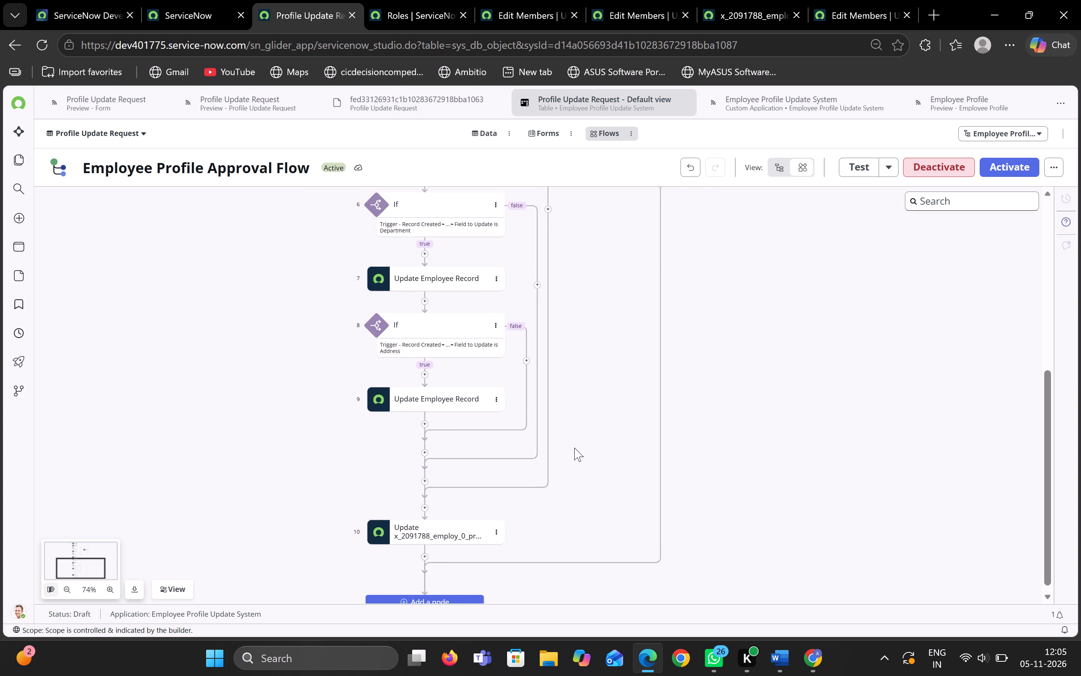
Review the rest of the flow and the properties of the Profile Update Request update action on the approval condition's false branch.
scroll(574, 448, "down", 1)
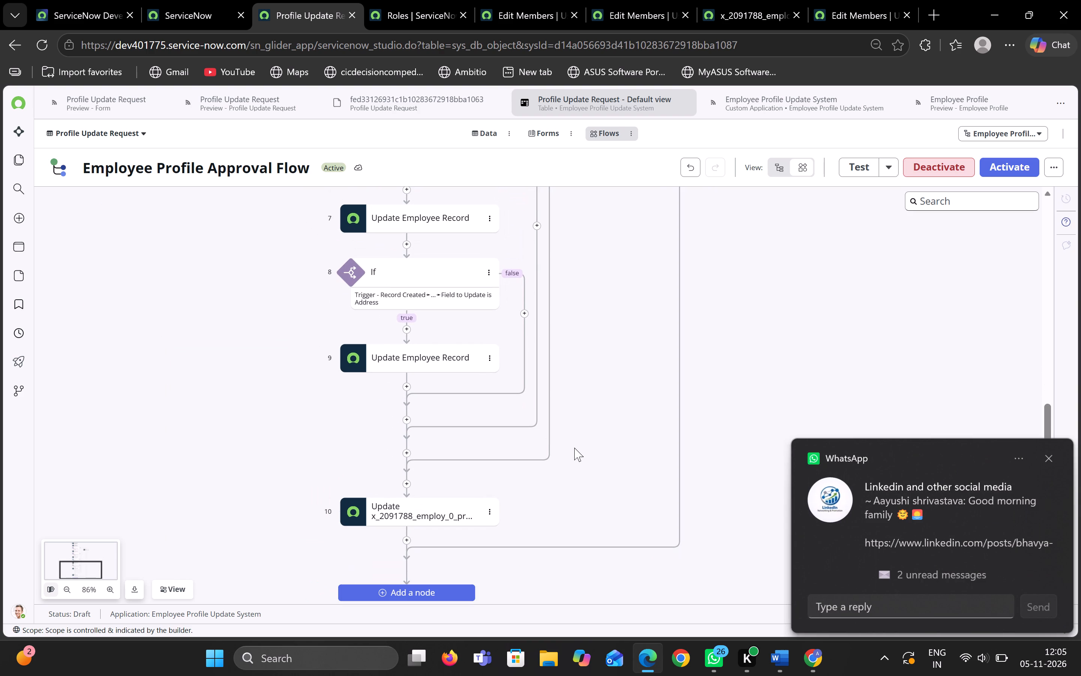
scroll(596, 448, "down", 1)
scroll(596, 448, "up", 4)
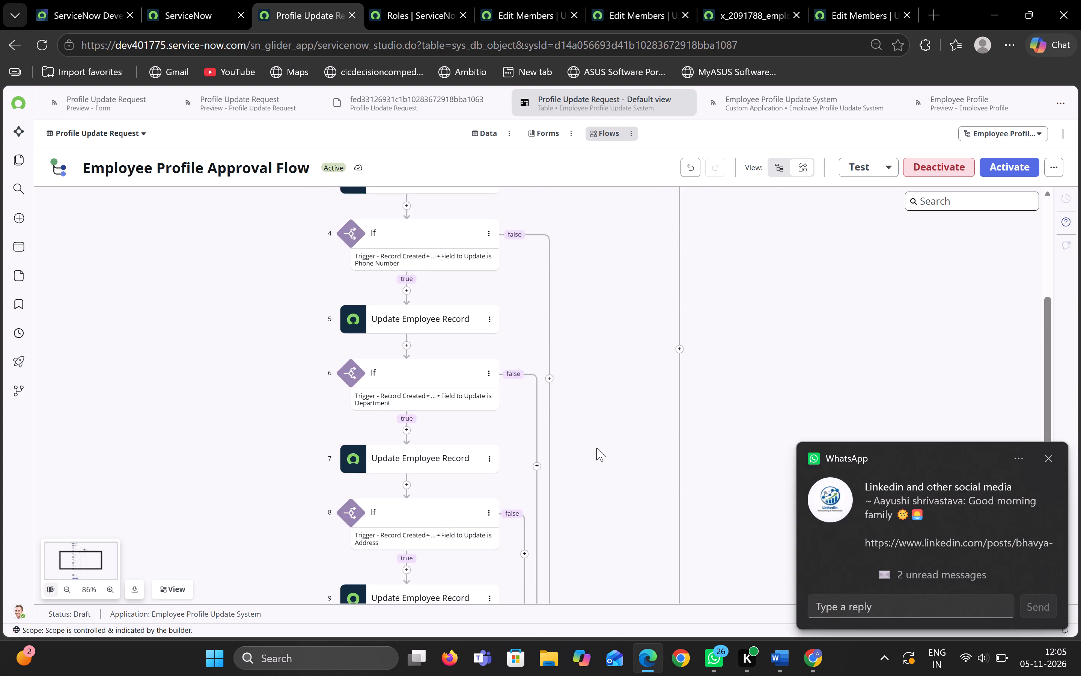
scroll(596, 448, "up", 4)
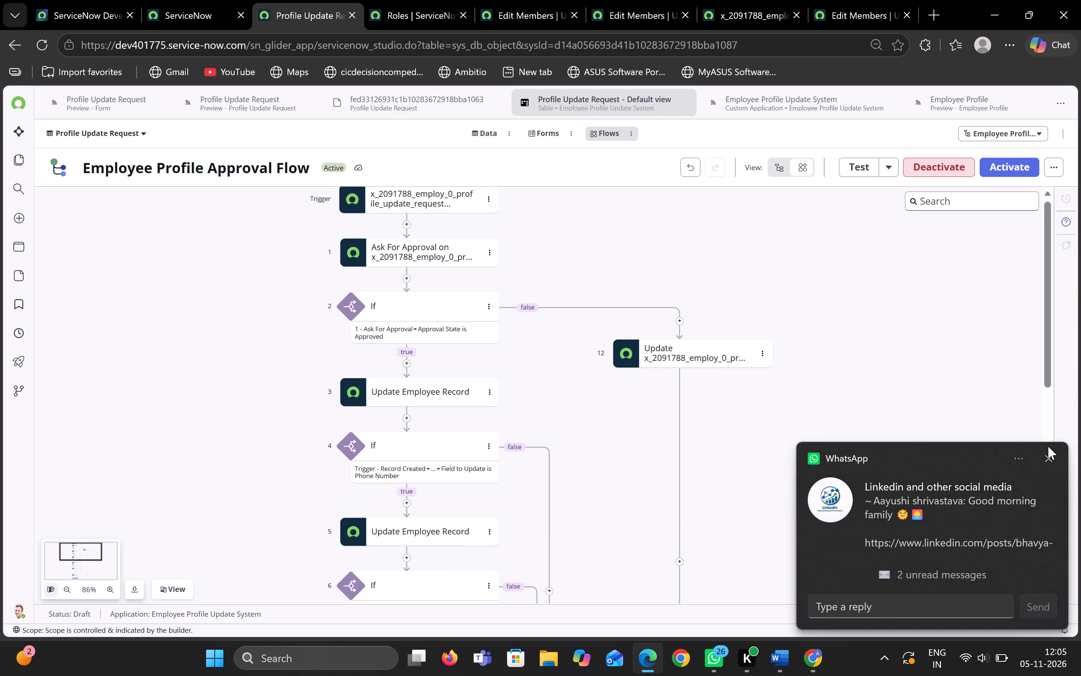
left_click(1045, 455)
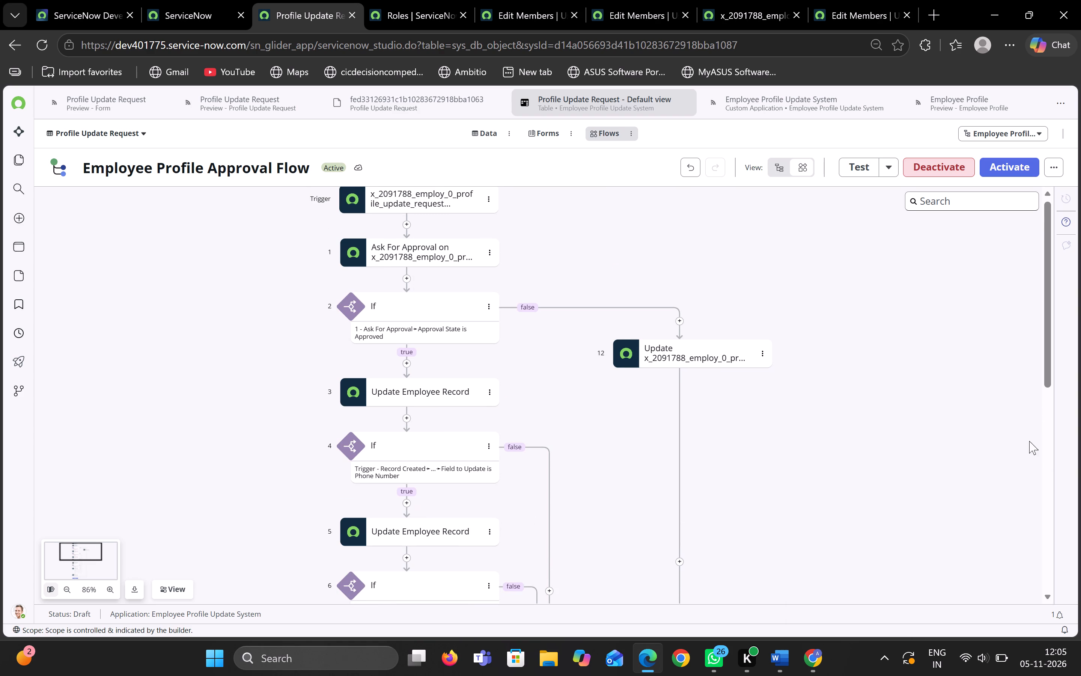
left_click(745, 350)
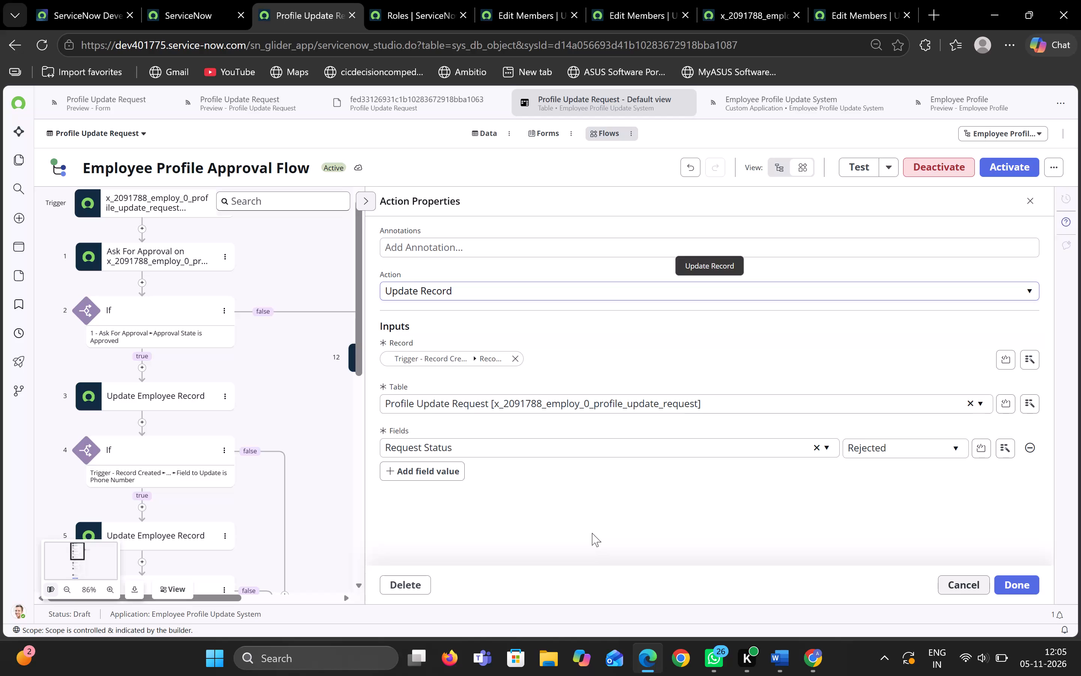
left_click(1037, 585)
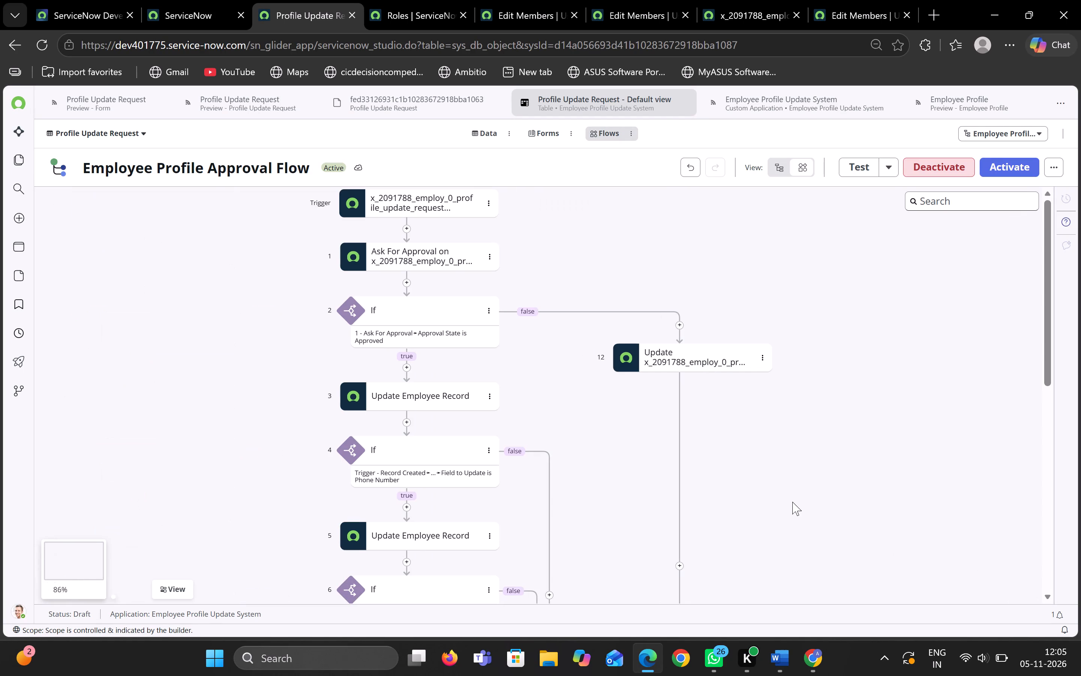
Review the Ask For Approval action's inputs, including its record, approval reason, approval field, approval rules and due date.
scroll(793, 491, "down", 6)
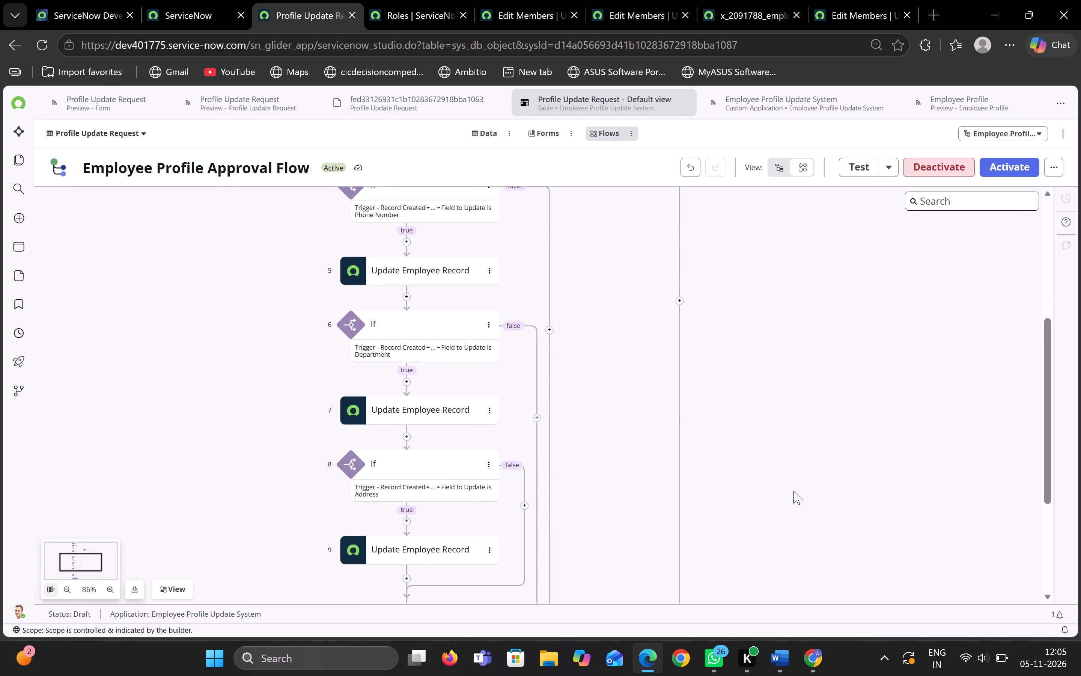
scroll(793, 491, "down", 1)
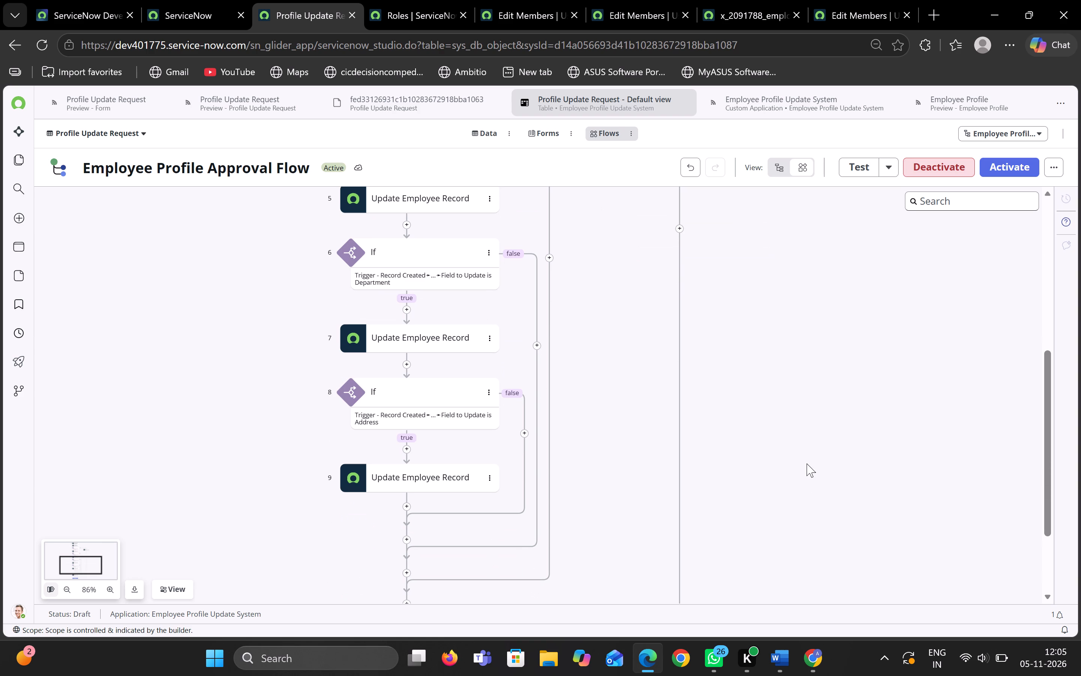
scroll(808, 460, "up", 6)
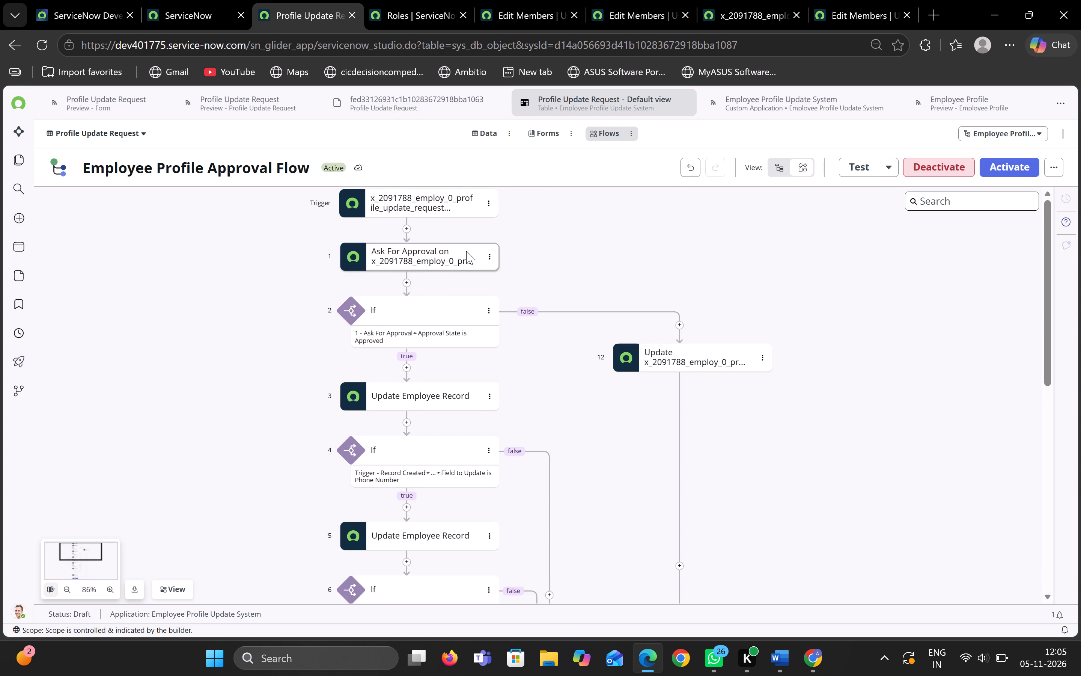
left_click(468, 251)
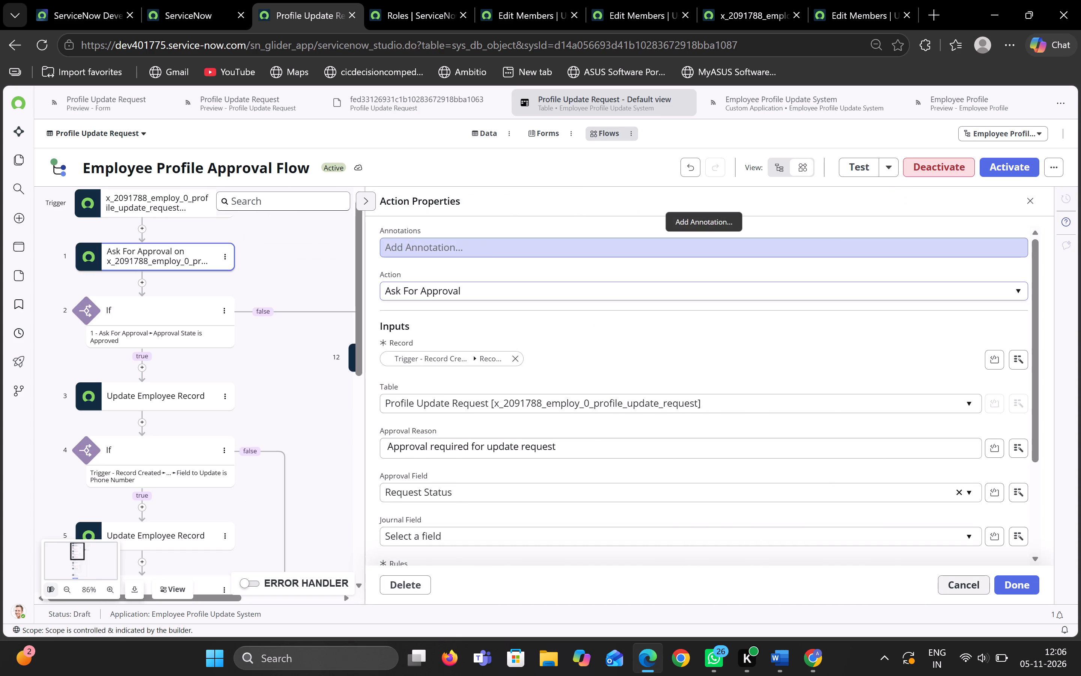
scroll(717, 310, "down", 2)
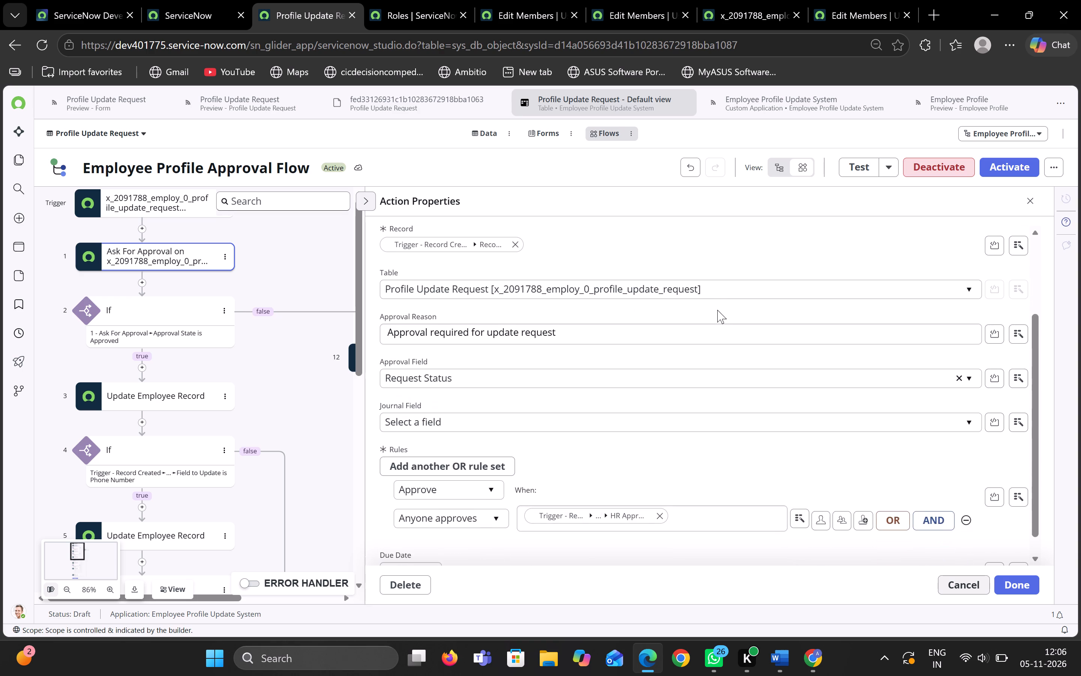
scroll(717, 310, "up", 2)
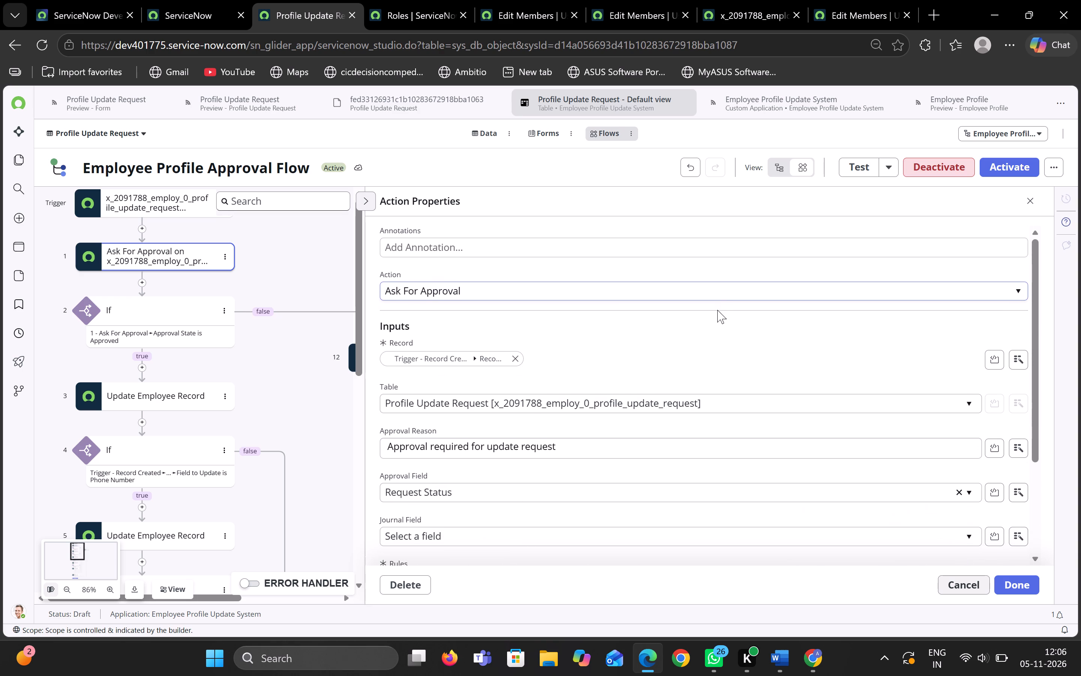
scroll(735, 310, "down", 1)
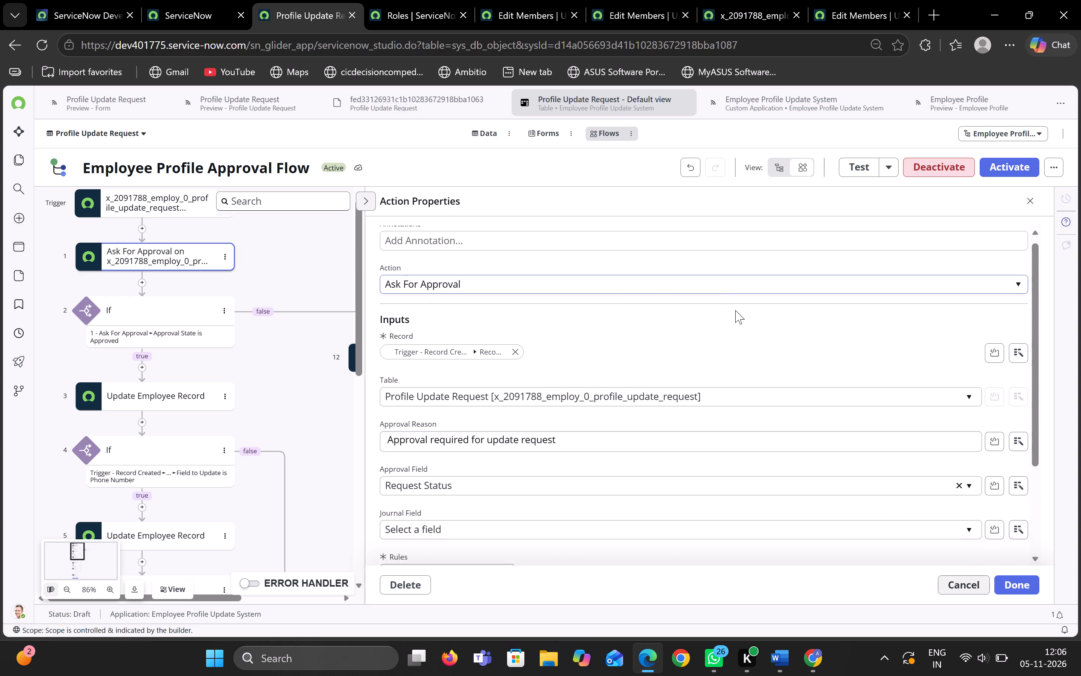
scroll(735, 310, "down", 2)
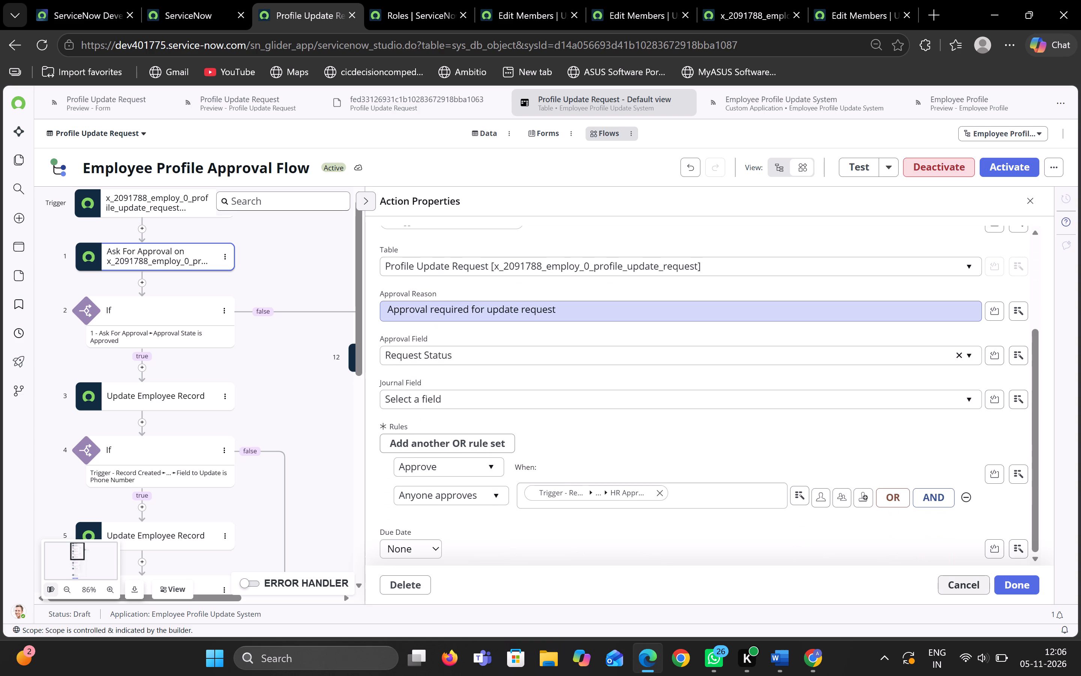
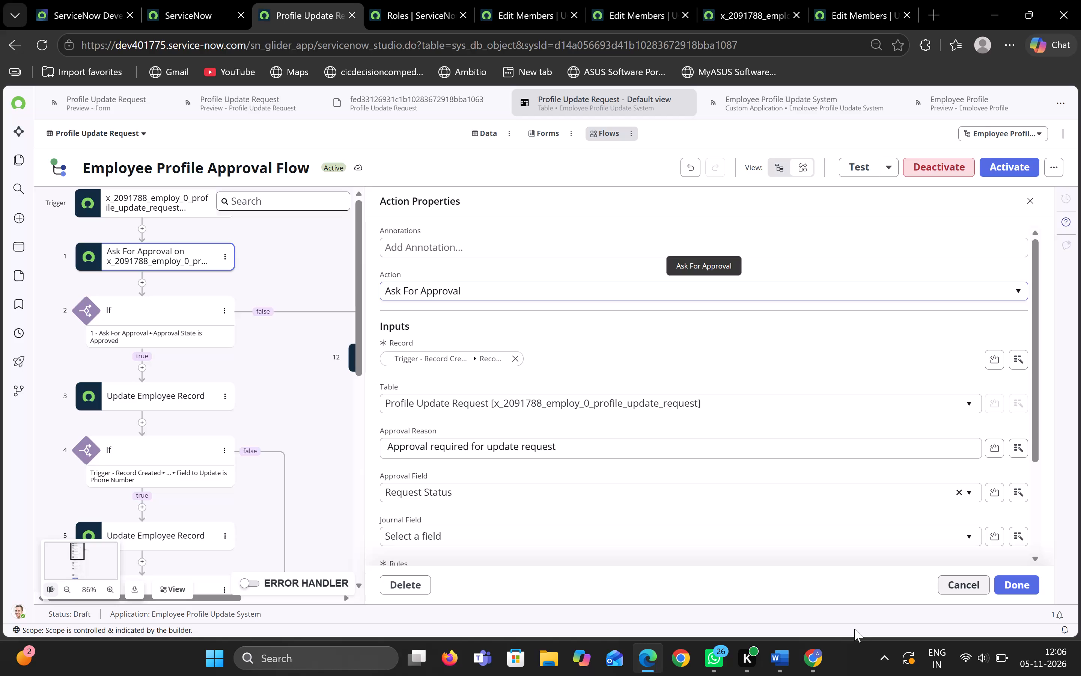
Close the Ask For Approval action's properties, keeping its current settings.
left_click(1012, 580)
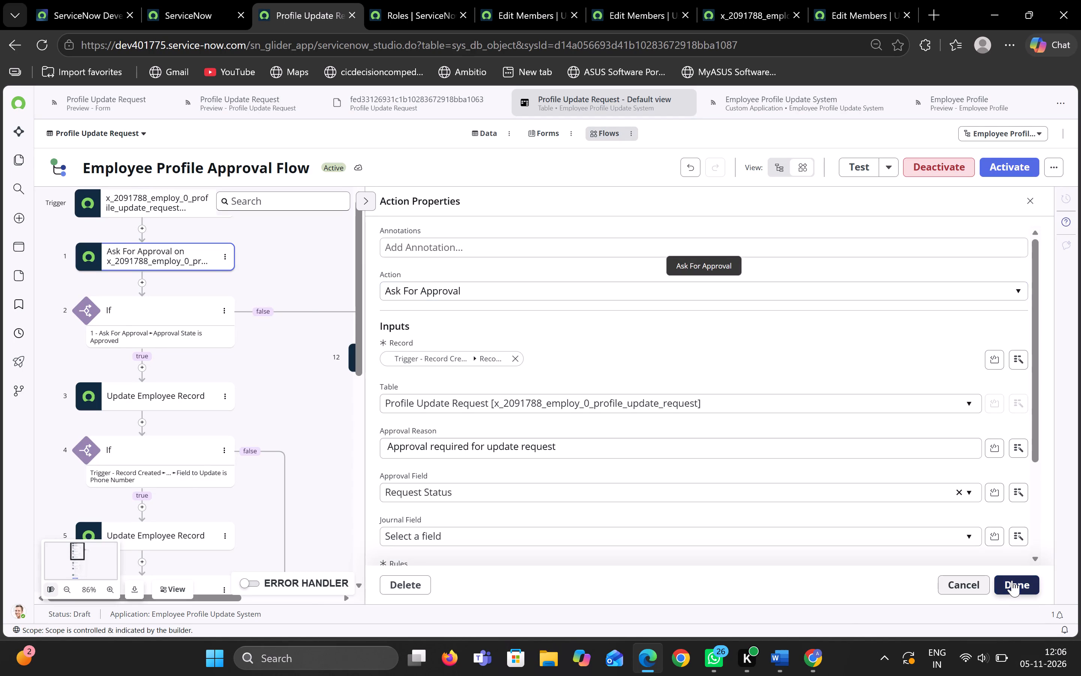
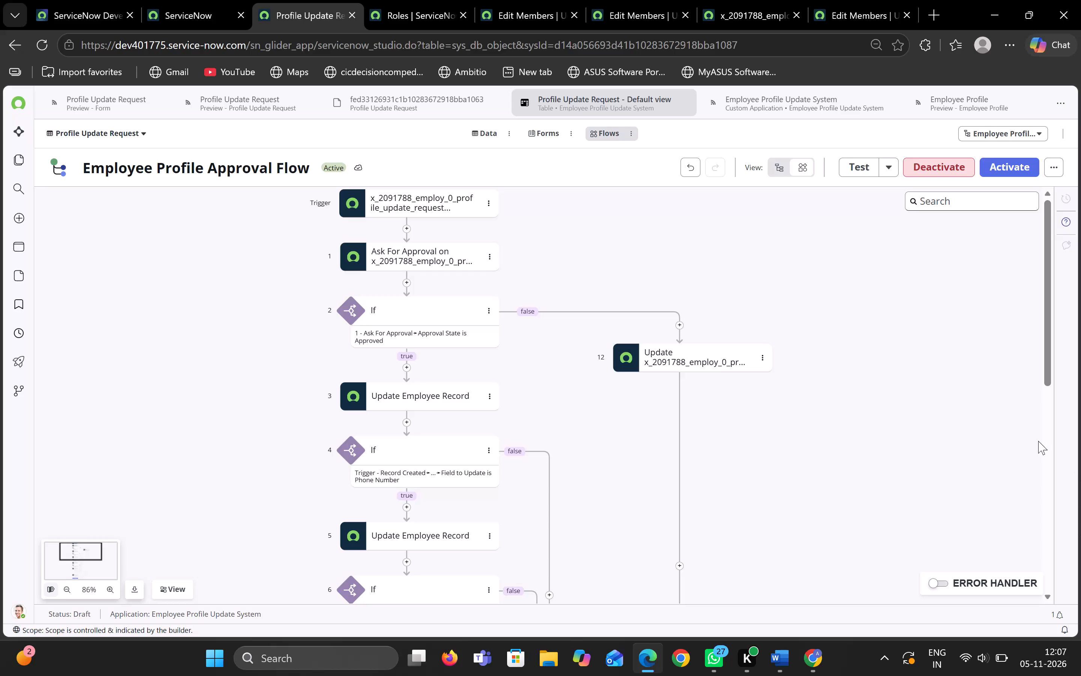
Add a condition to the Profile Update Request Created trigger requiring Request Status is Submitted.
scroll(496, 237, "up", 1)
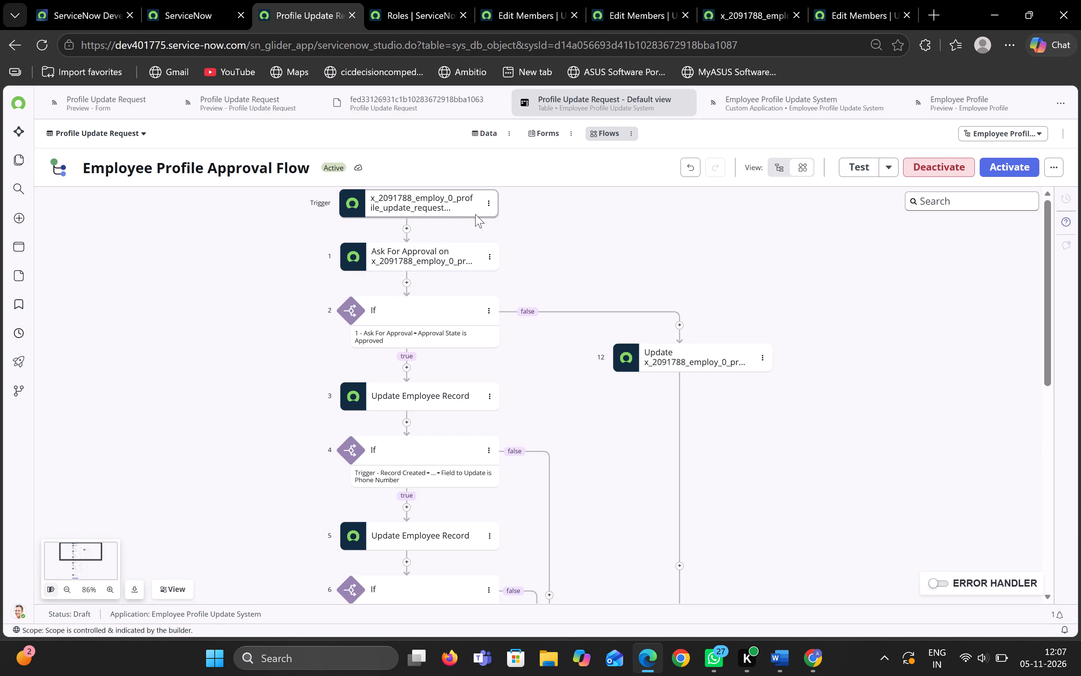
left_click(472, 210)
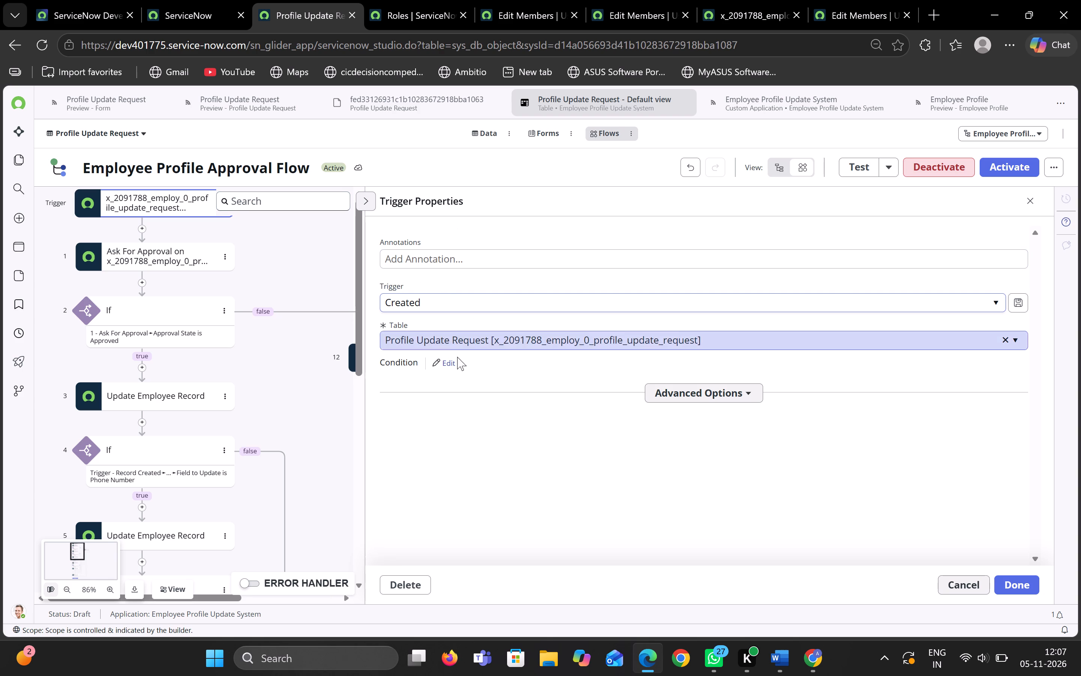
left_click(442, 366)
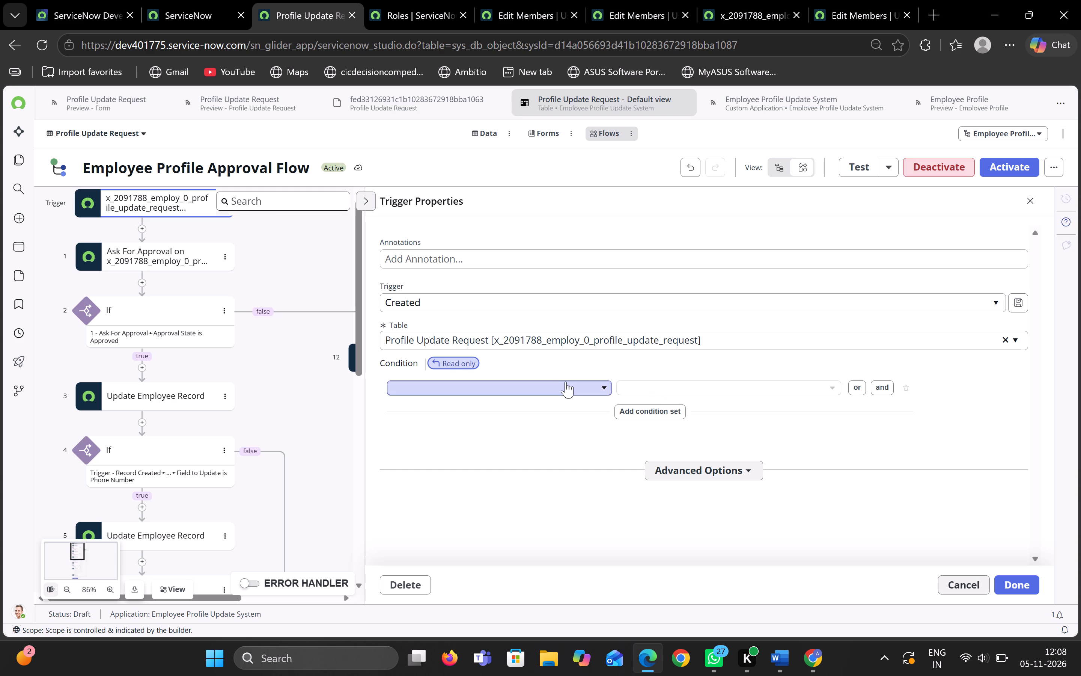
left_click(568, 385)
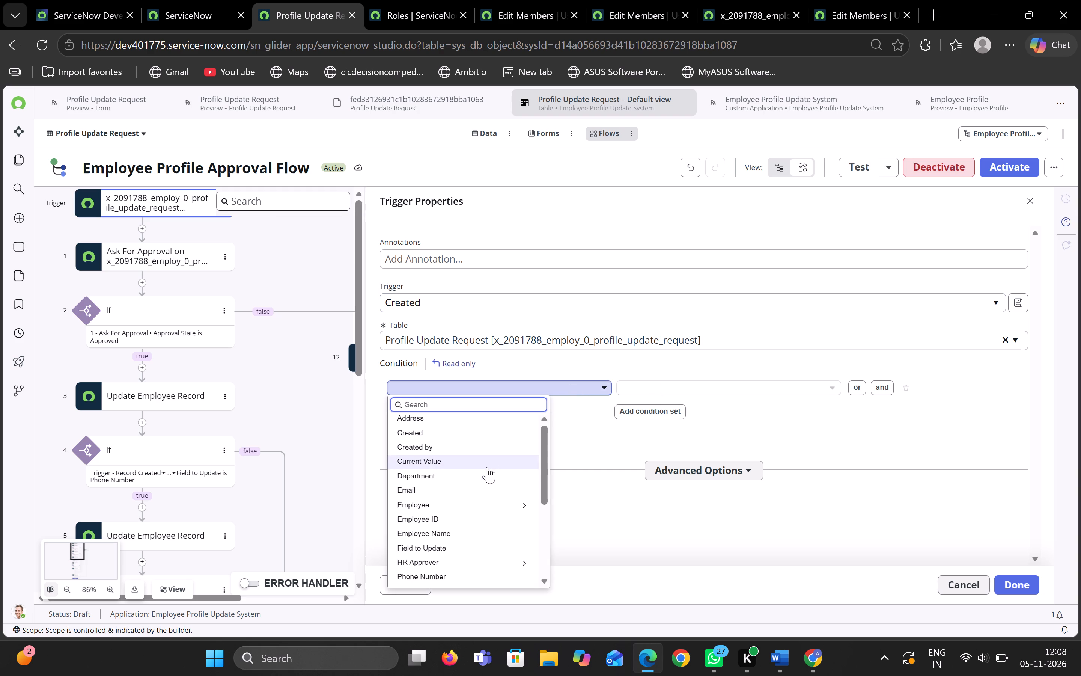
scroll(483, 473, "down", 2)
left_click(456, 505)
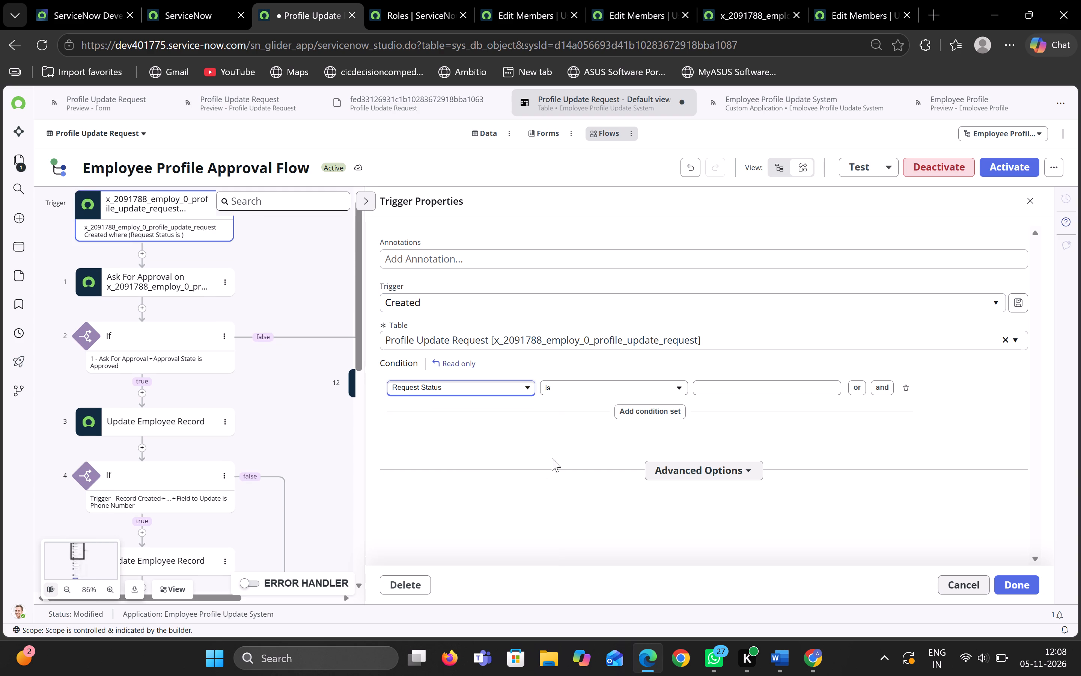
left_click(742, 391)
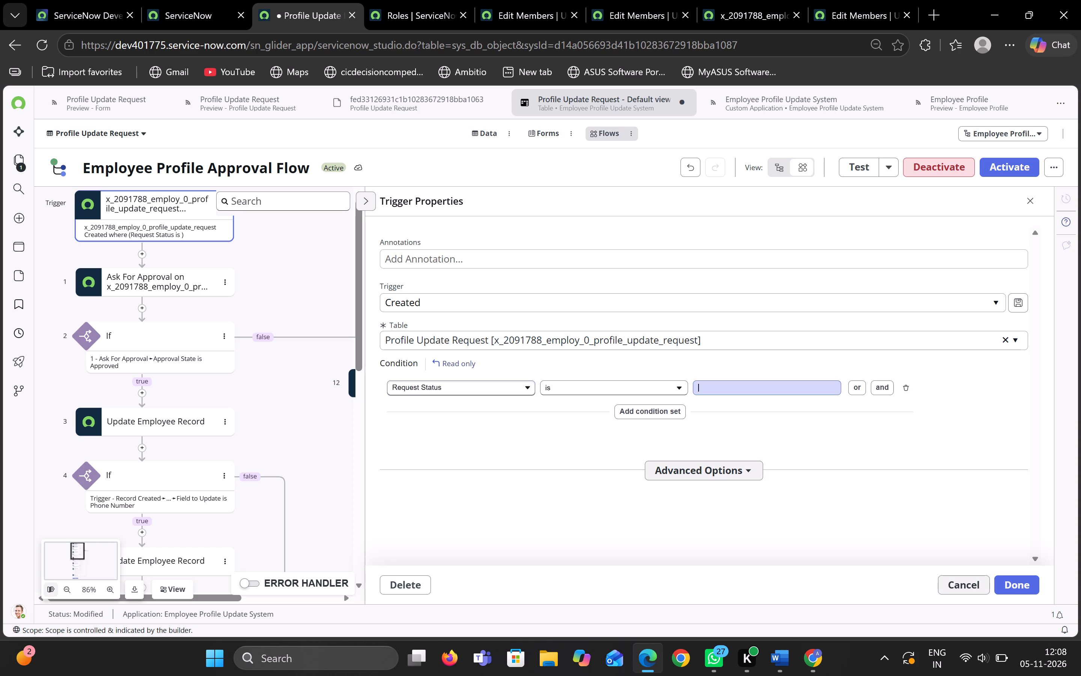
left_click(745, 435)
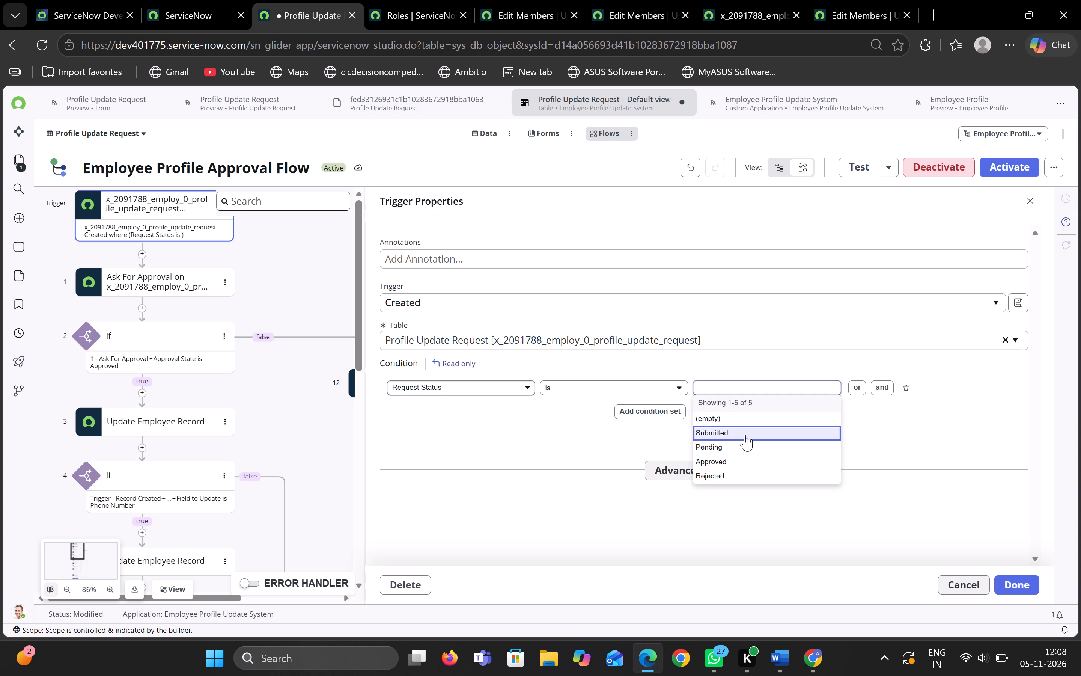
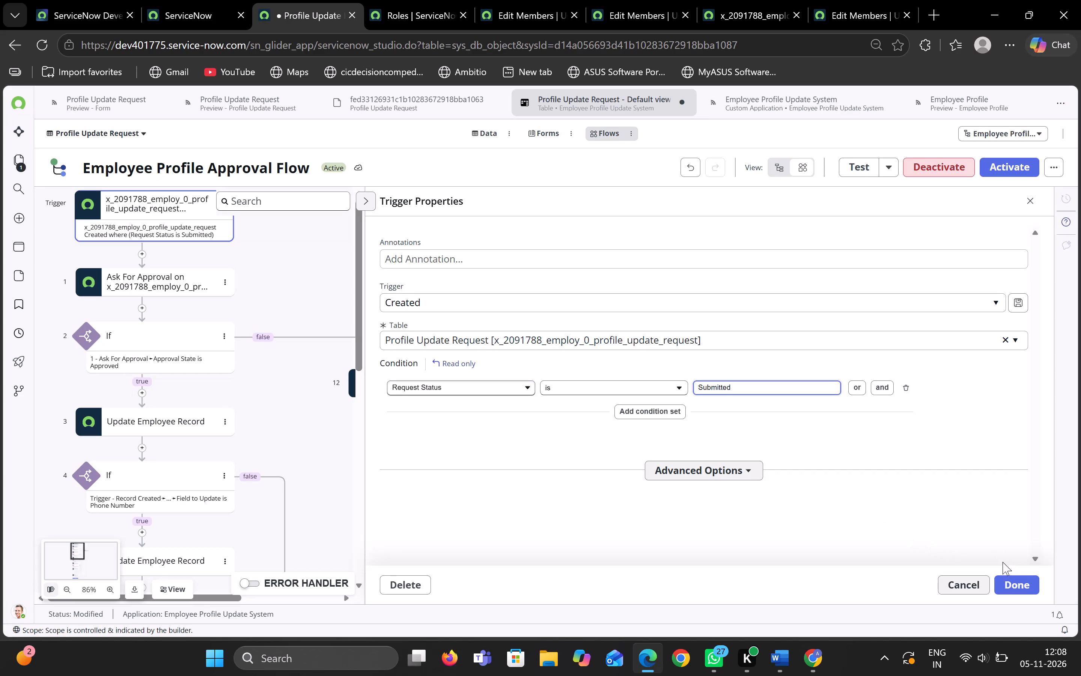
Save the trigger condition and activate the Employee Profile Approval Flow.
left_click(1015, 576)
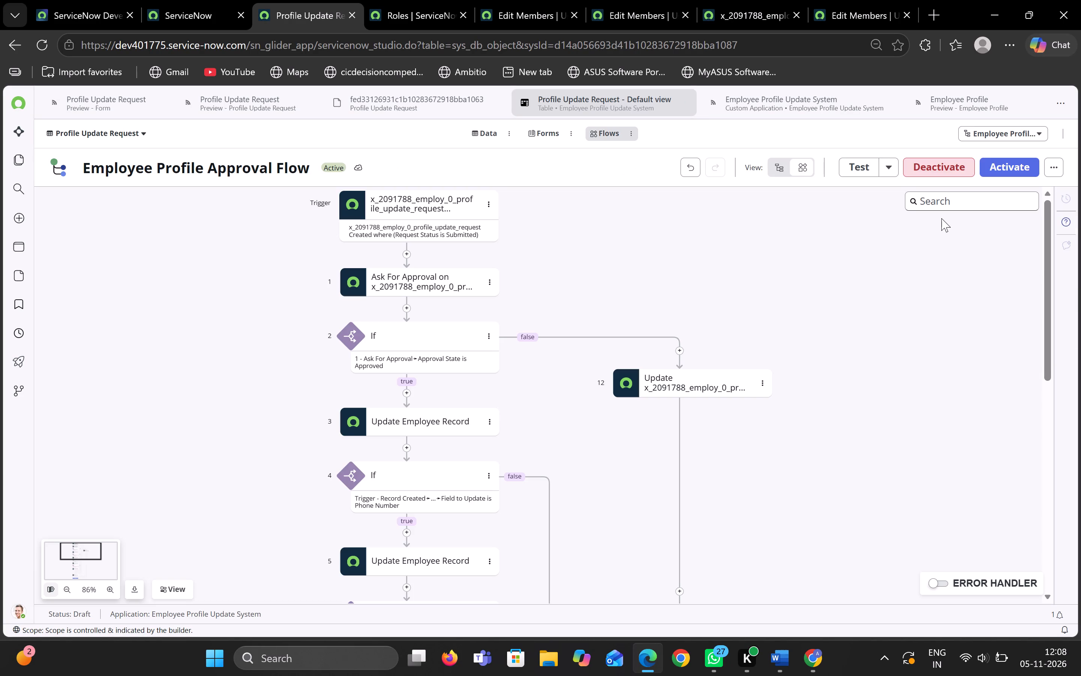
left_click(996, 172)
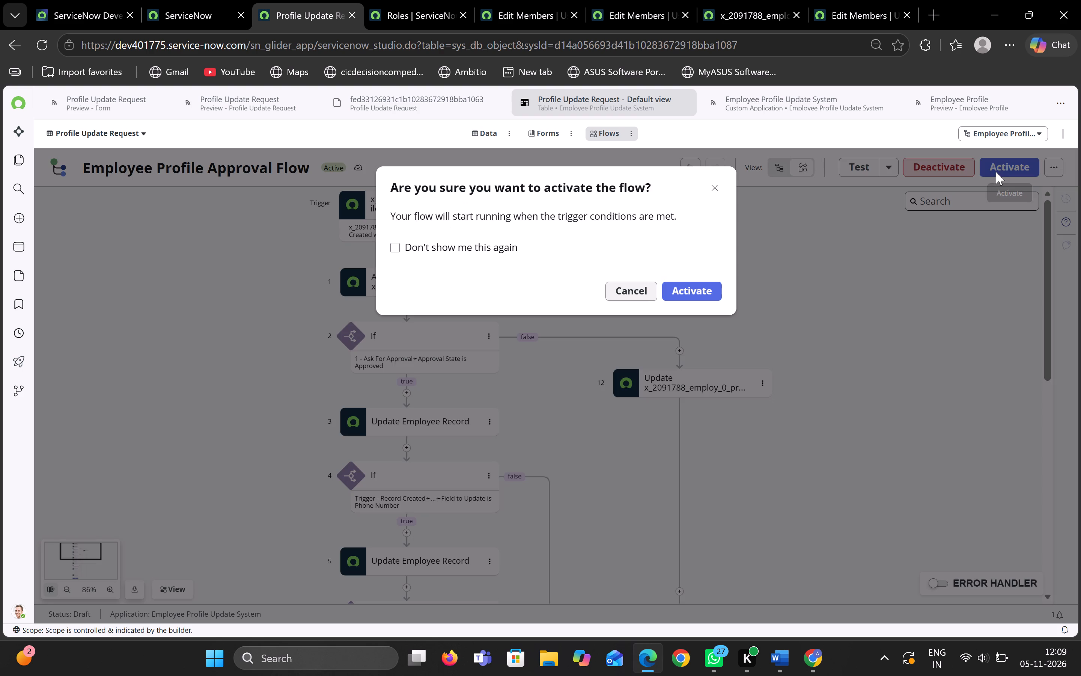
left_click(693, 294)
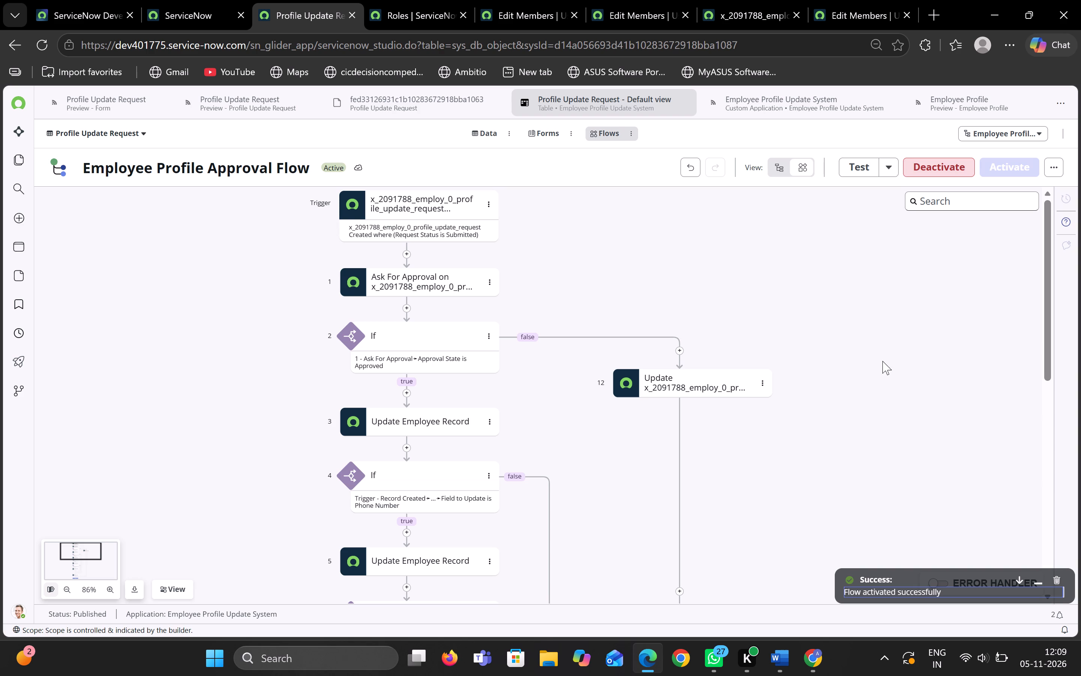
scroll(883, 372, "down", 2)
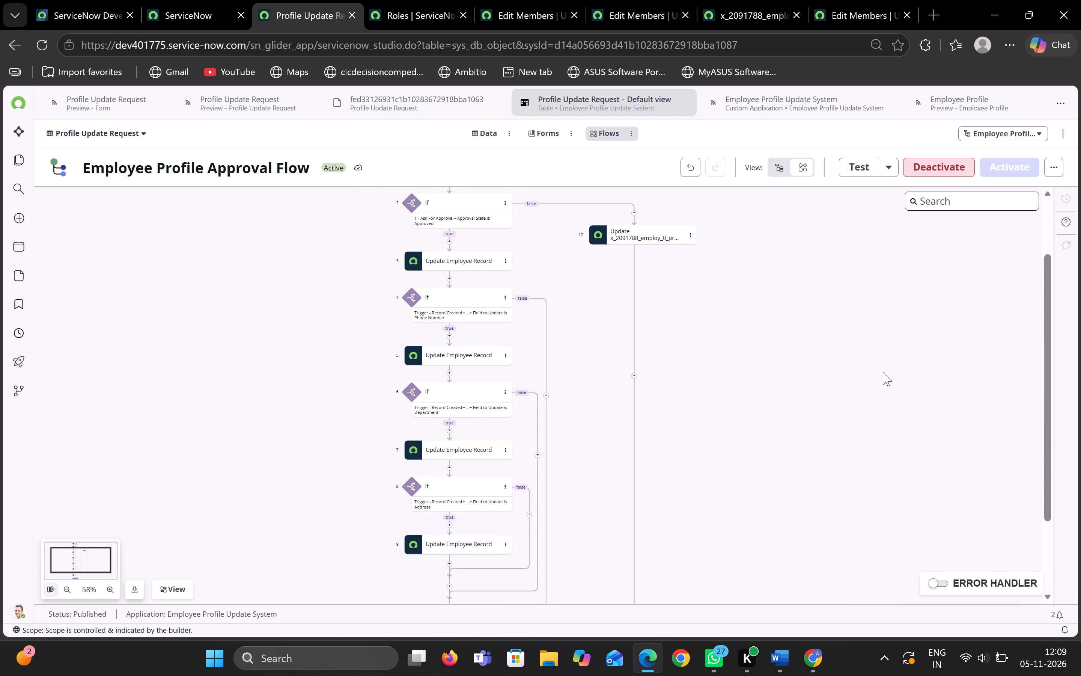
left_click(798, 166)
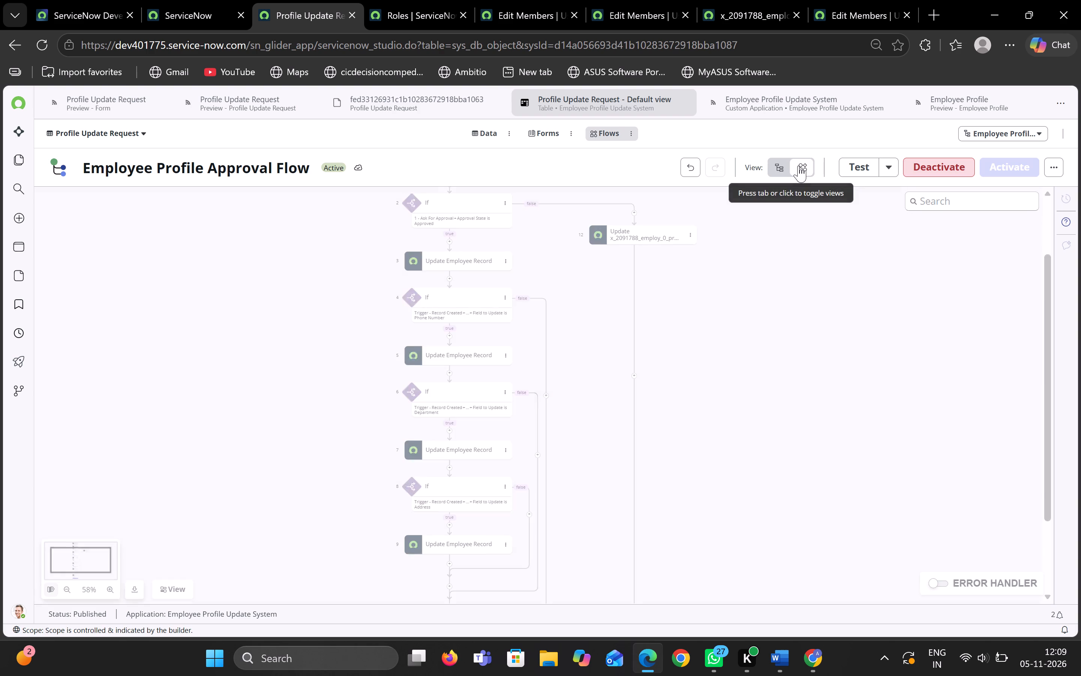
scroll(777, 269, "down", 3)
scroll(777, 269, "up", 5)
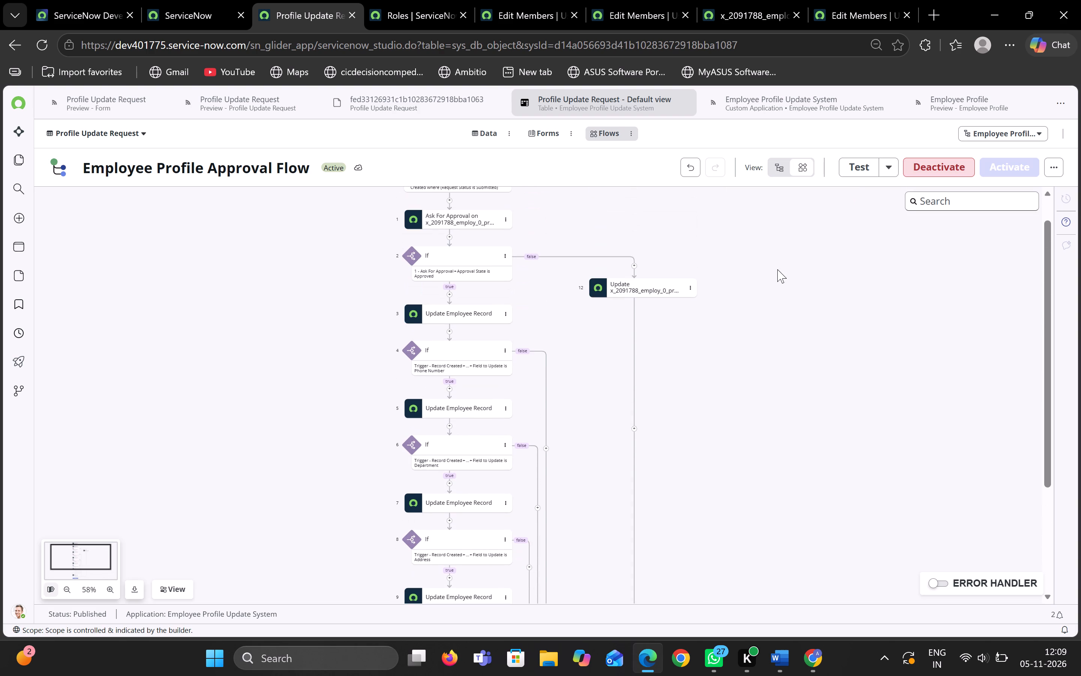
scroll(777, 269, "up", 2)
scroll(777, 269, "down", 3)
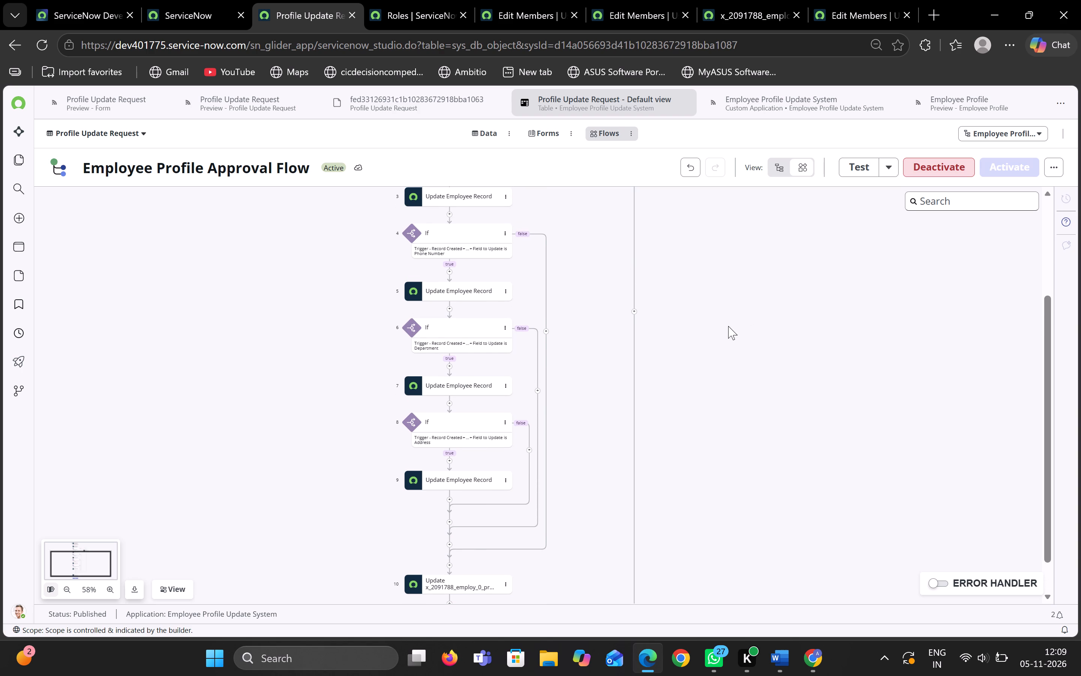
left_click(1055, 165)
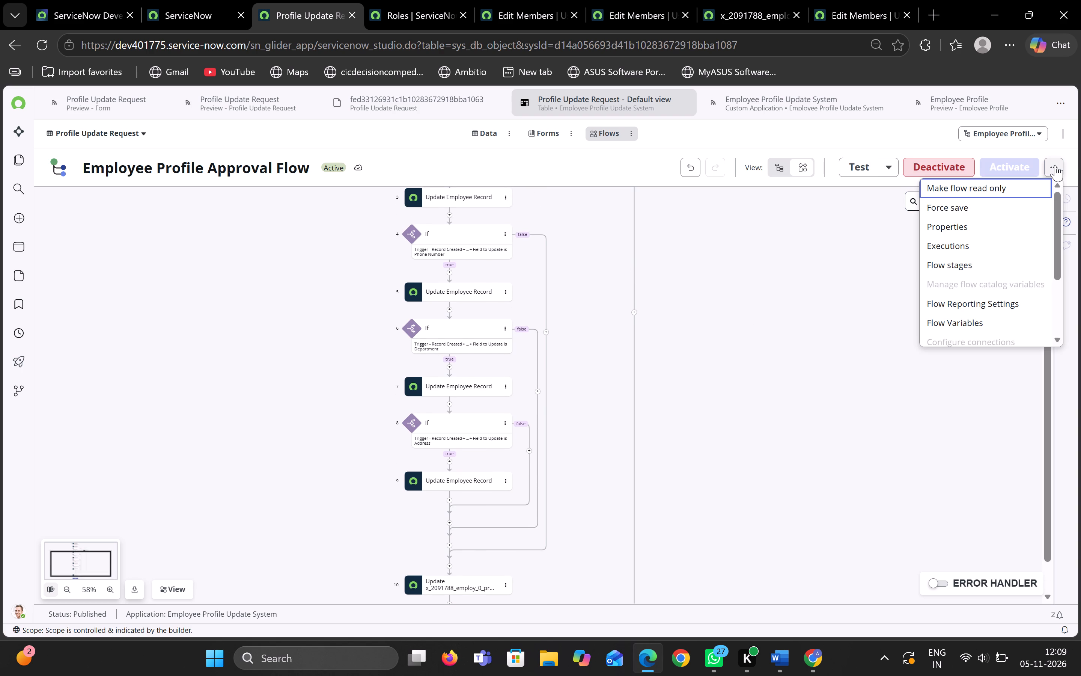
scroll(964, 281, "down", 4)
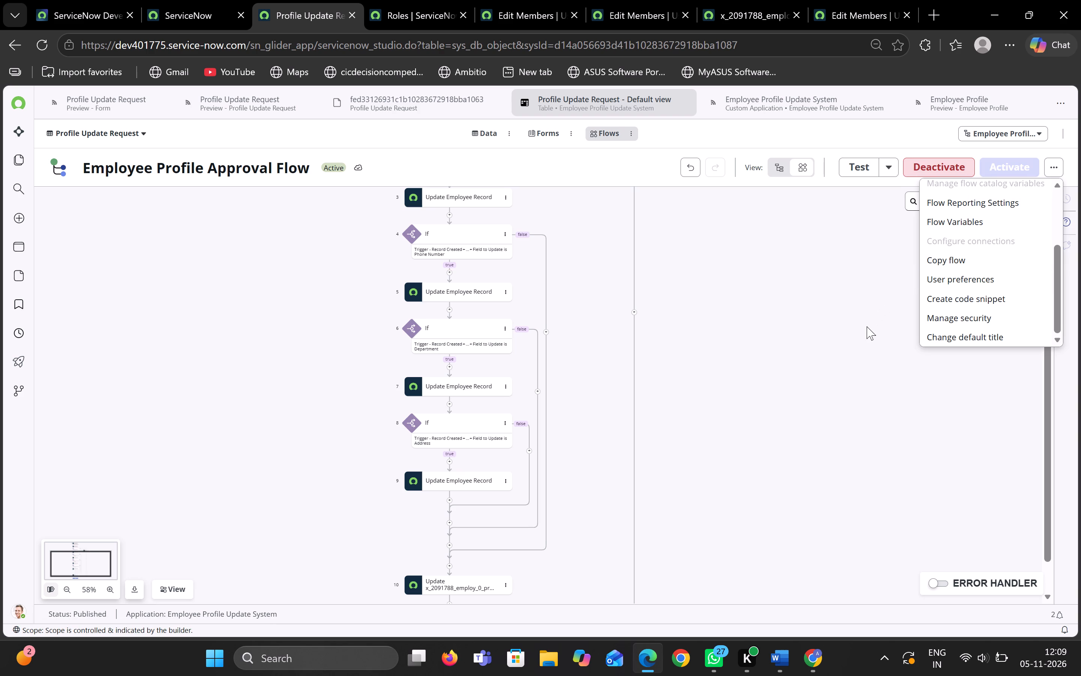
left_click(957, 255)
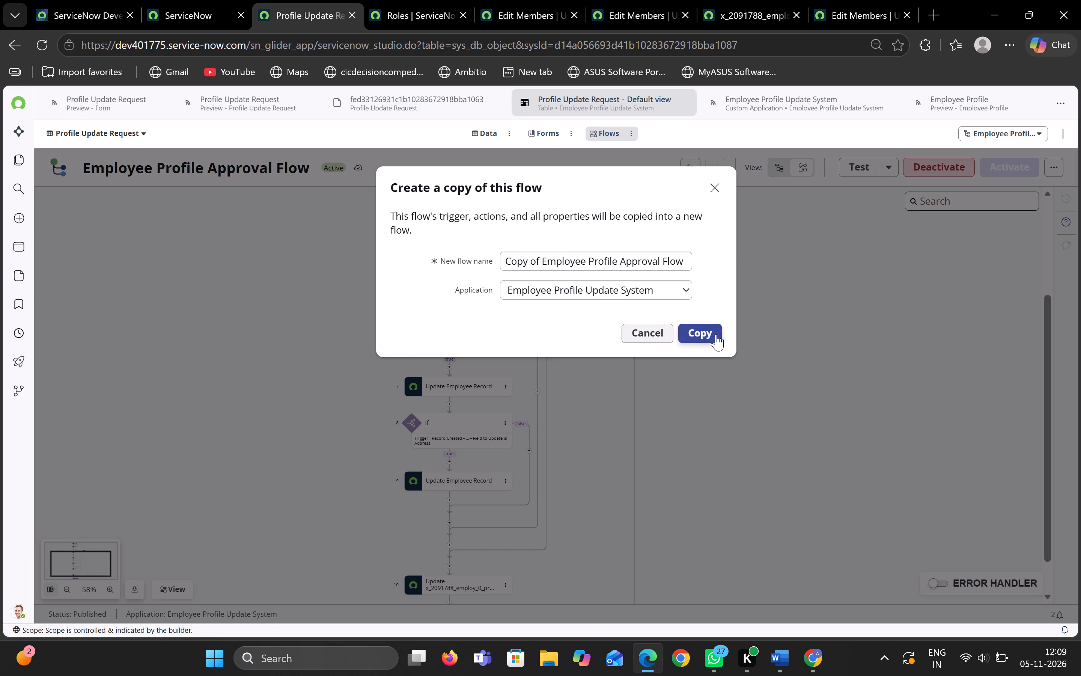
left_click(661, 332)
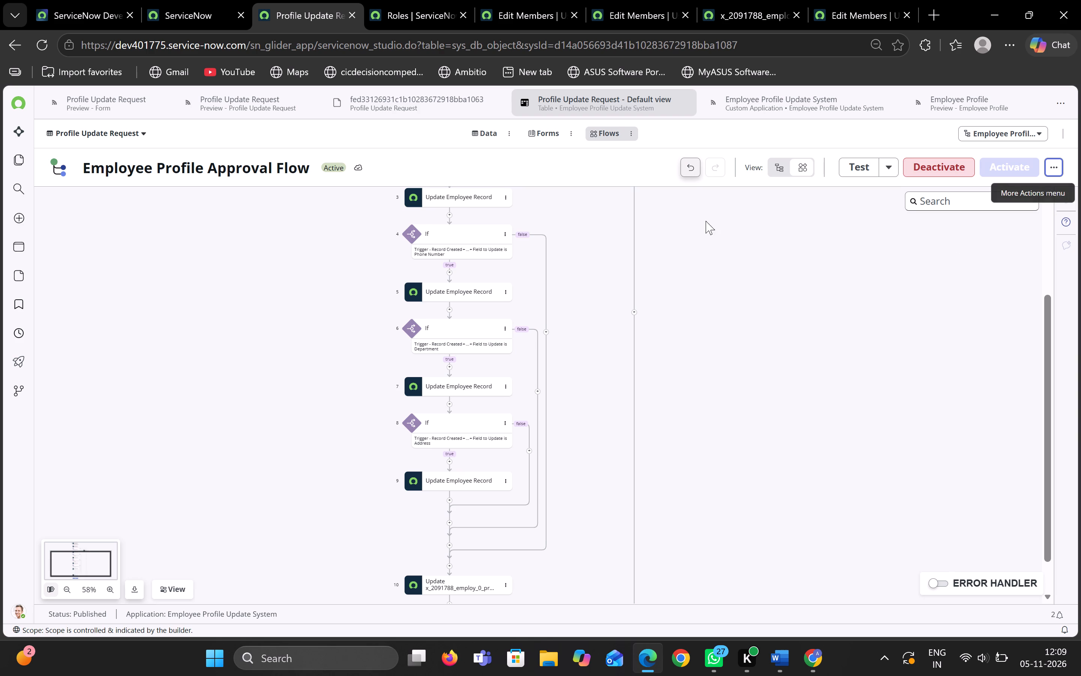
Enlarge the page and capture a screenshot of the flow's upper part, from the trigger to the first Update Employee Record actions.
scroll(731, 258, "up", 3)
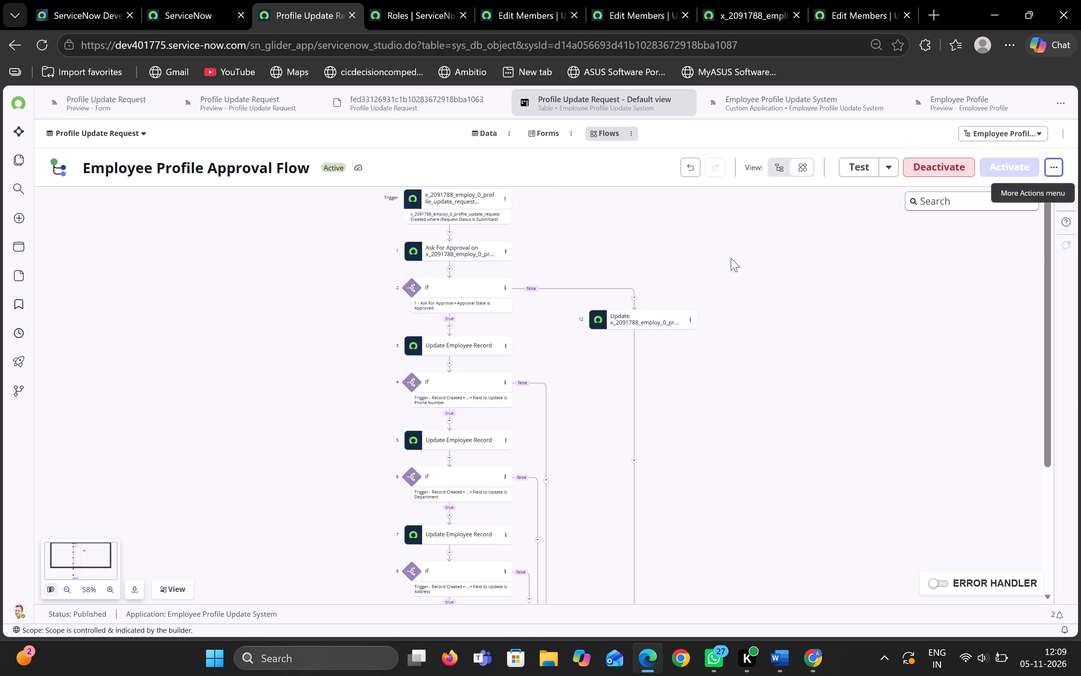
scroll(731, 258, "up", 1)
key("ctrl+equal")
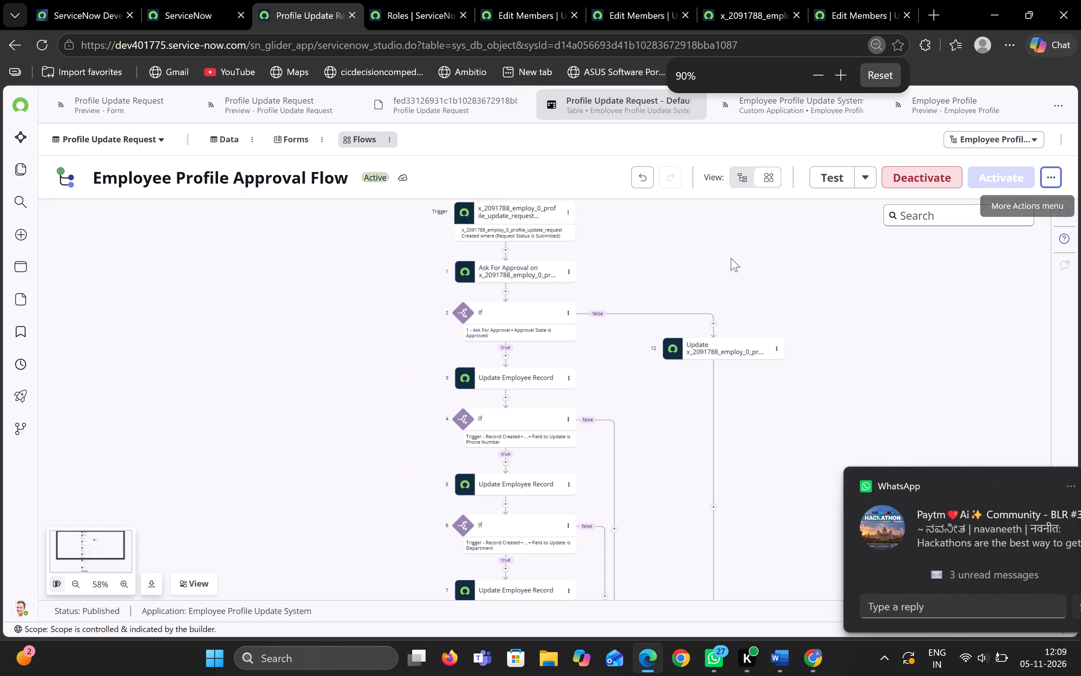
key("ctrl+equal")
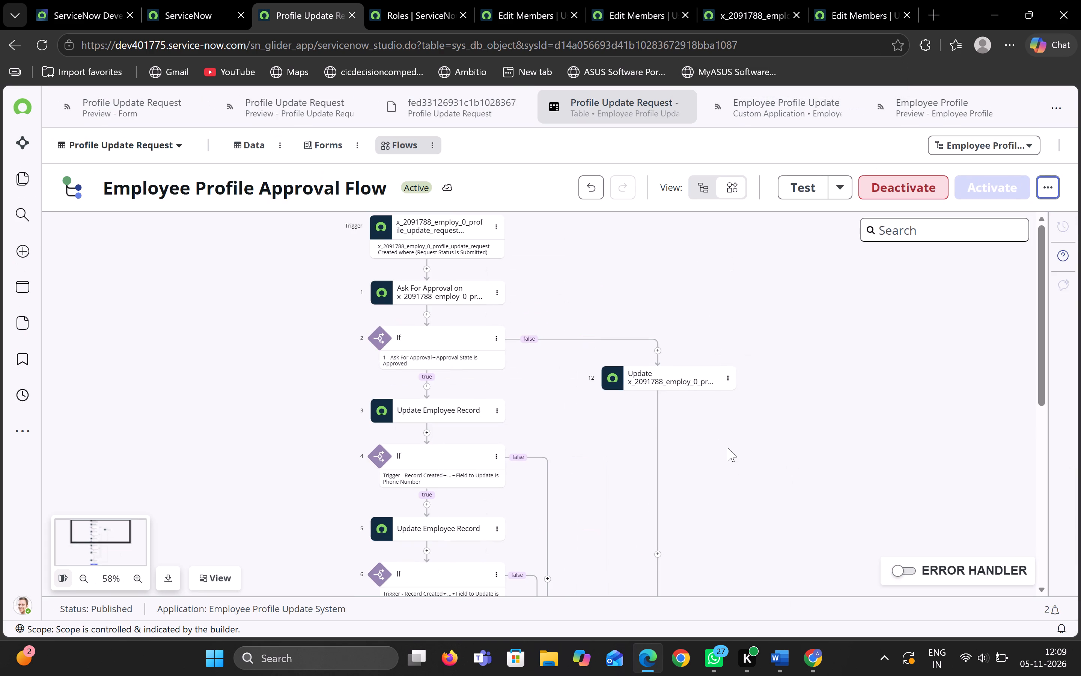
key("ctrl+equal")
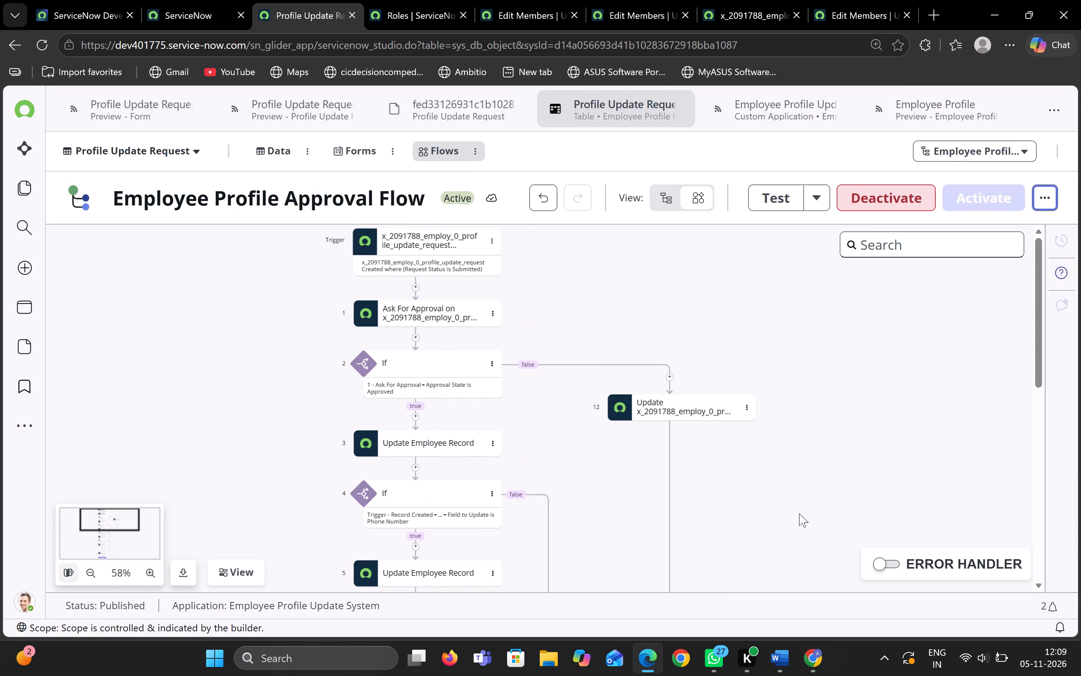
key("shift+super+s")
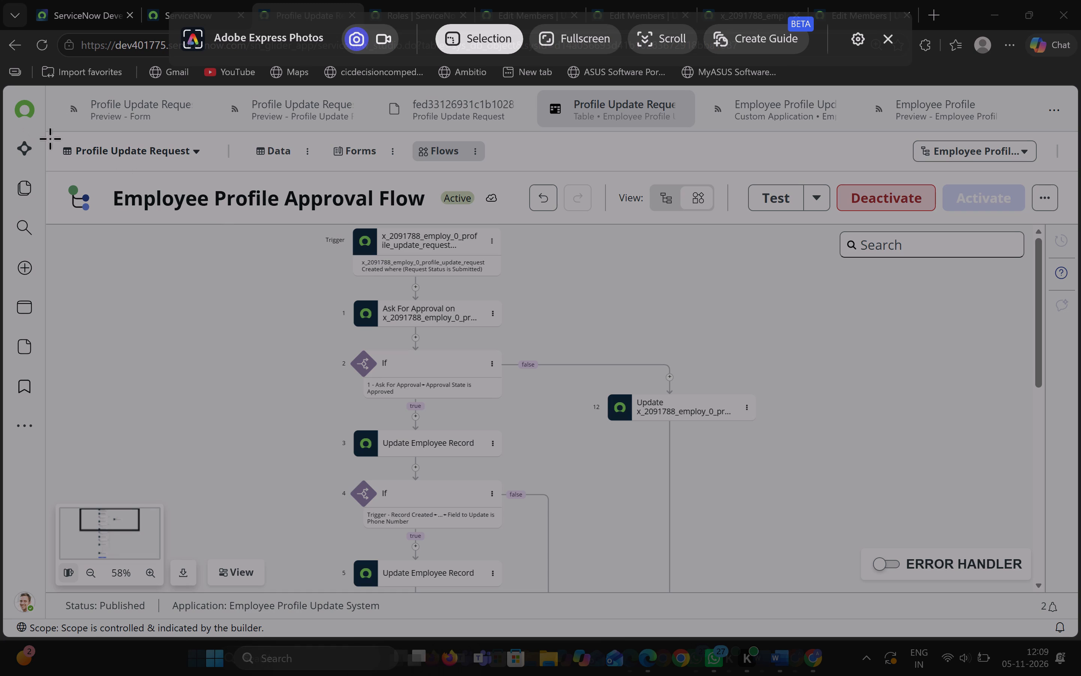
left_click_drag(51, 90, 765, 544)
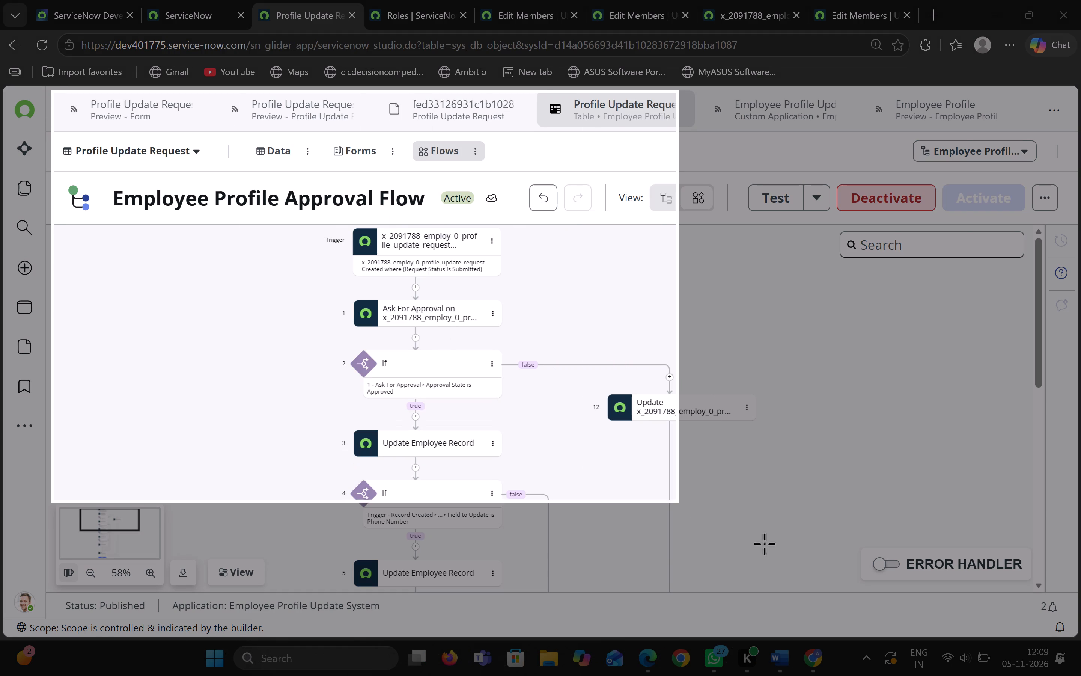
left_click_drag(765, 544, 1080, 627)
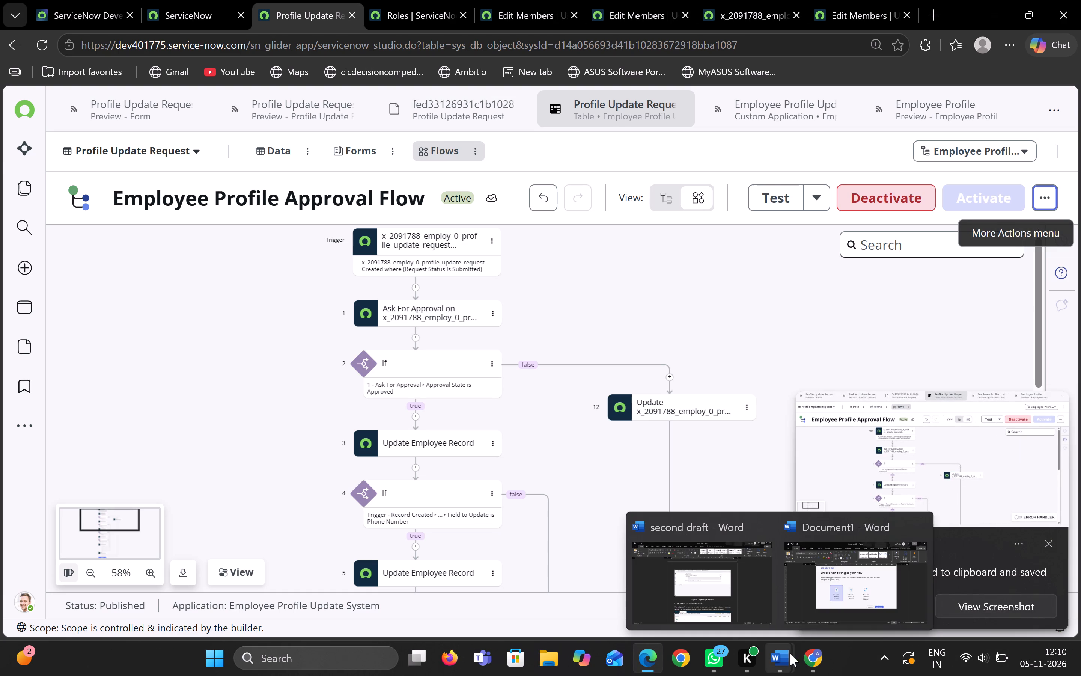
Switch to Document1 in Word and paste the flow screenshot below the Choose how to trigger your flow image.
left_click(840, 585)
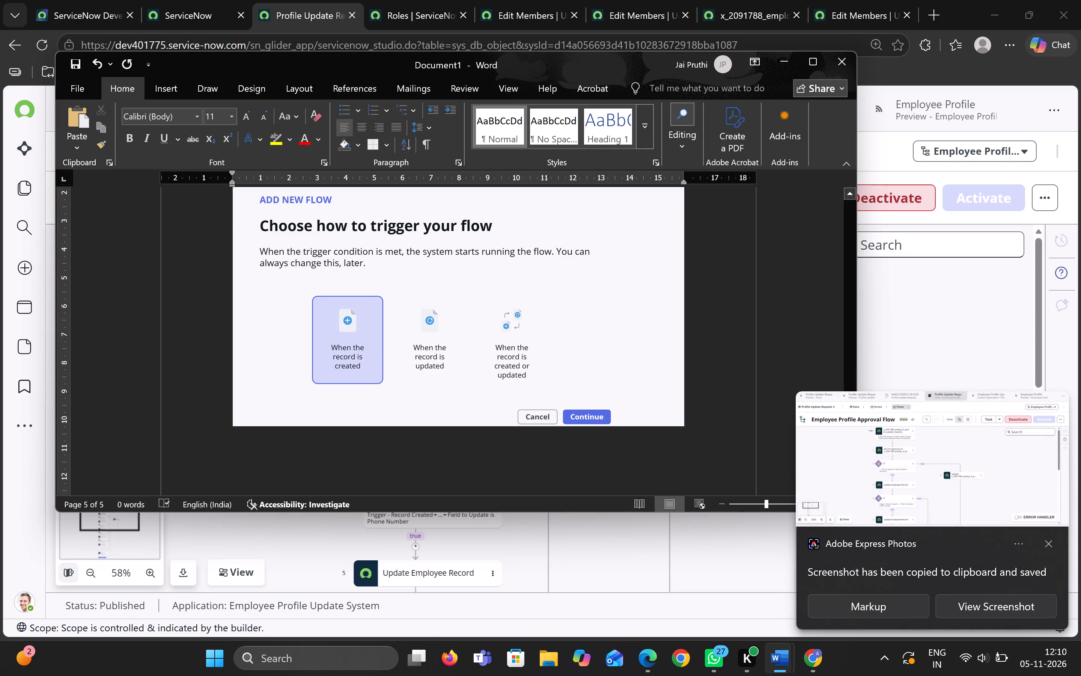
scroll(675, 426, "down", 6)
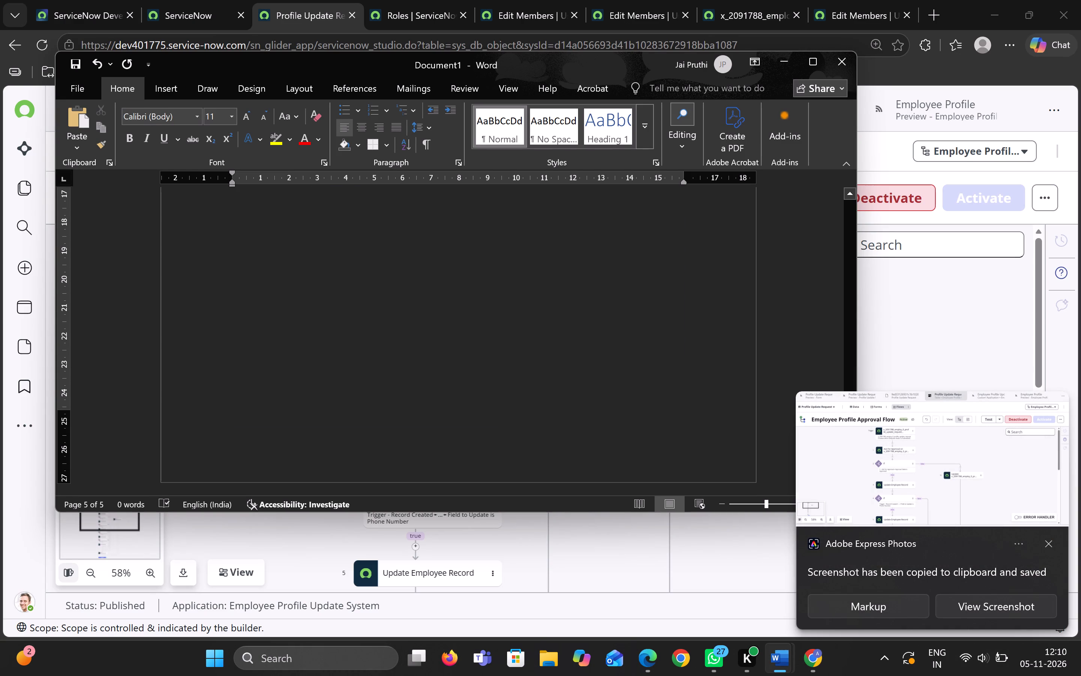
key("ctrl+v")
scroll(671, 448, "up", 4)
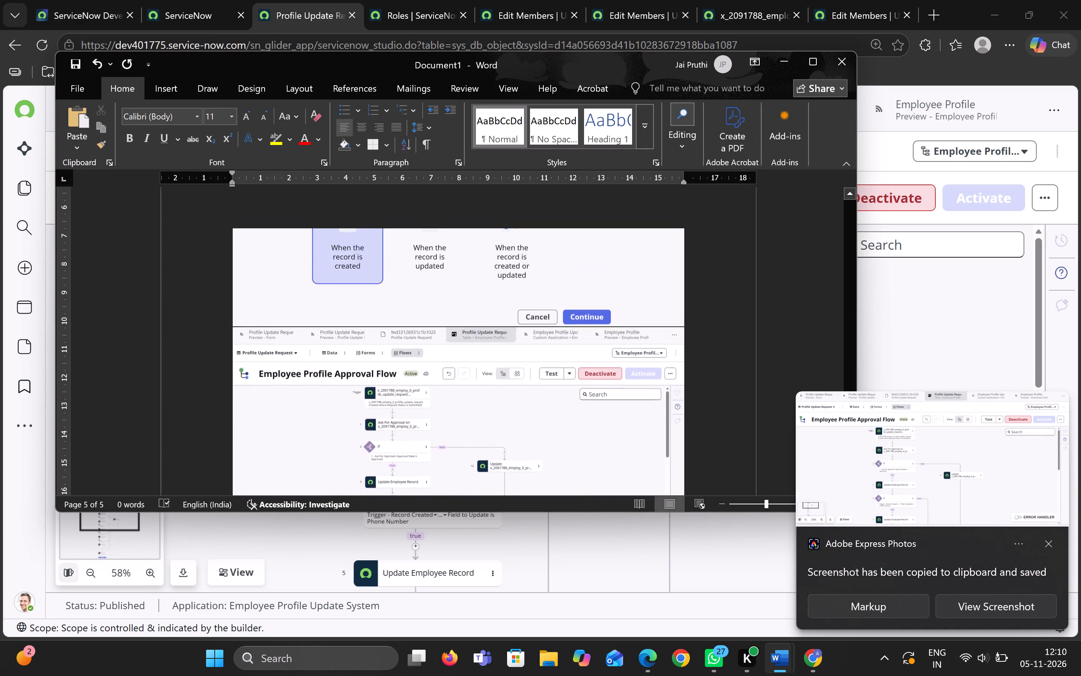
scroll(671, 448, "up", 3)
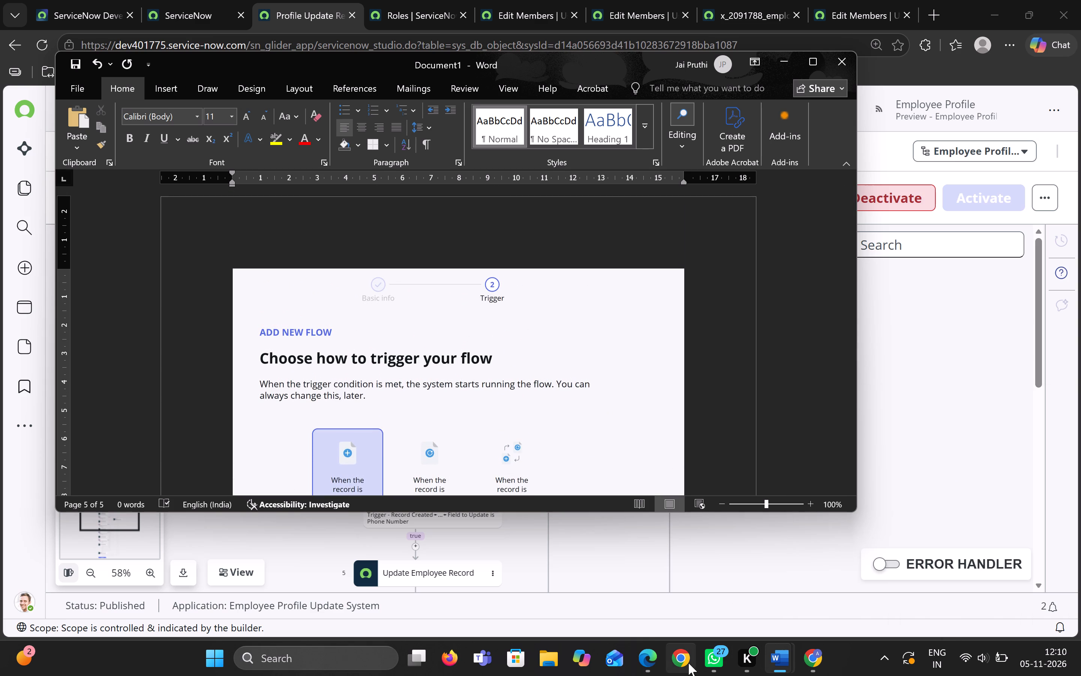
Back in Edge, capture a screenshot of the flow's lower part, down to action 10 and the Add a node end.
left_click(639, 597)
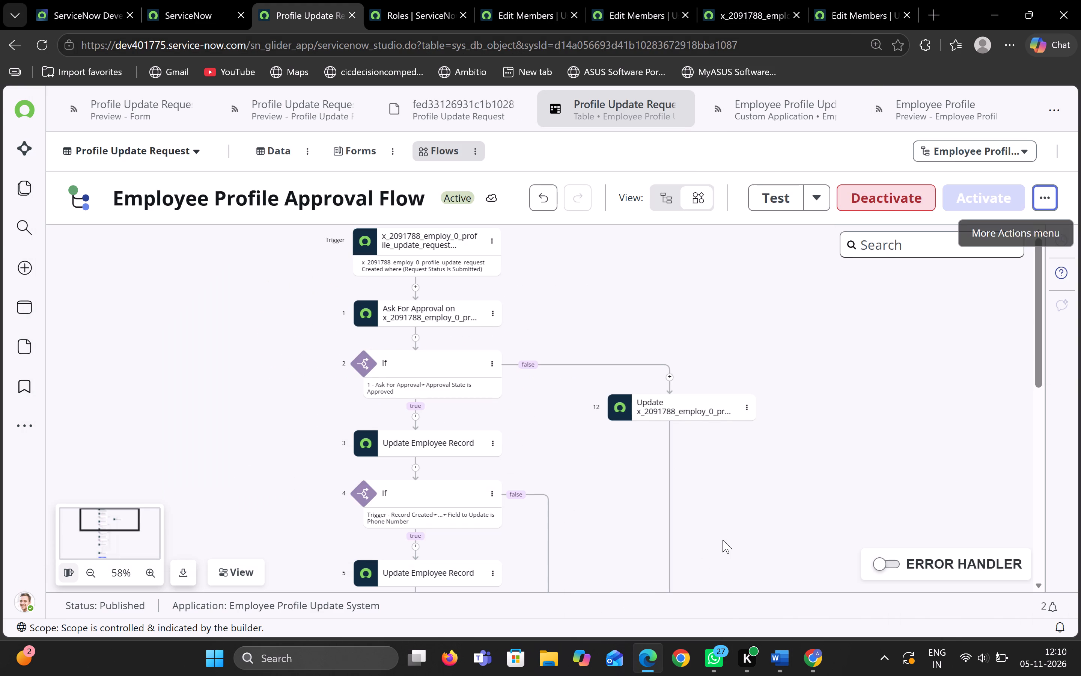
scroll(723, 540, "down", 5)
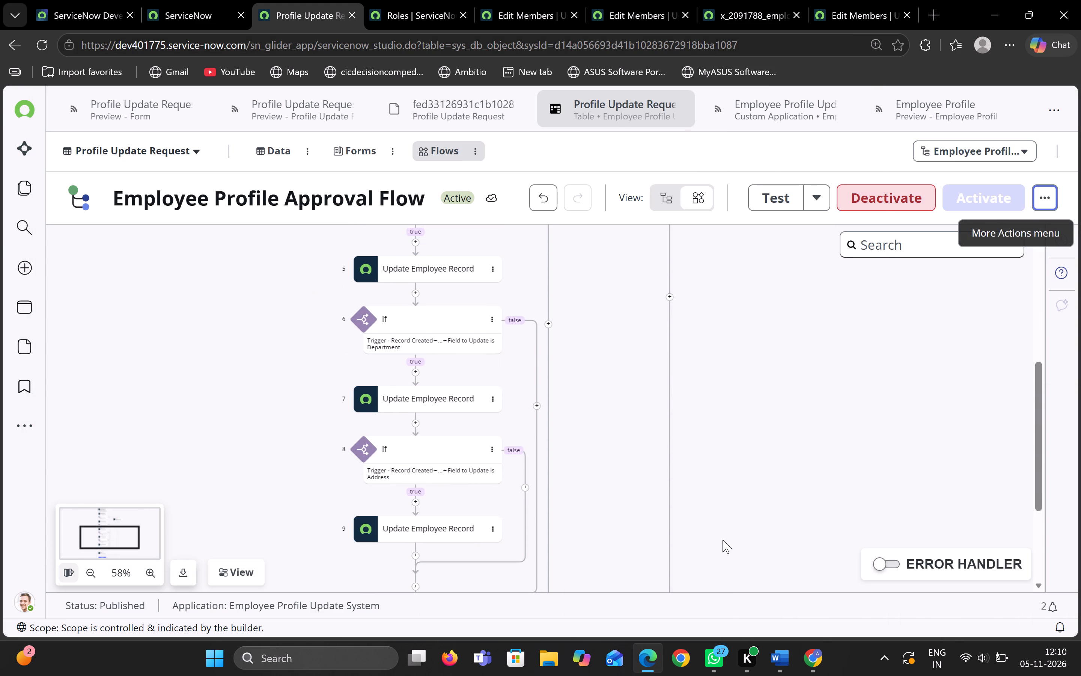
scroll(723, 540, "down", 2)
scroll(723, 540, "up", 2)
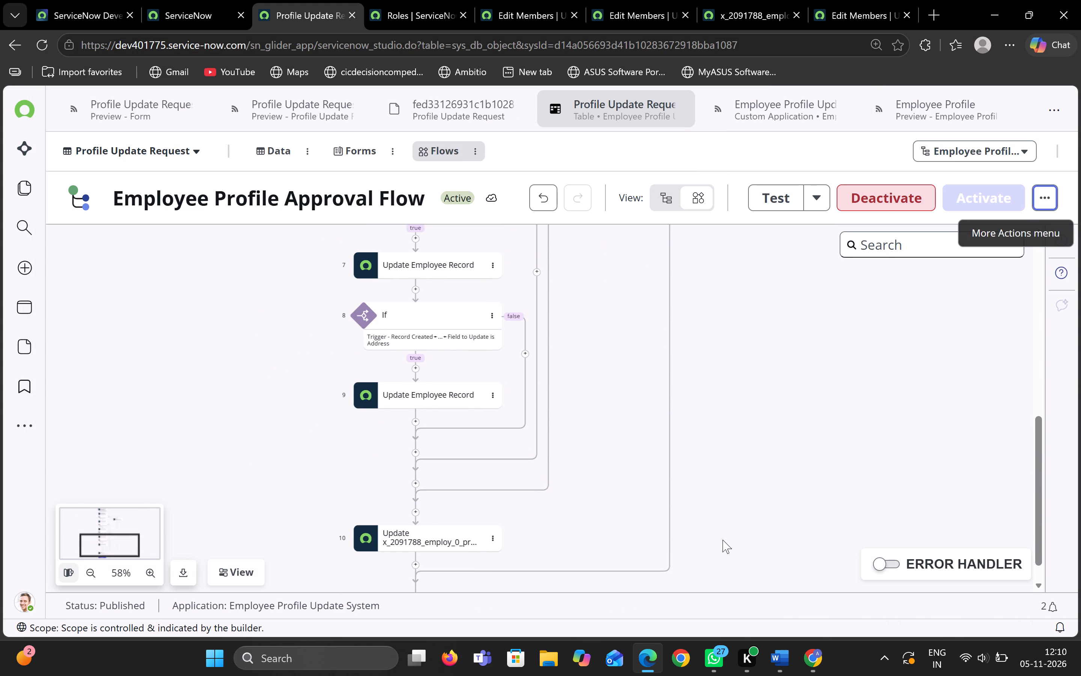
scroll(723, 540, "up", 4)
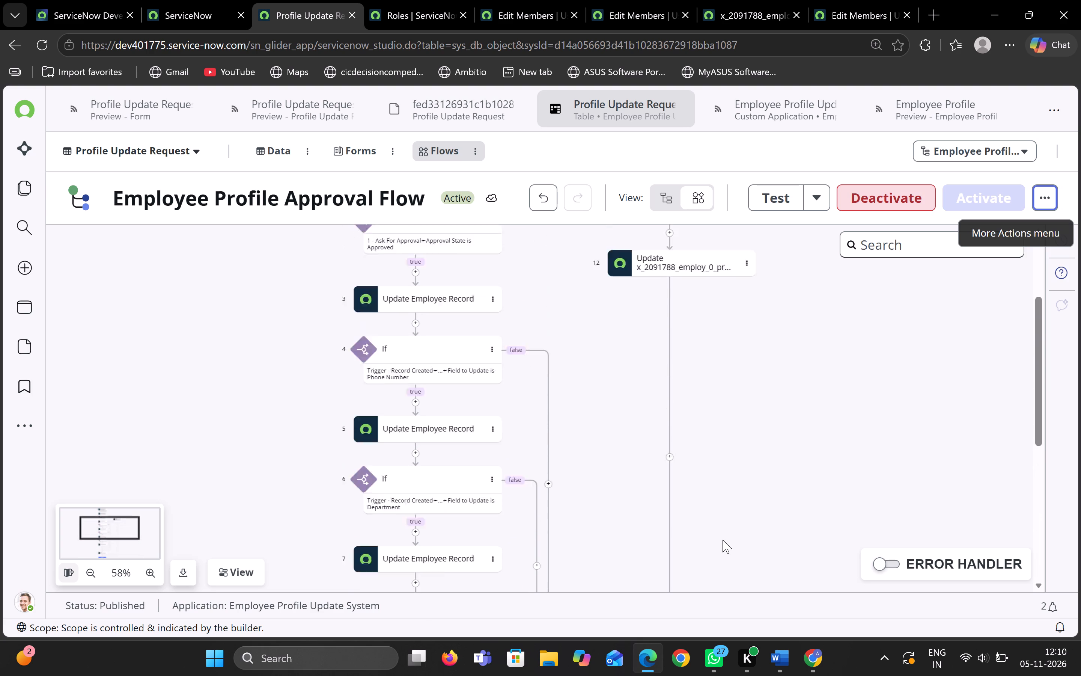
scroll(723, 540, "up", 4)
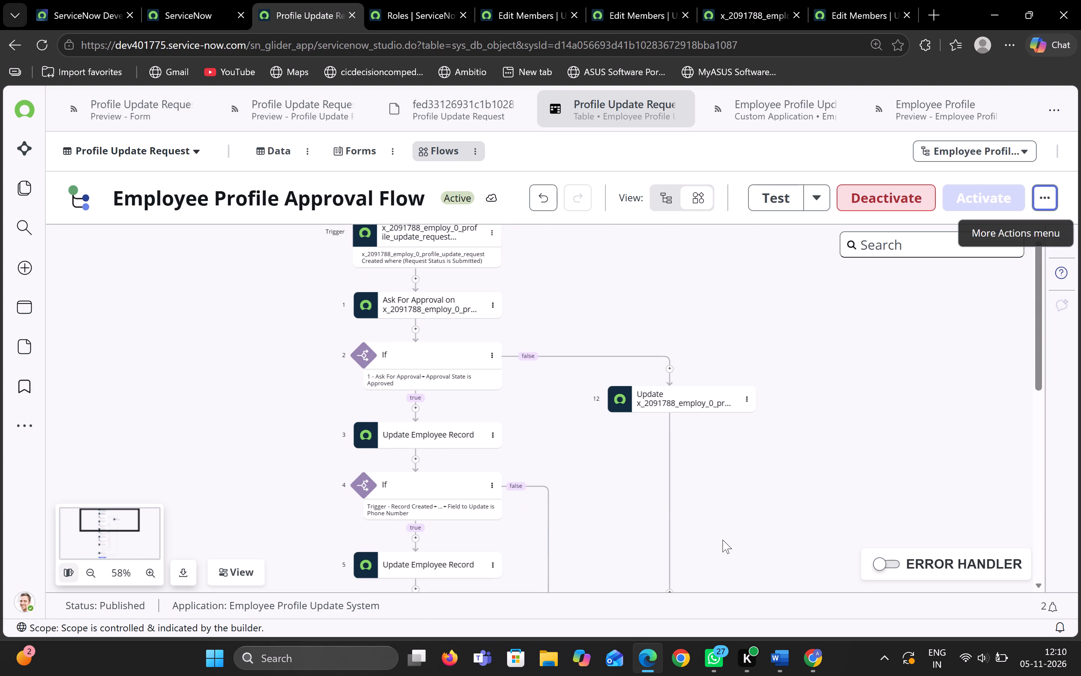
scroll(723, 540, "down", 6)
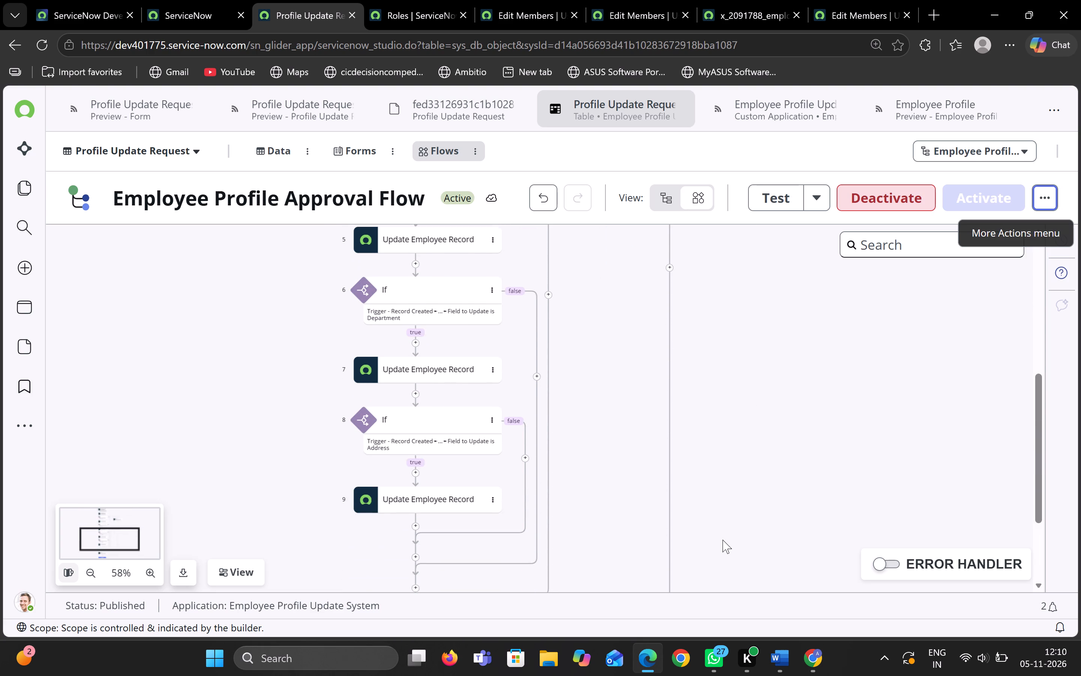
scroll(723, 540, "down", 3)
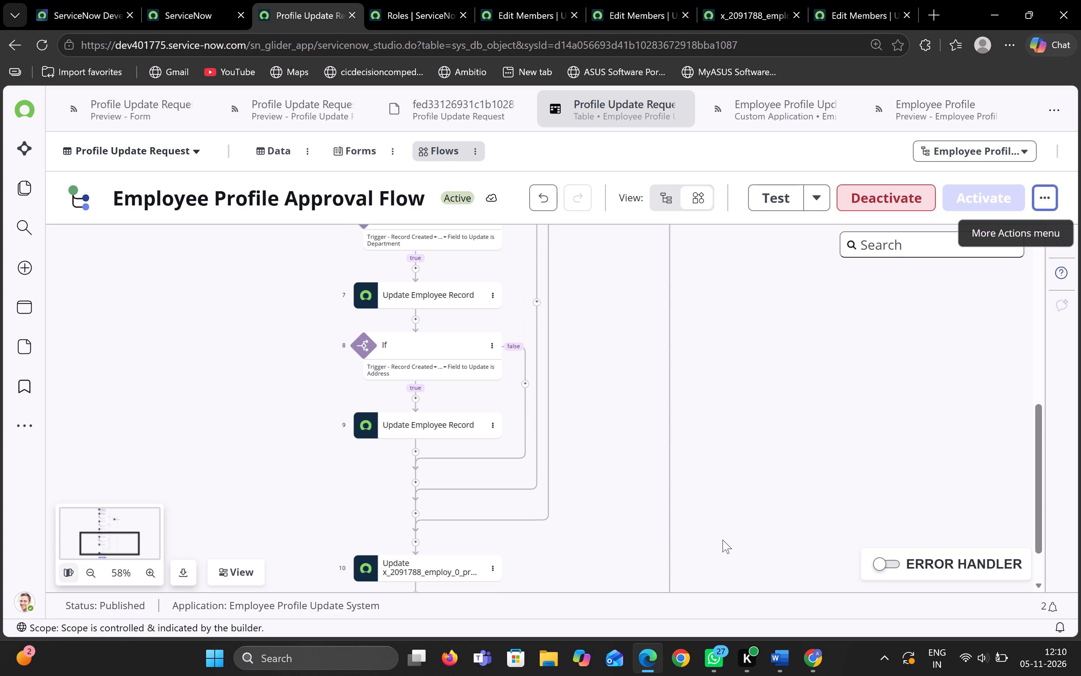
scroll(723, 540, "down", 2)
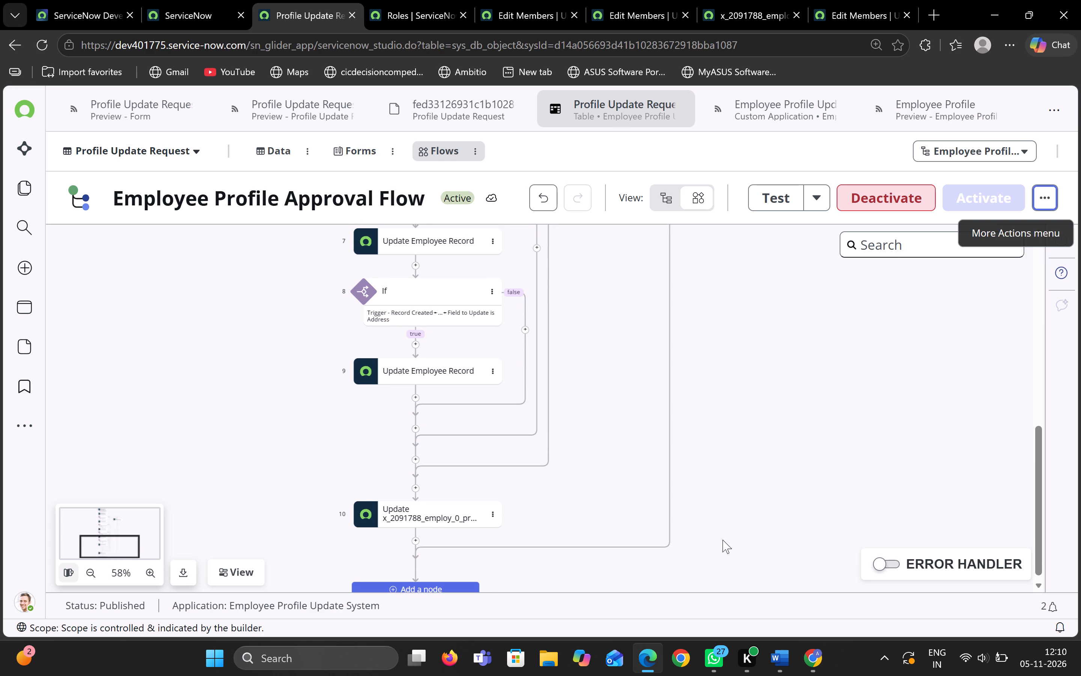
scroll(723, 540, "down", 1)
key("shift+super+s")
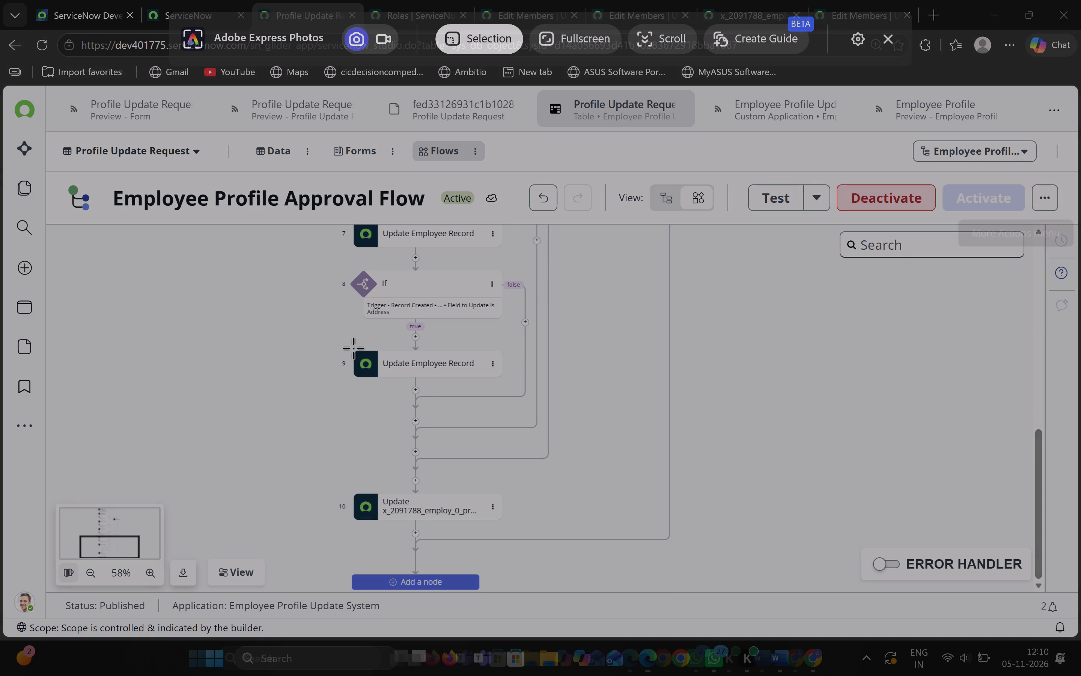
left_click_drag(52, 86, 705, 485)
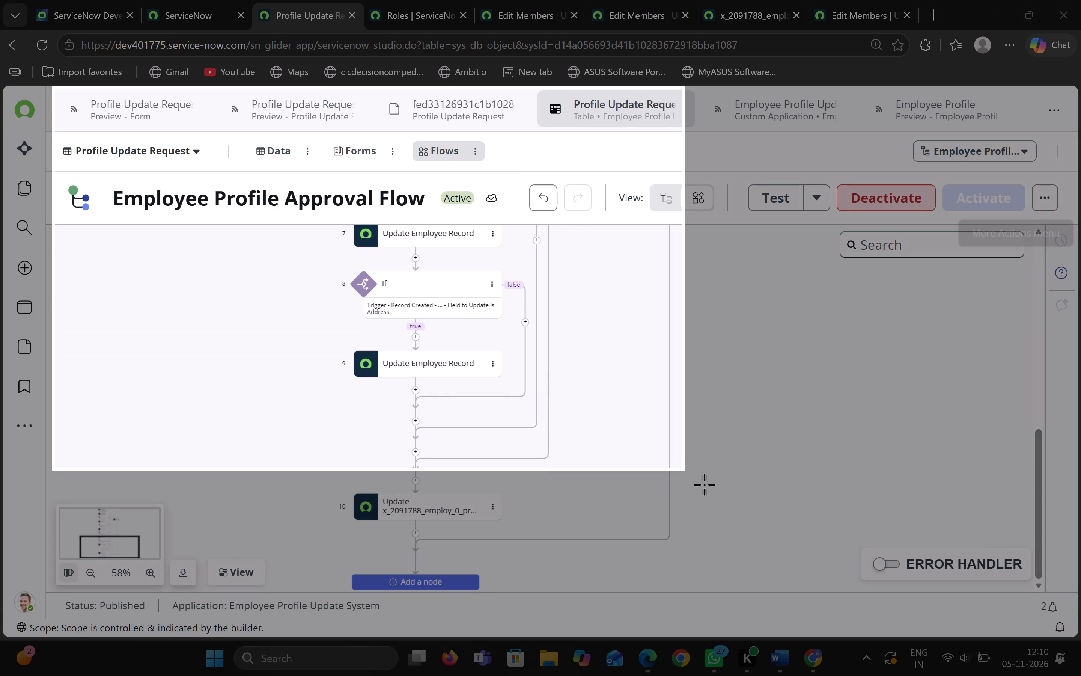
left_click_drag(705, 485, 1010, 602)
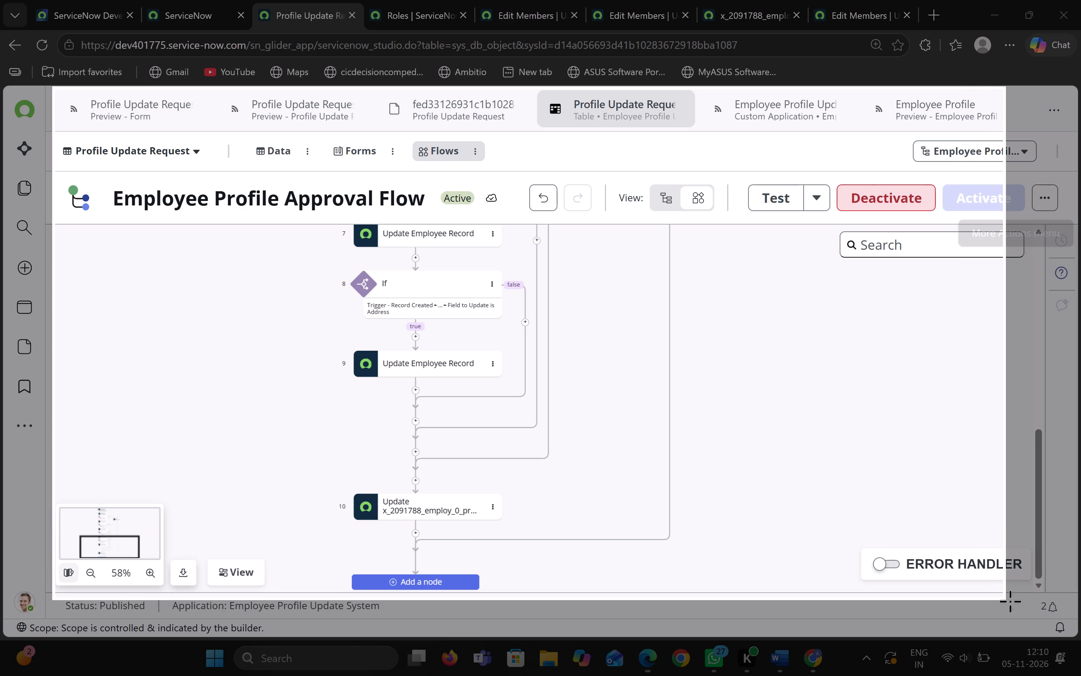
left_click_drag(1010, 602, 1078, 675)
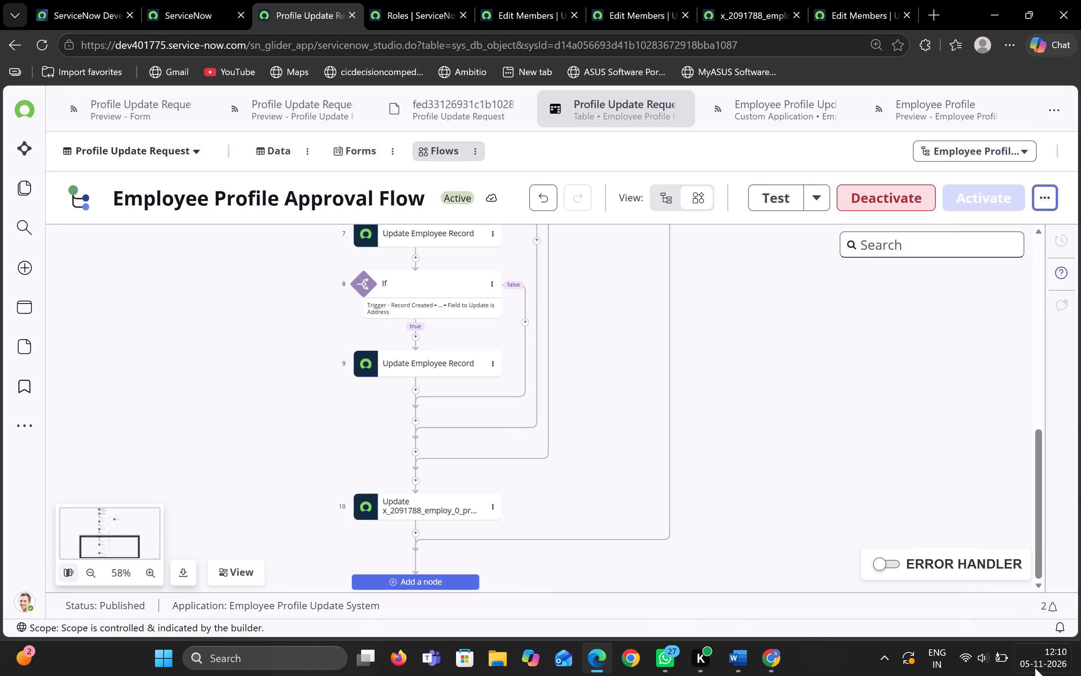
Switch to Document1 in Word and paste the screenshot of the flow's lower part below the upper-part screenshot.
left_click(858, 575)
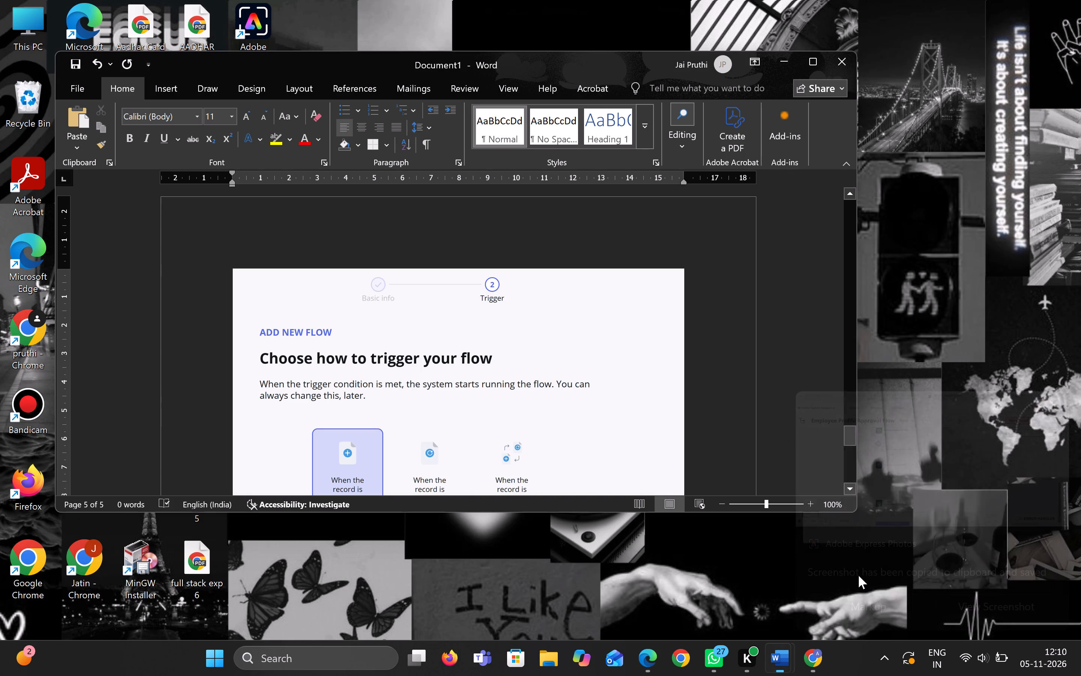
scroll(667, 304, "down", 3)
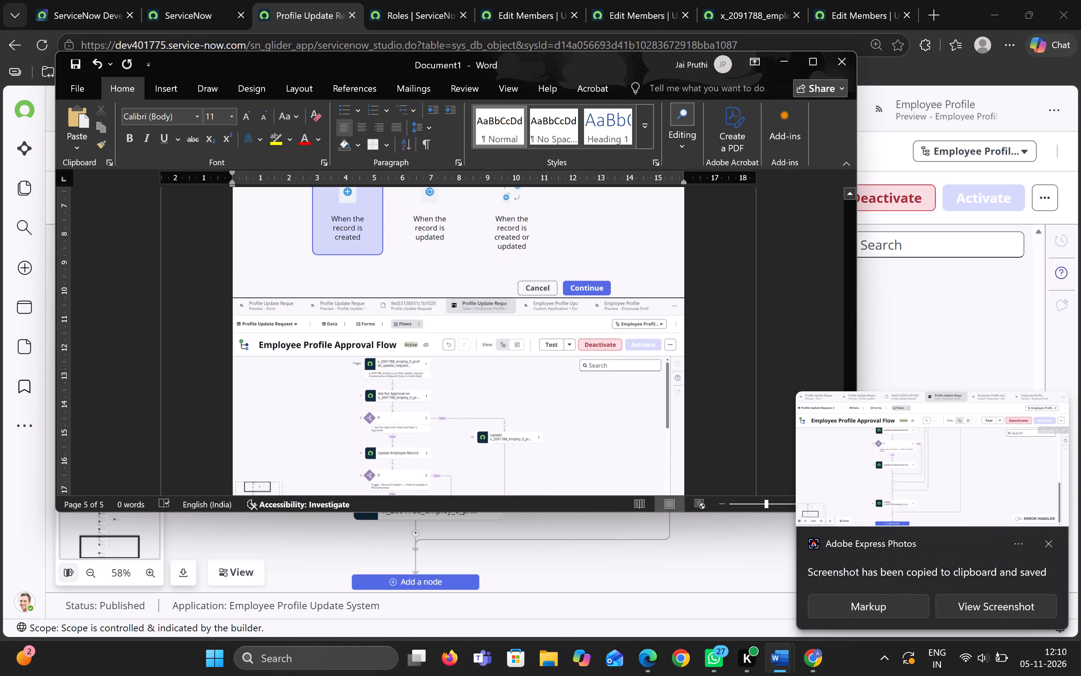
scroll(667, 304, "down", 1)
key("ctrl+v")
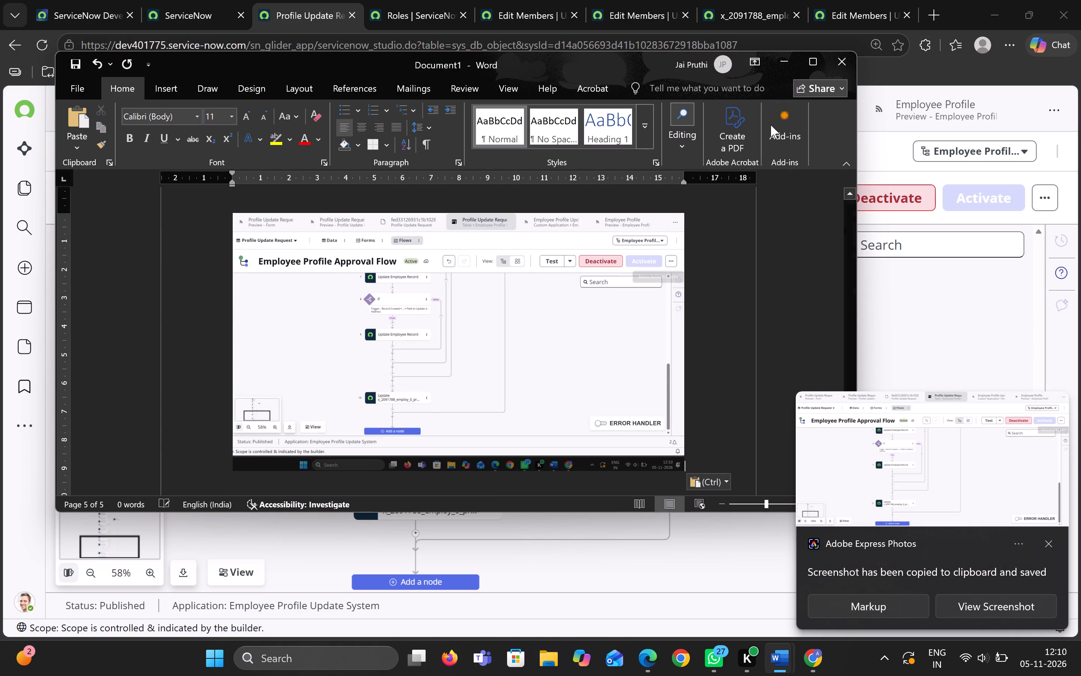
Back in Edge, reduce the page zoom, preview the Profile Update Request table's records from its Data view and start a new record.
left_click(783, 62)
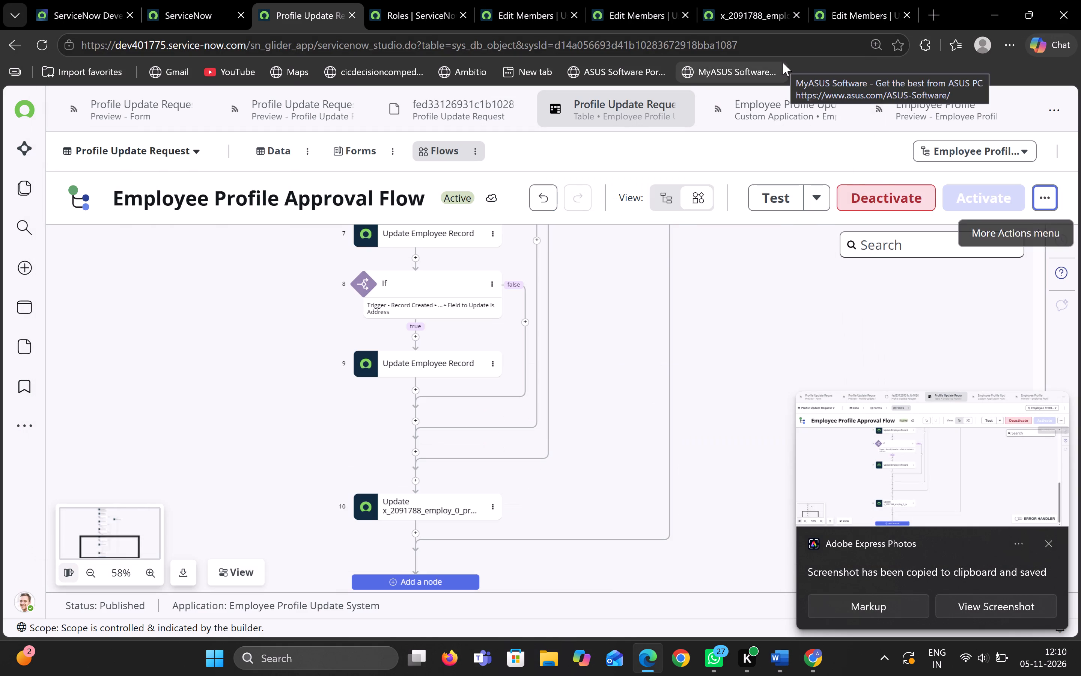
left_click(263, 145)
key("ctrl+minus")
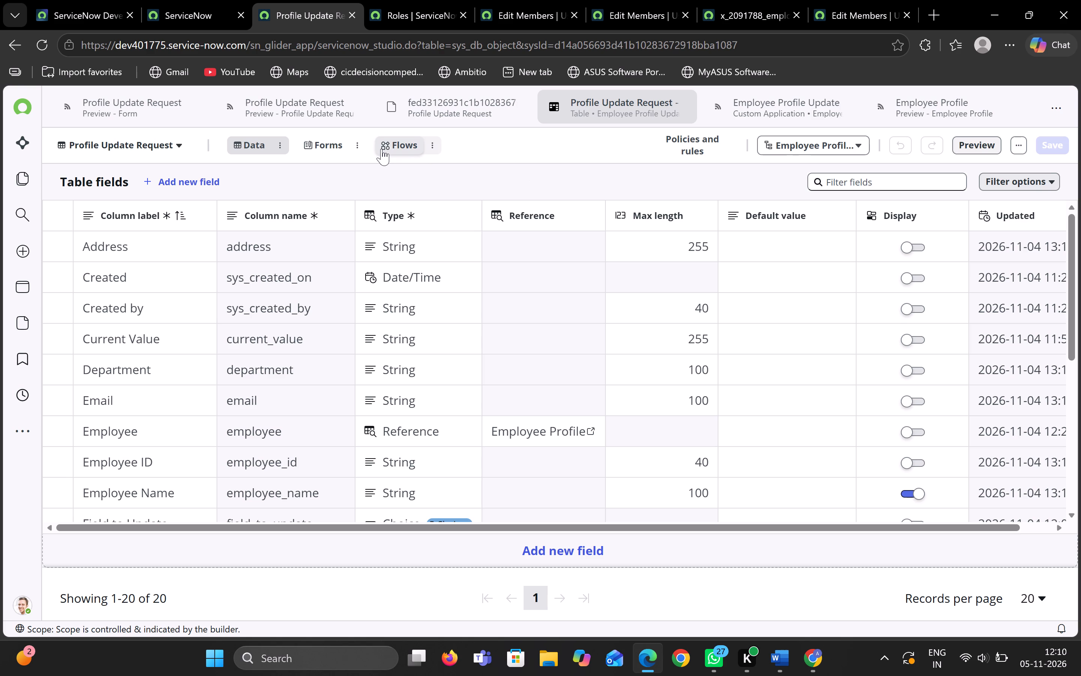
left_click(969, 152)
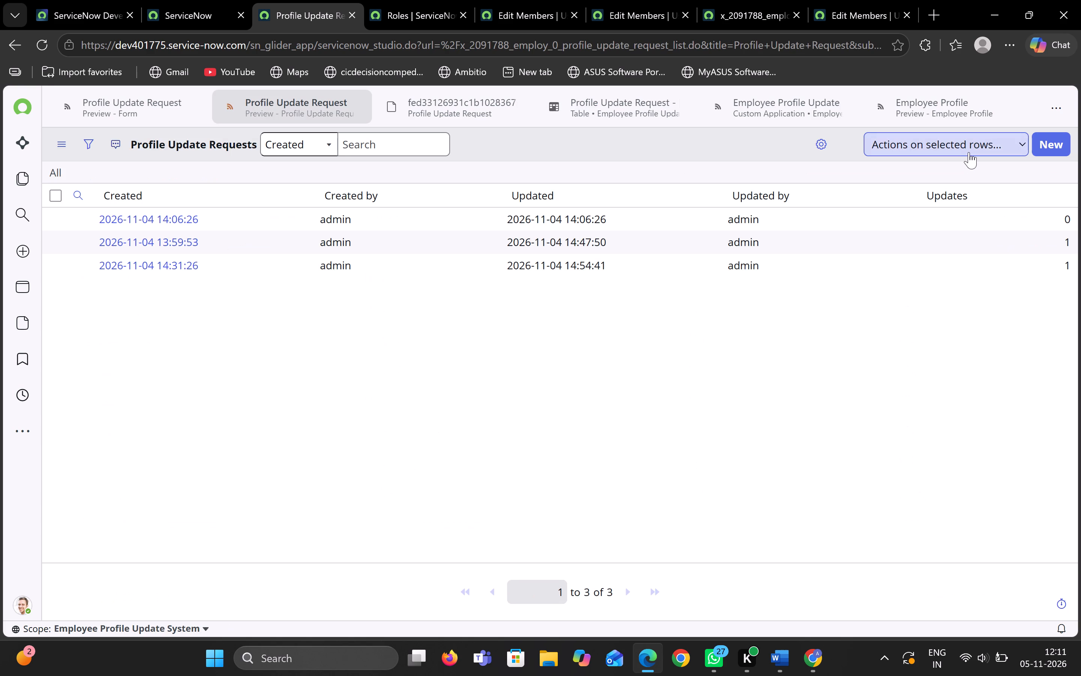
left_click(1058, 143)
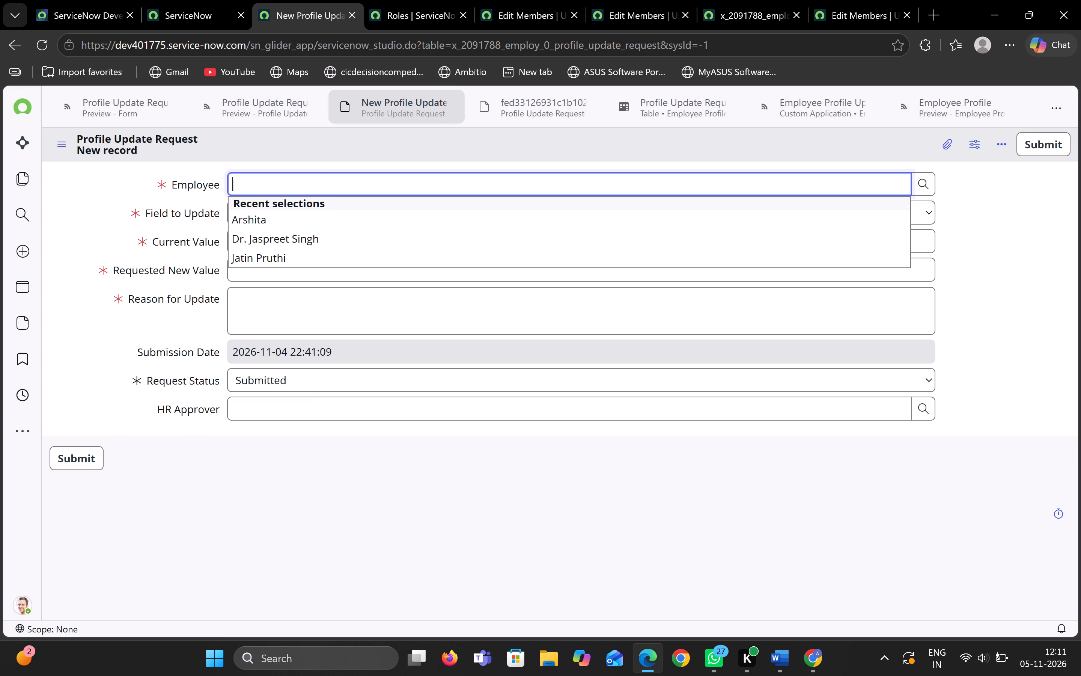
In the new Profile Update Request, choose the last employee under Recent selections and set Field to Update to Email.
left_click(293, 252)
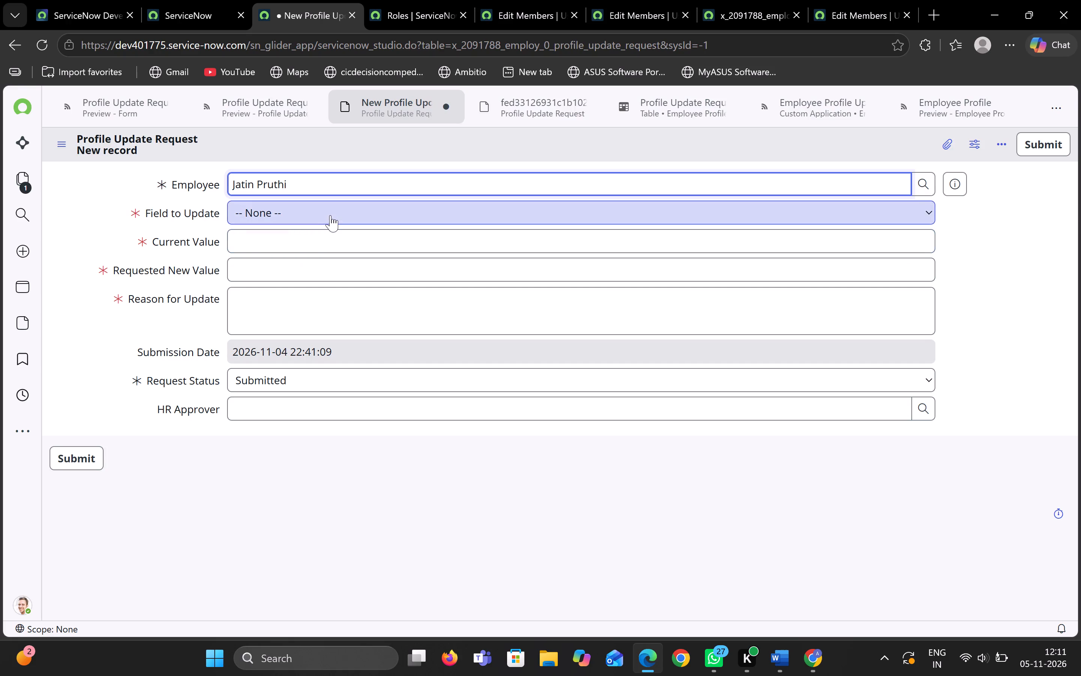
left_click(330, 215)
left_click(342, 276)
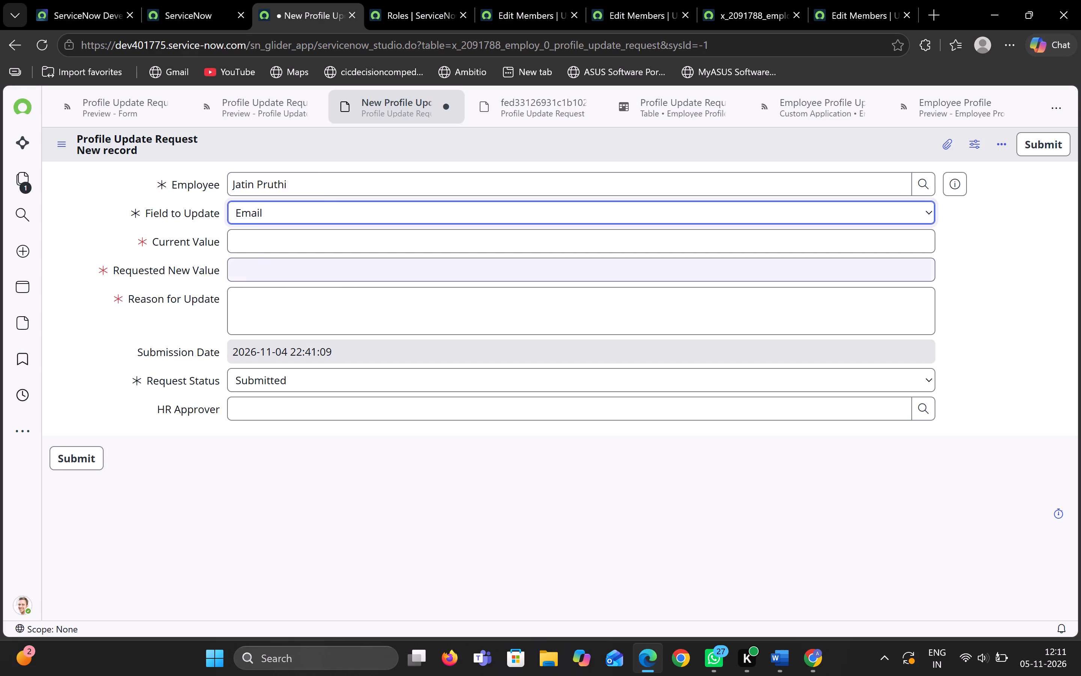
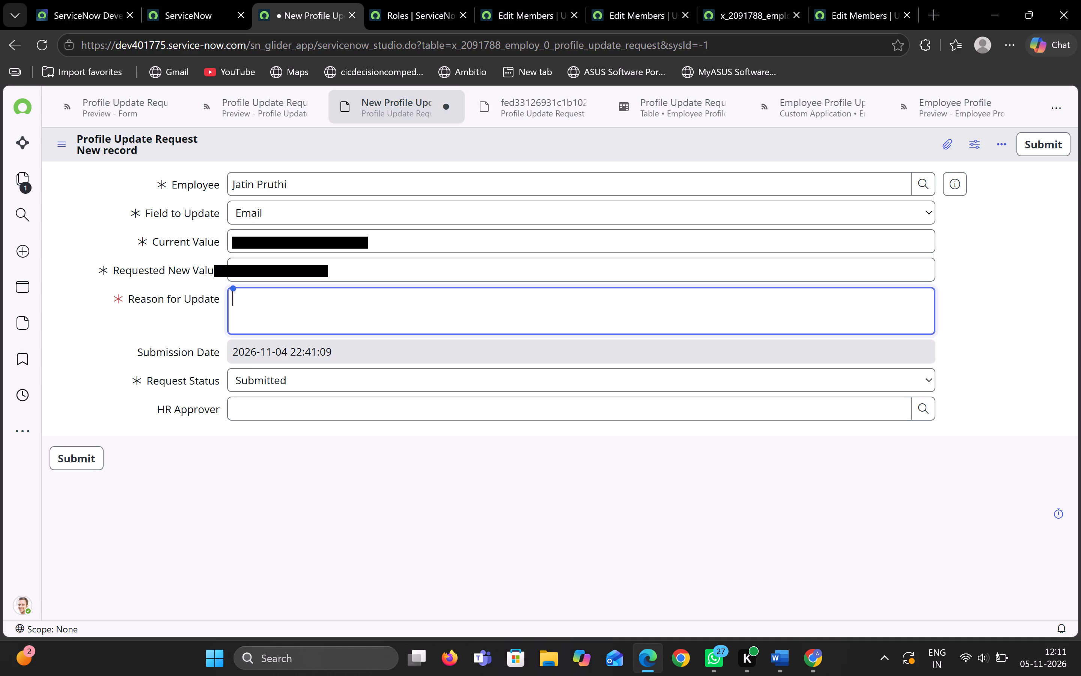
Enter the reason "I have updated my email, kindly process the request", set HR Approver to HR Approver and submit the request.
type("I have updated my email, ki")
type("ndly prp")
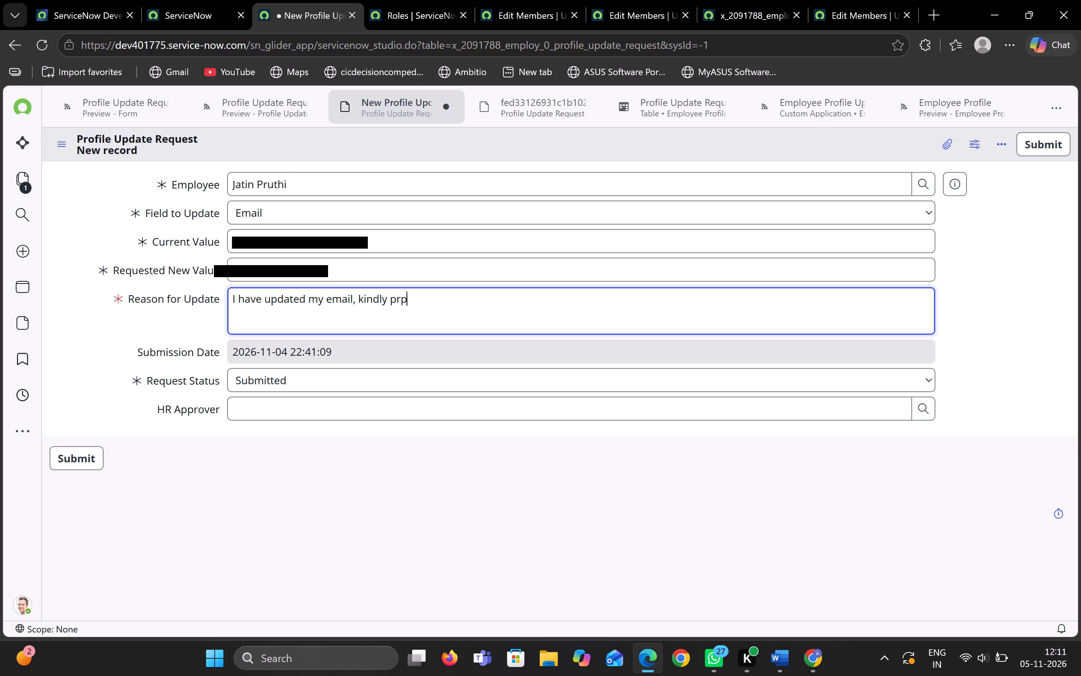
key("BackSpace")
type("ocess the request")
left_click(252, 406)
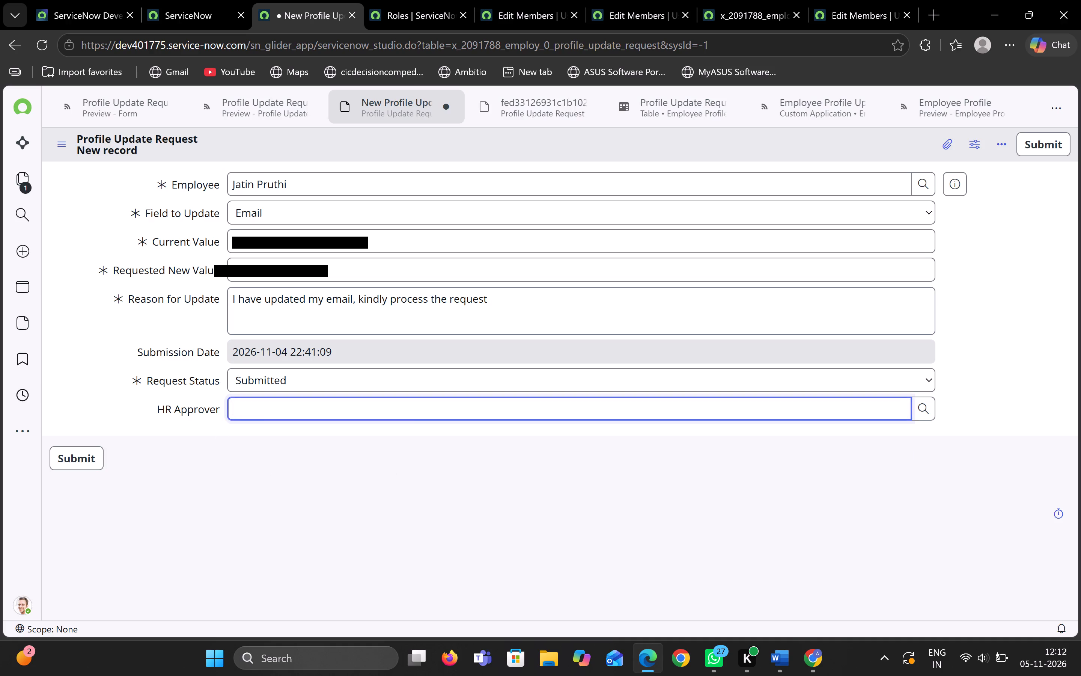
left_click(260, 453)
left_click(86, 460)
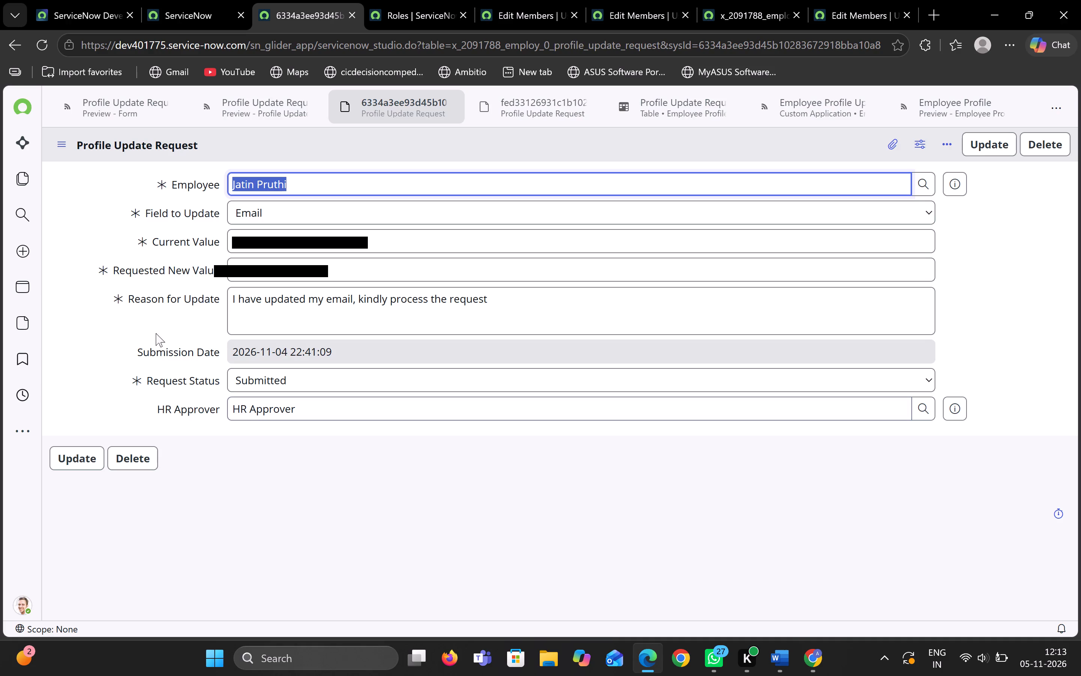
In the ServiceNow home page tab, filter the navigator for "my app" and open My Approvals under Self-Service.
left_click(101, 5)
left_click(176, 0)
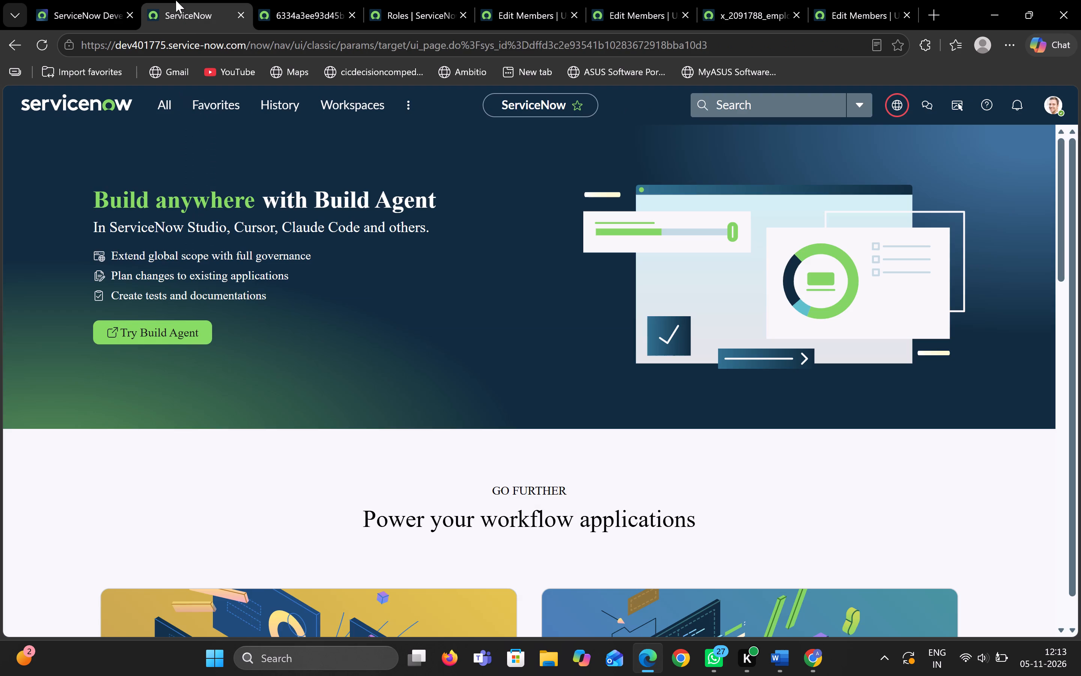
left_click(161, 107)
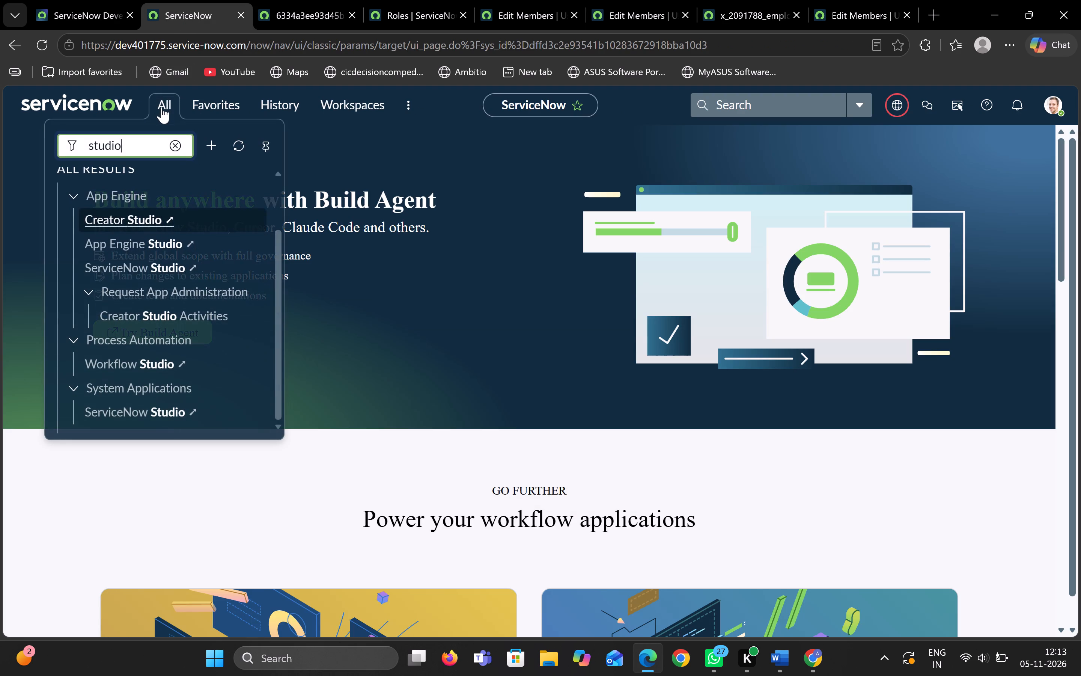
left_click(176, 149)
type("my")
key("space")
left_click(176, 149)
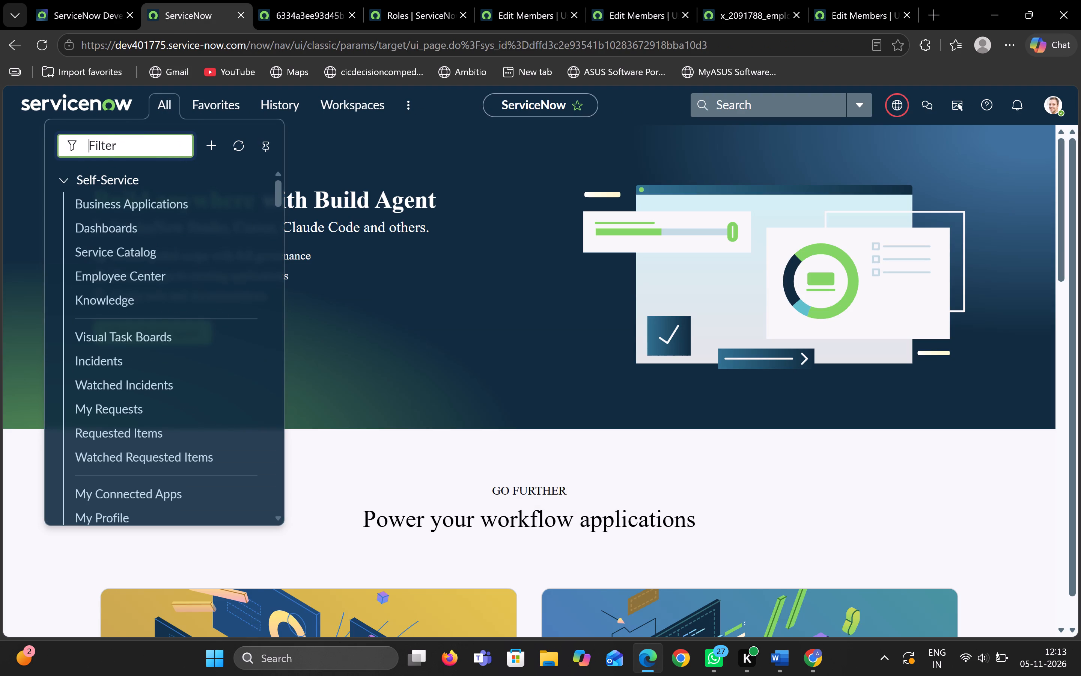
type("my")
key("space")
type("app")
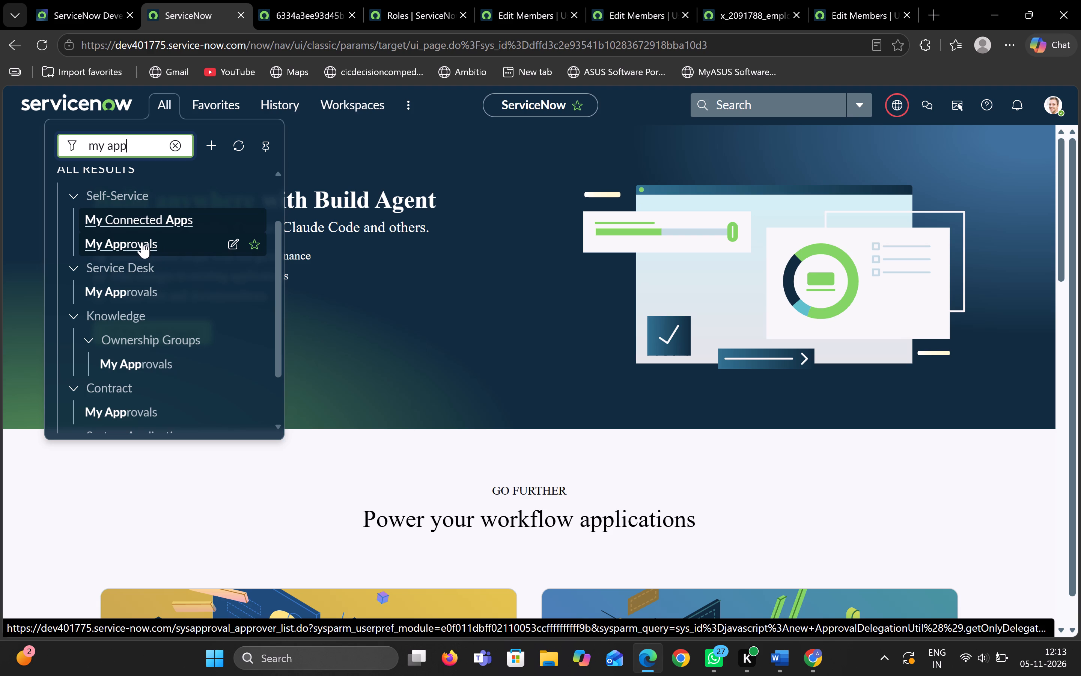
left_click(142, 242)
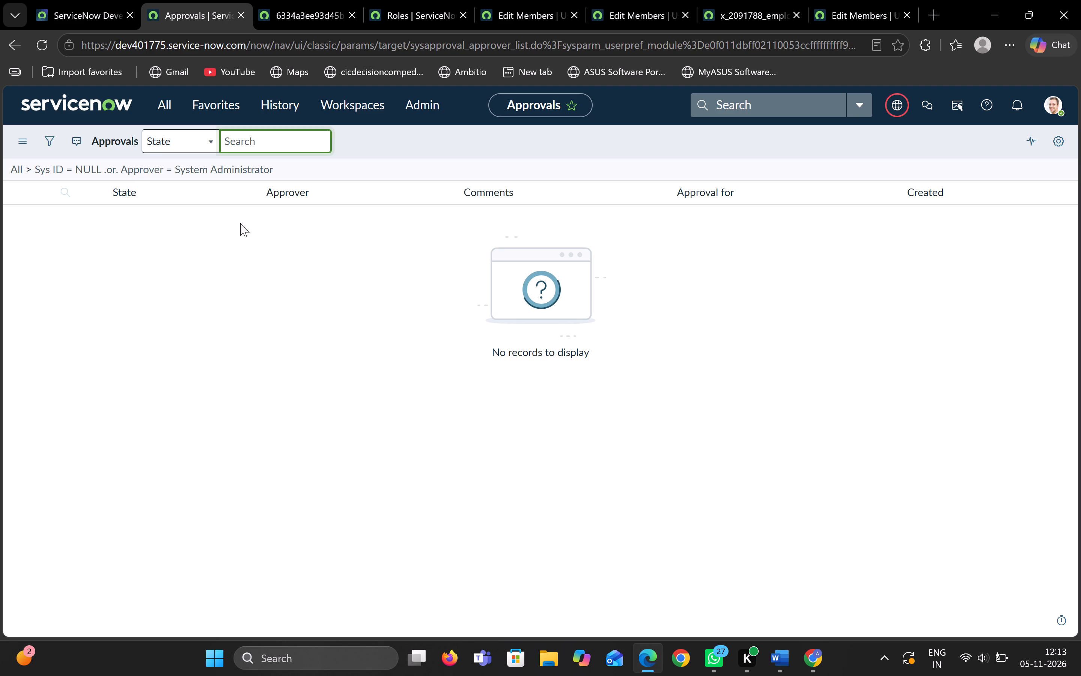
Remove all filter conditions and the Order sort from the Approvals list and run the empty filter.
left_click(188, 148)
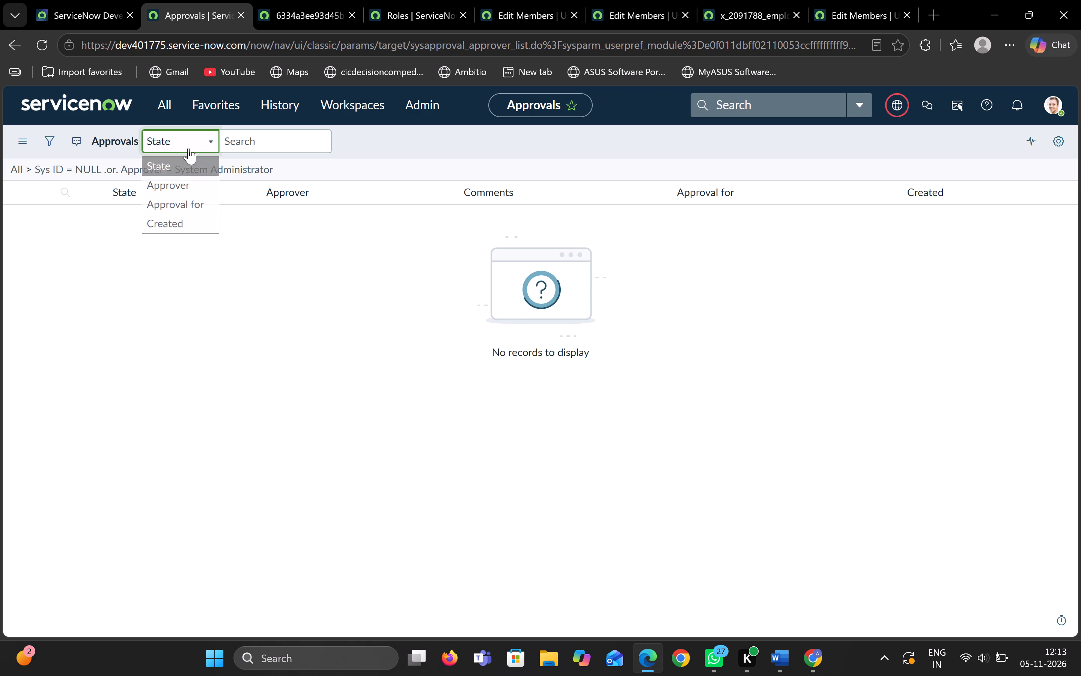
left_click(178, 224)
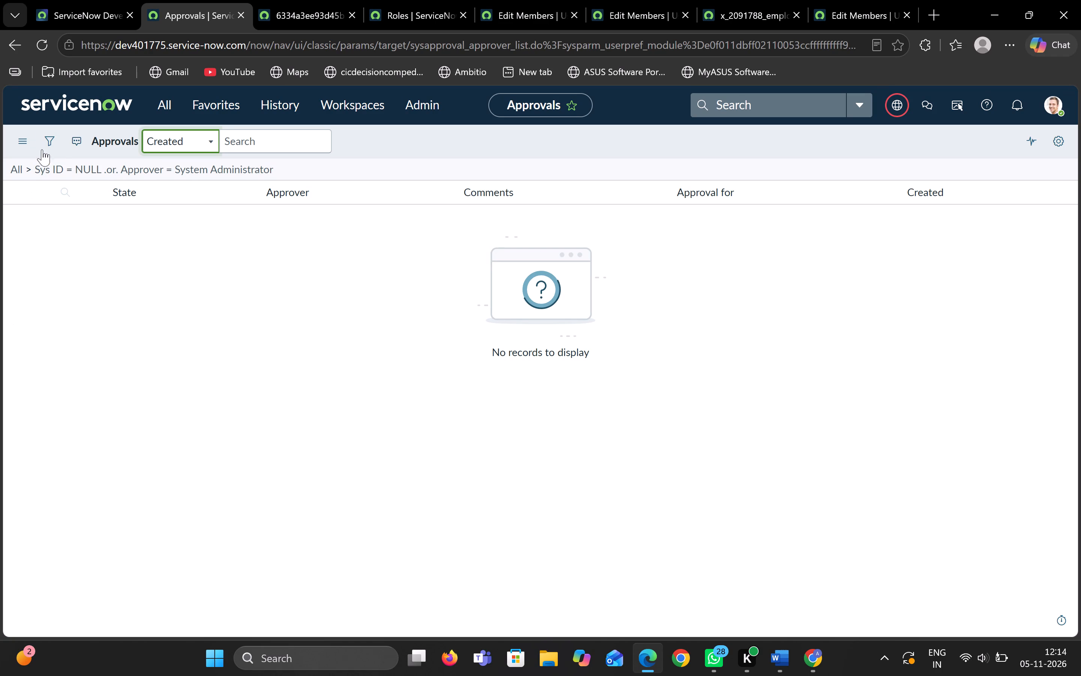
left_click(62, 137)
left_click(48, 140)
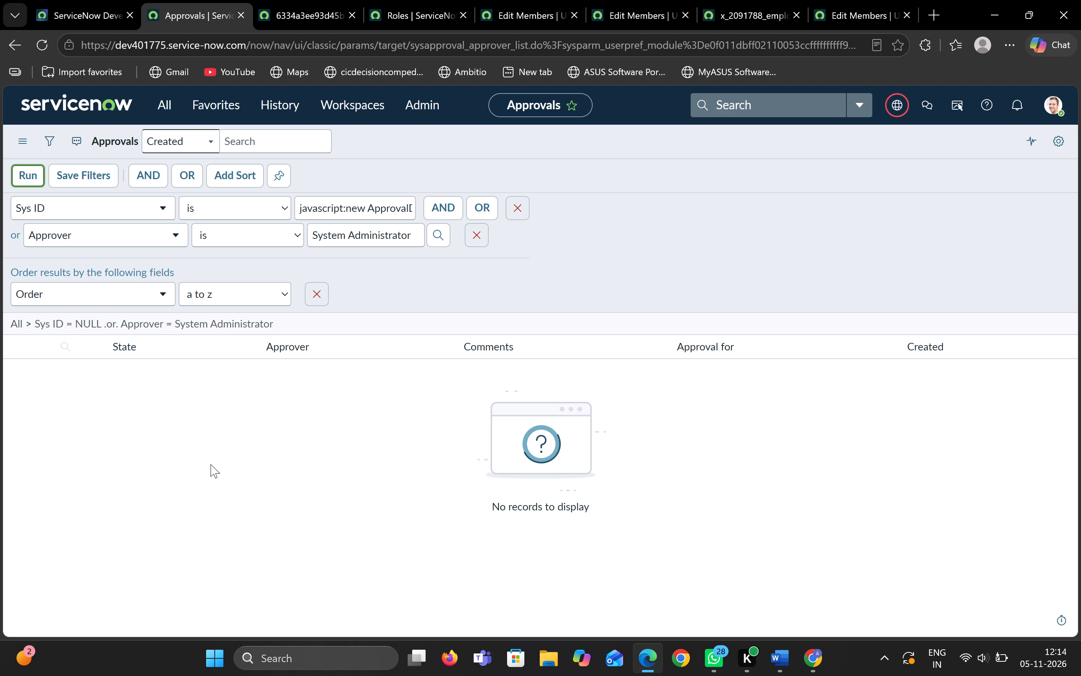
left_click(524, 206)
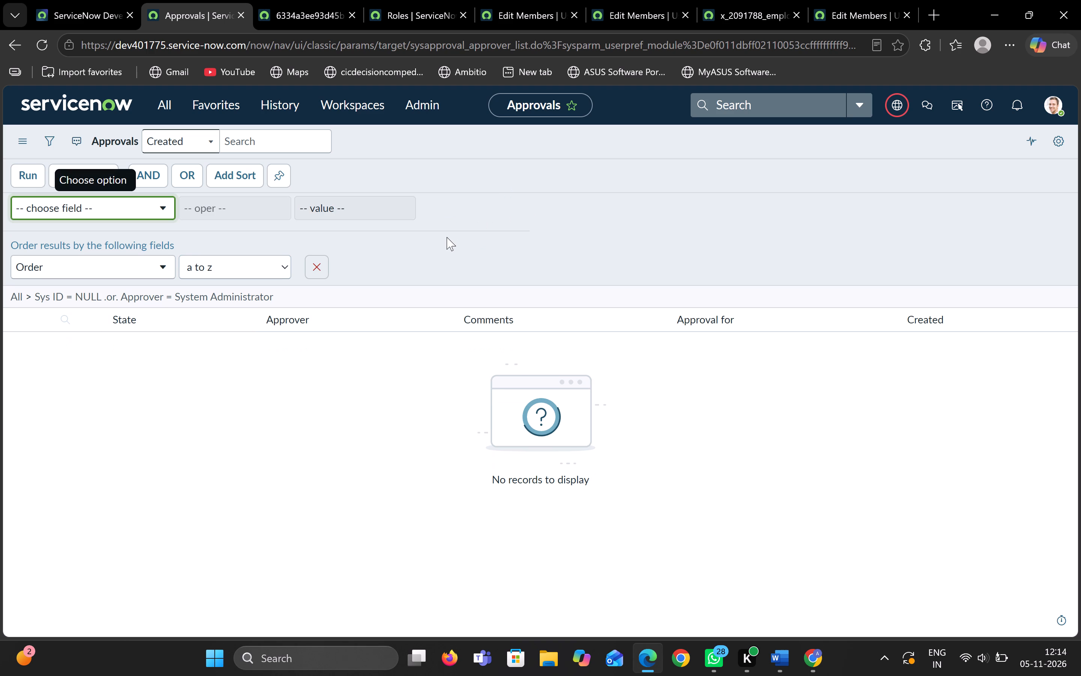
left_click(314, 264)
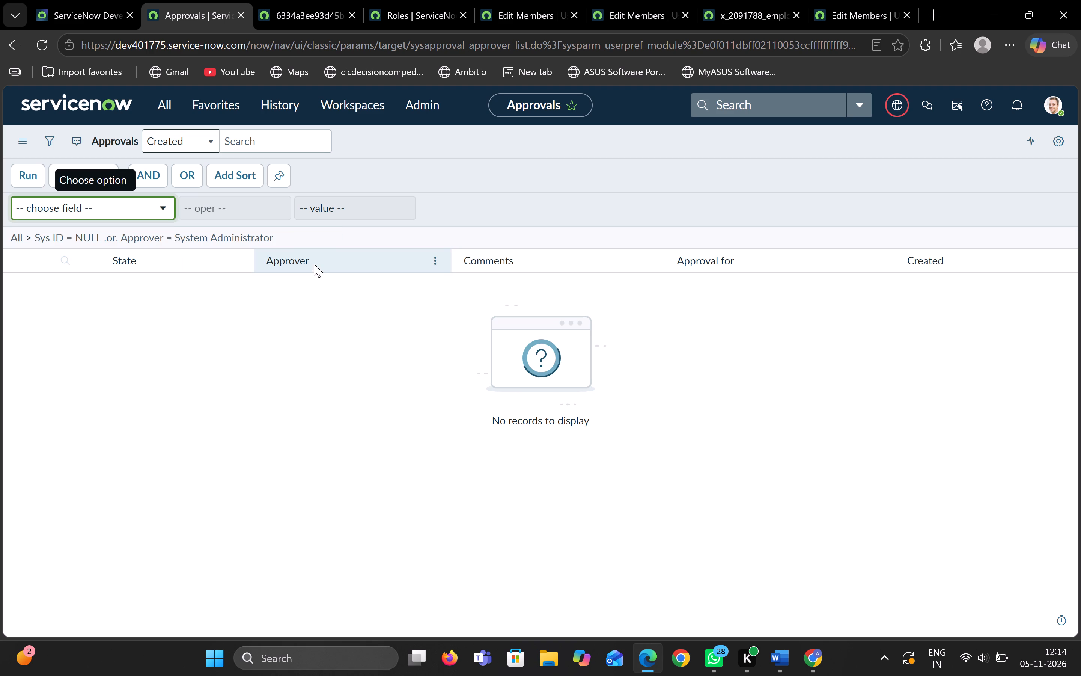
left_click(27, 178)
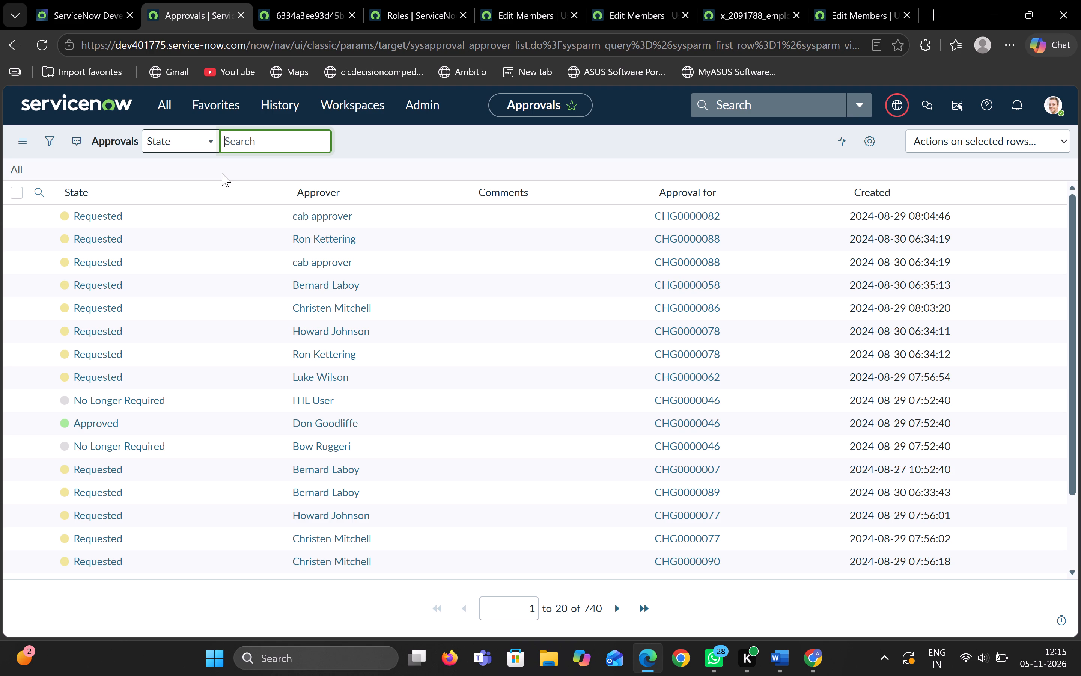
Search the approvals by Approver for HR and open the Requested record assigned to HR Approver.
left_click(180, 139)
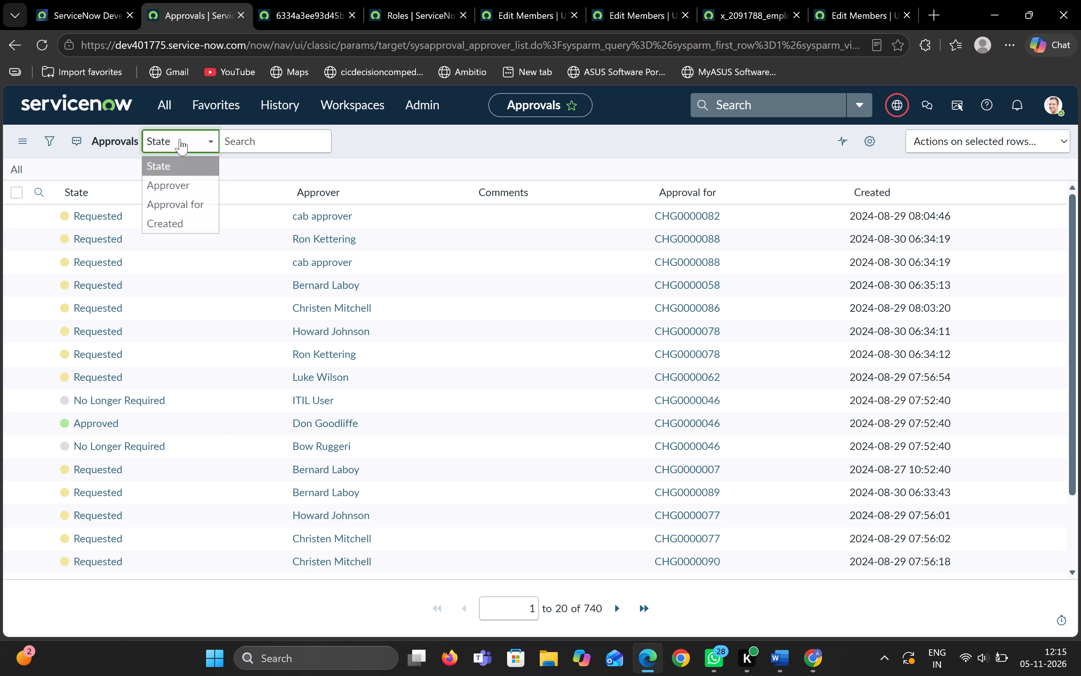
left_click(197, 182)
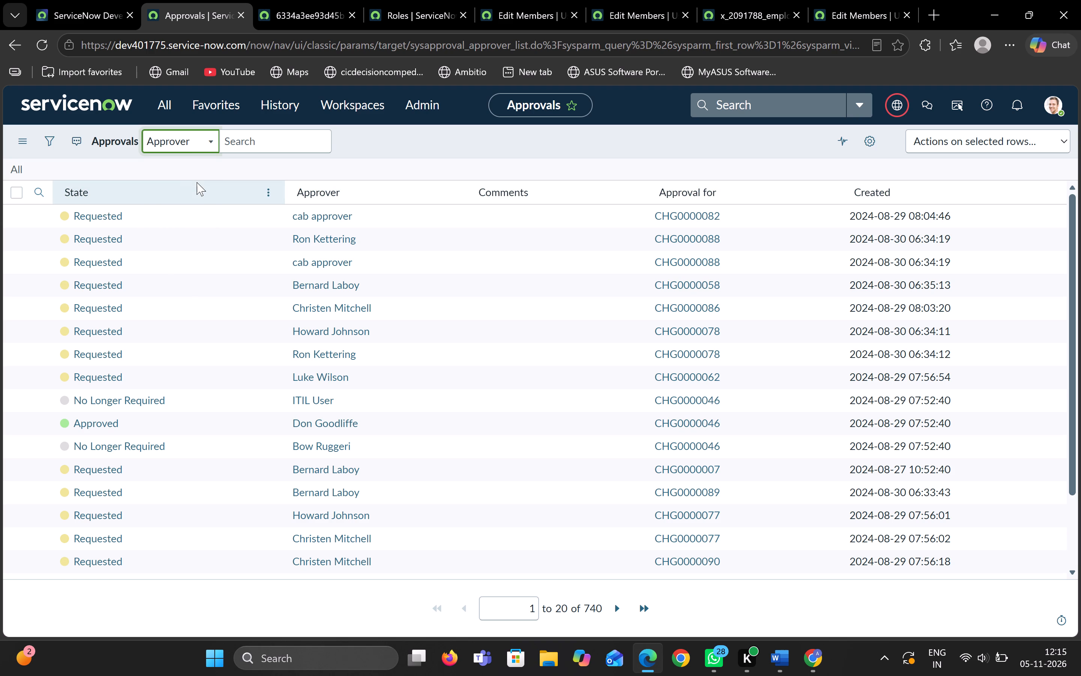
left_click(237, 138)
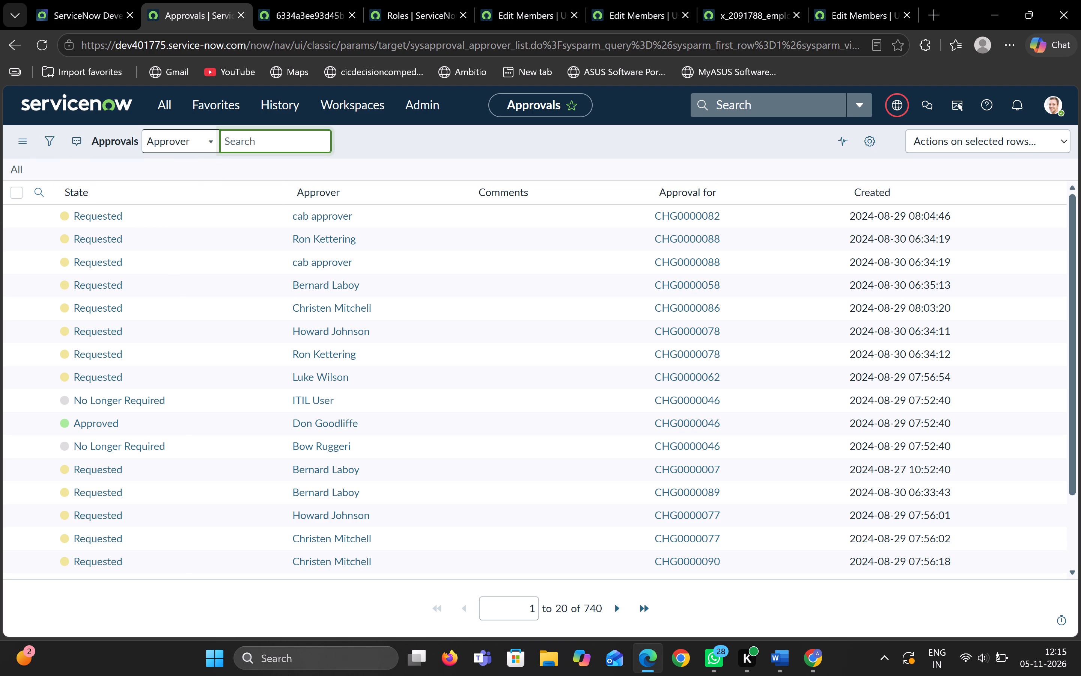
type("HR")
key("Return")
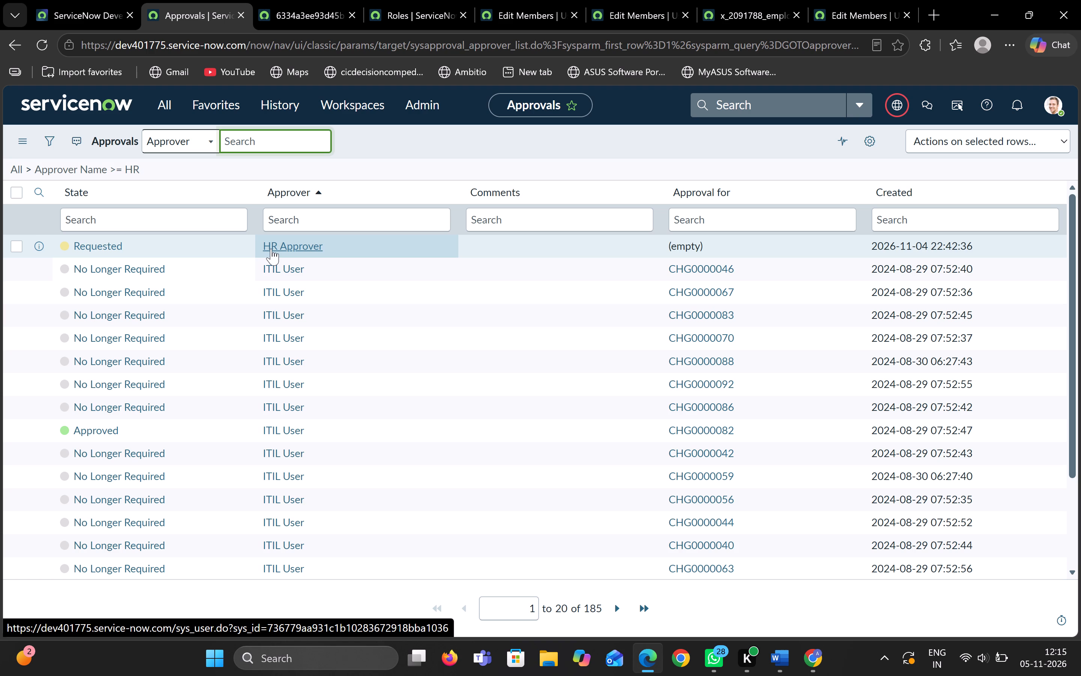
left_click(101, 246)
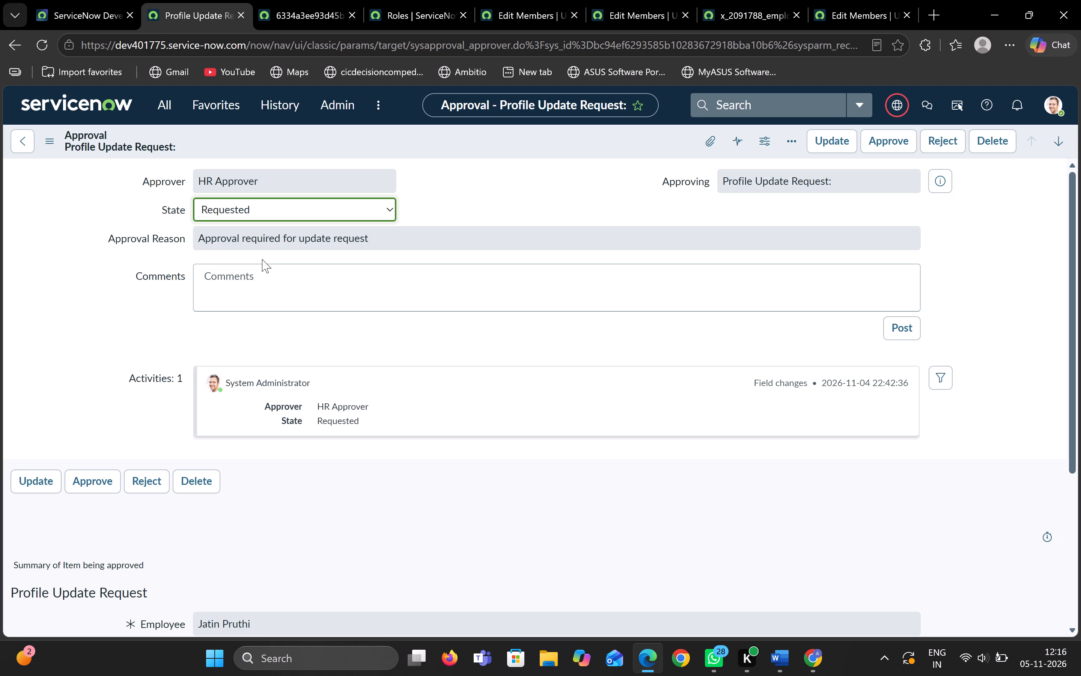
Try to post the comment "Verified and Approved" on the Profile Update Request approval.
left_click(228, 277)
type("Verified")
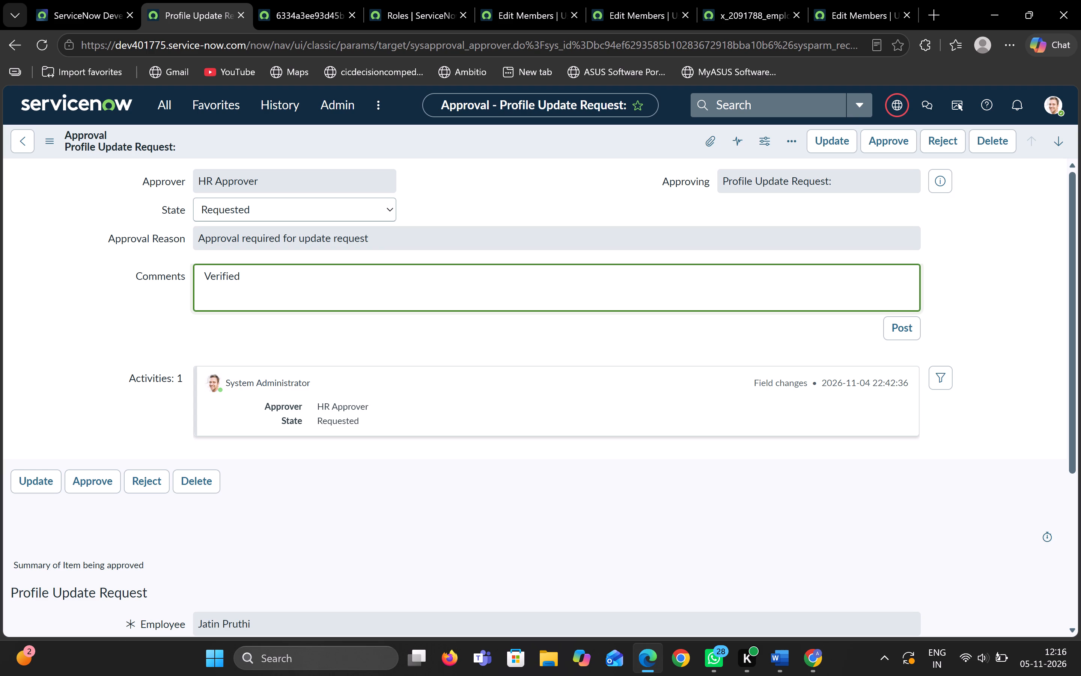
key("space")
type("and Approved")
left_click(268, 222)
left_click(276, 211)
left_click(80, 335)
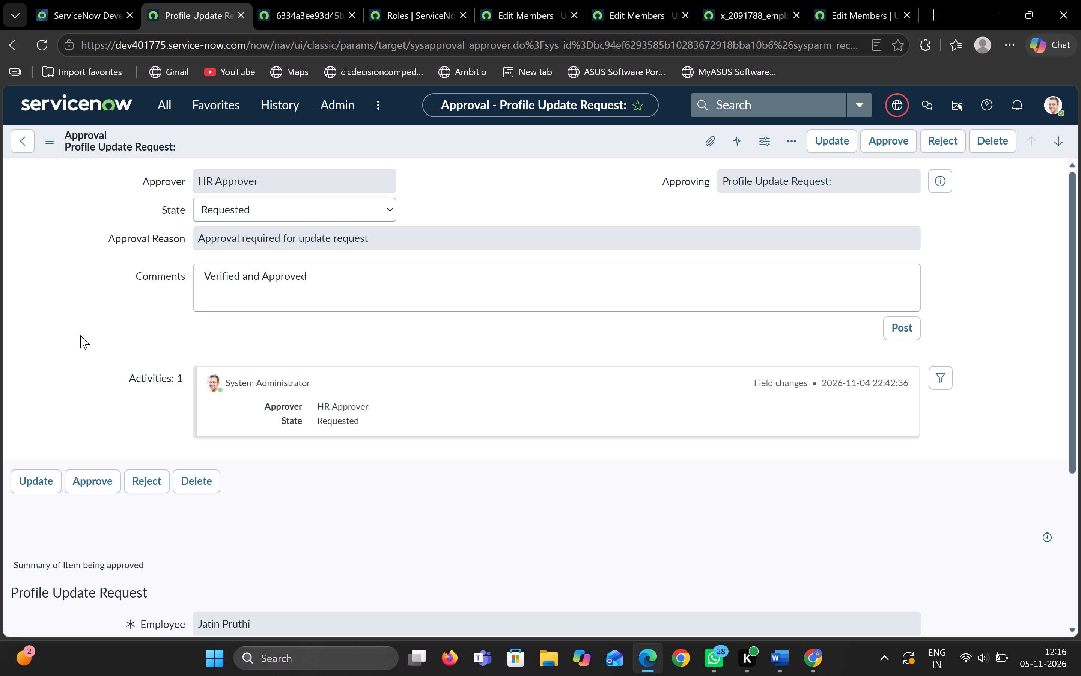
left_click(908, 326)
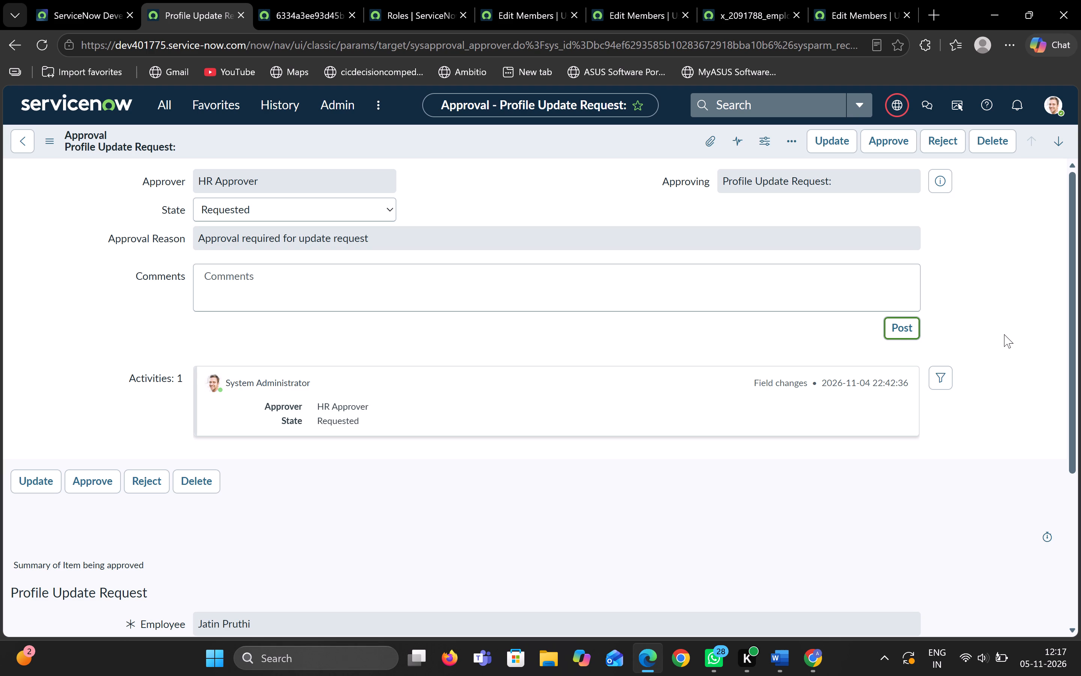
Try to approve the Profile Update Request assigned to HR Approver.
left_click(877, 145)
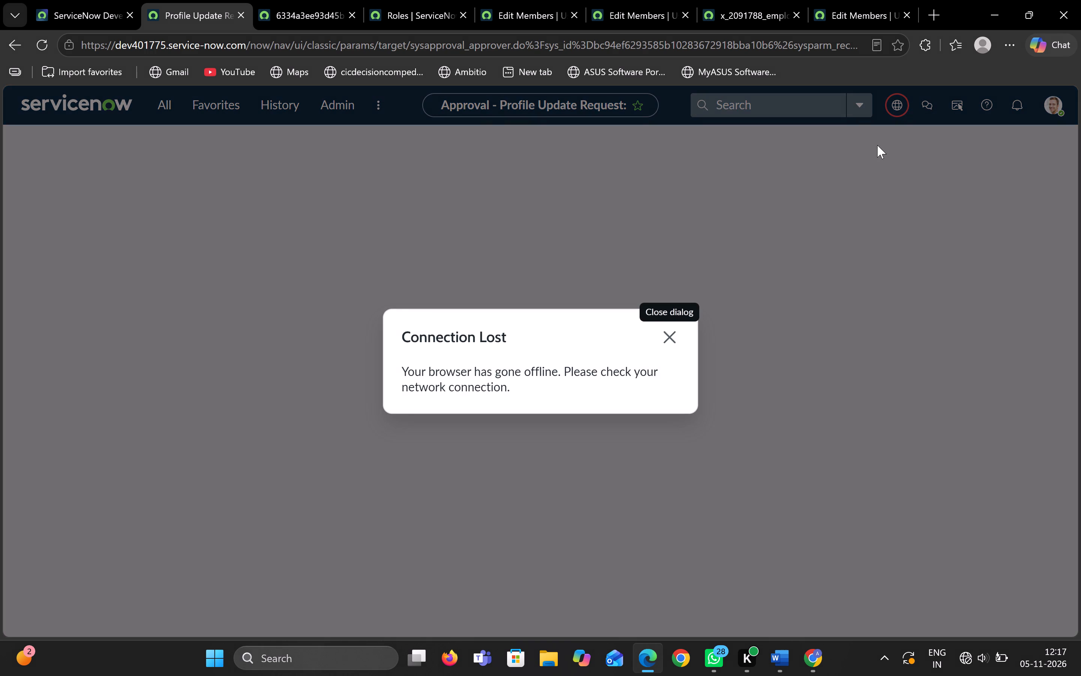
Check the Wi-Fi connection and reload the Profile Update Request approval page.
left_click(973, 658)
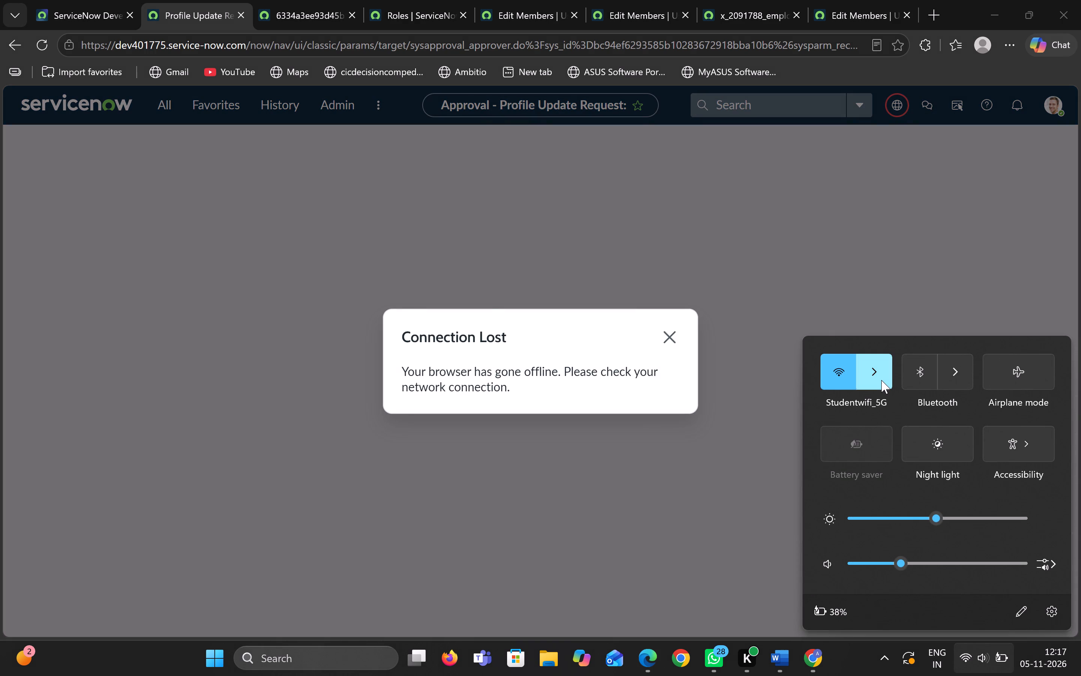
left_click(601, 404)
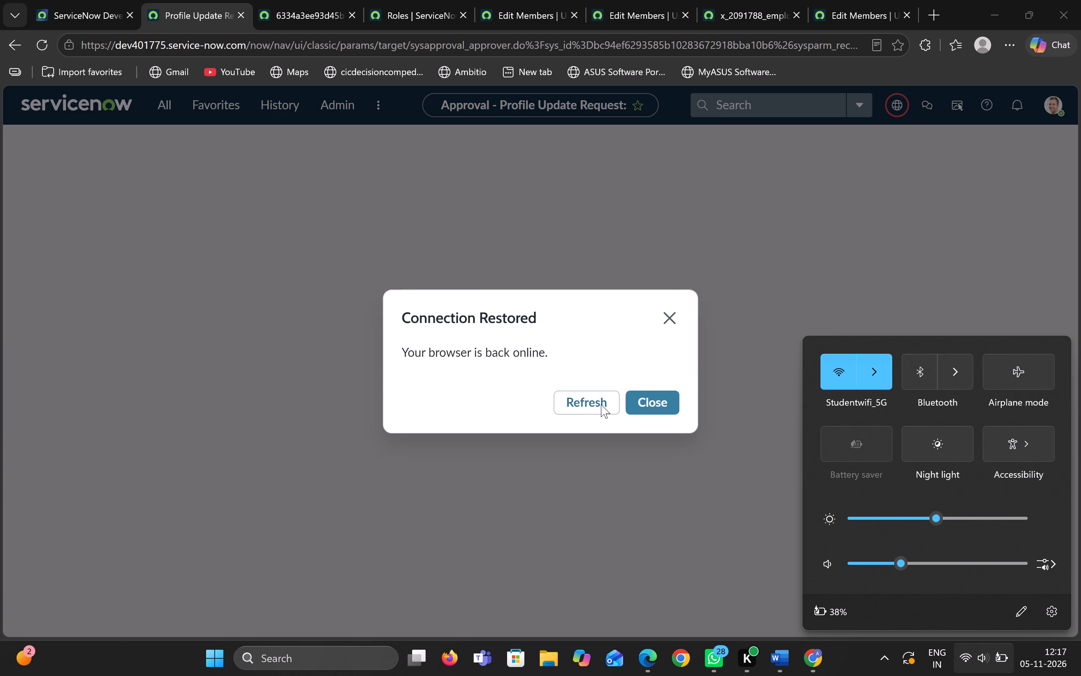
left_click(601, 404)
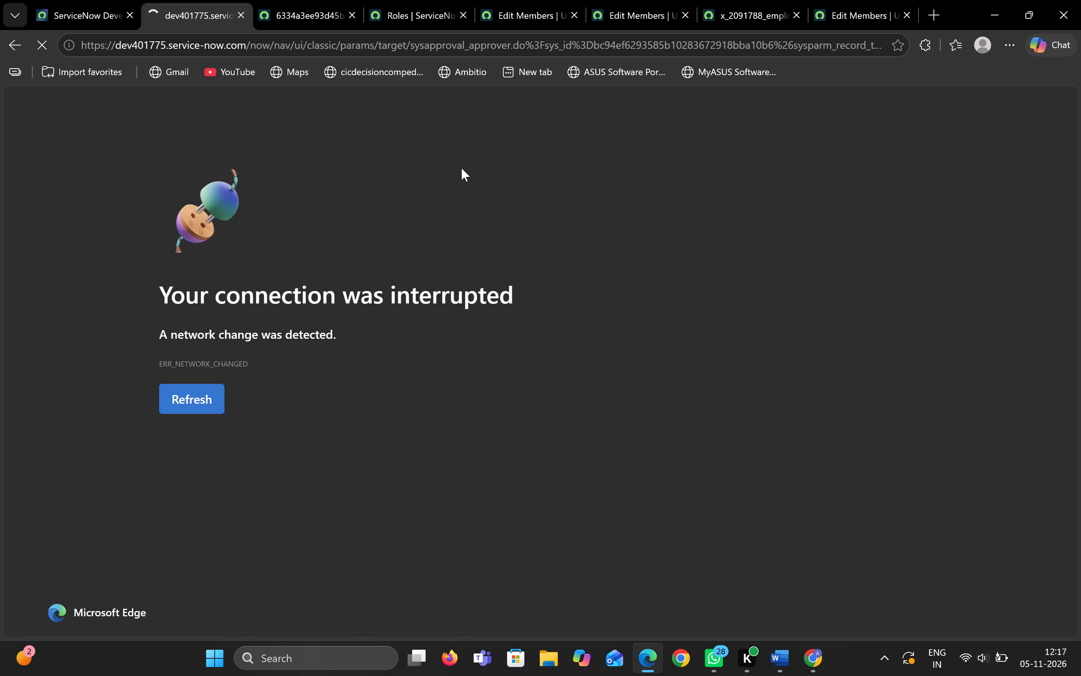
key("ctrl+r")
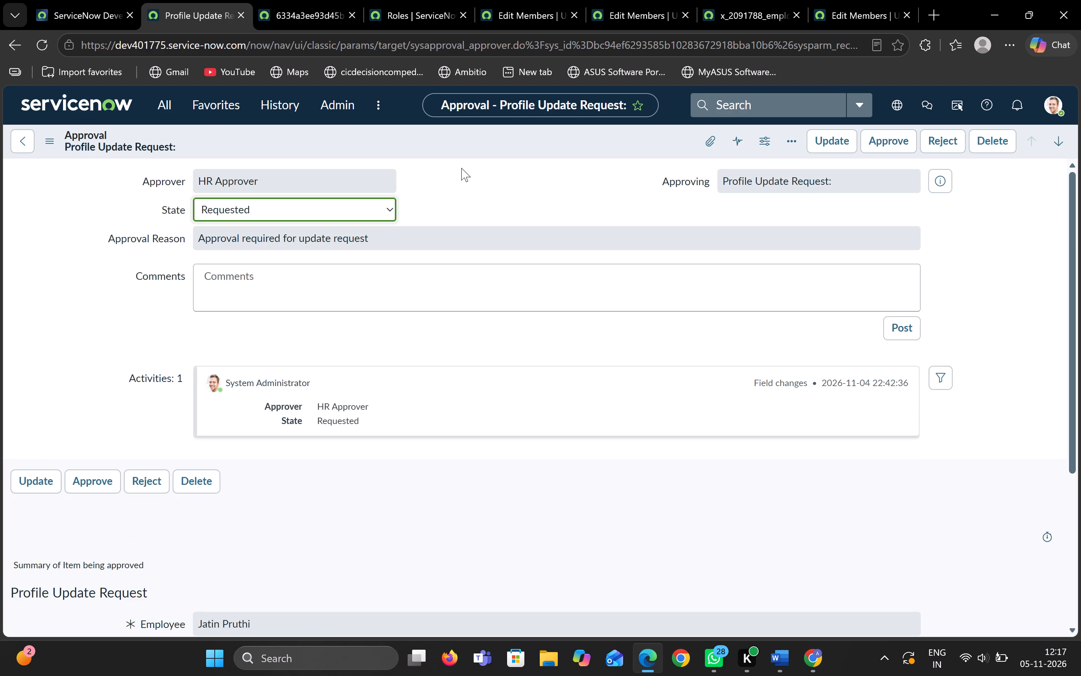
Start a screen capture of the Profile Update Request approval form assigned to HR Approver.
key("shift+super+s")
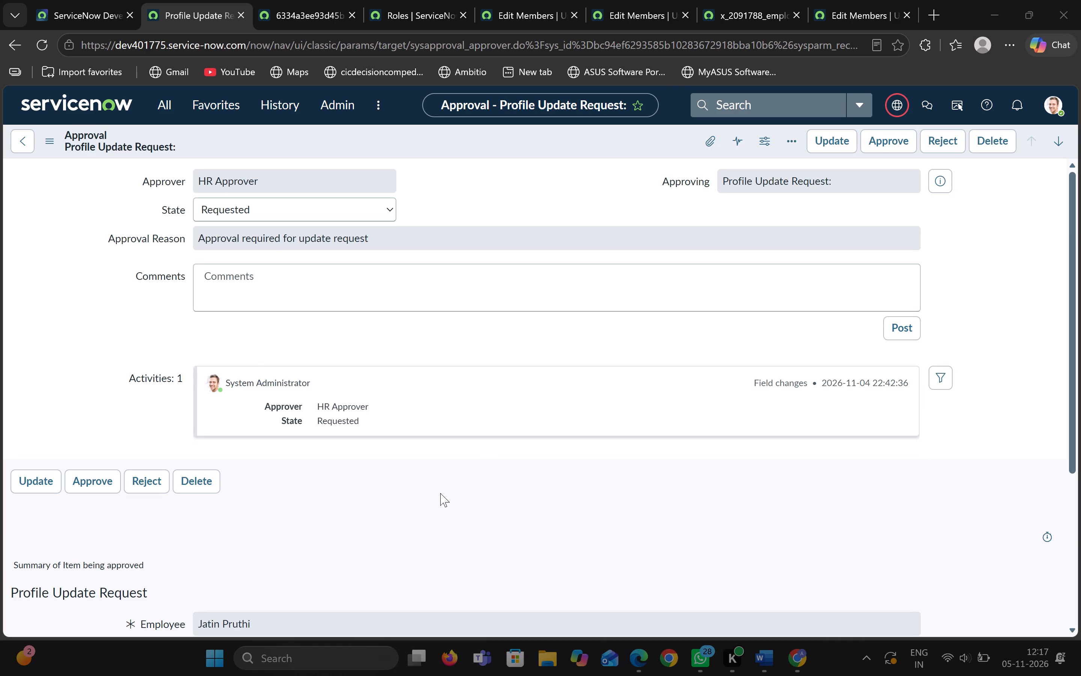
Capture a screenshot of the approval form and paste it into Document1 in Word below the flow screenshot.
left_click_drag(5, 91, 1080, 631)
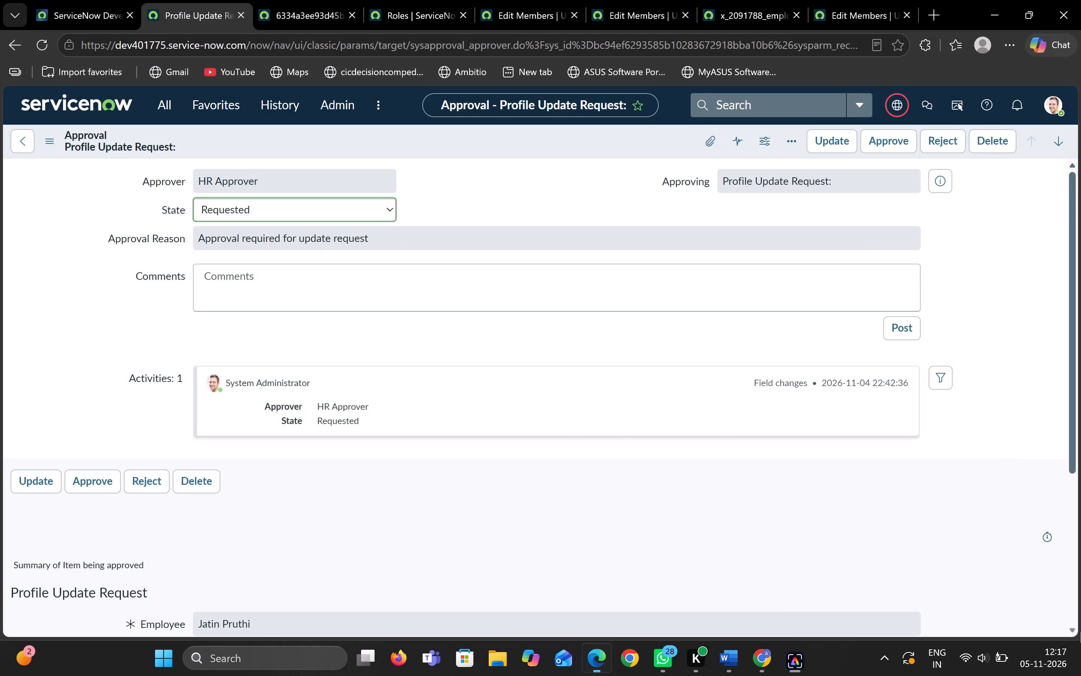
left_click(843, 604)
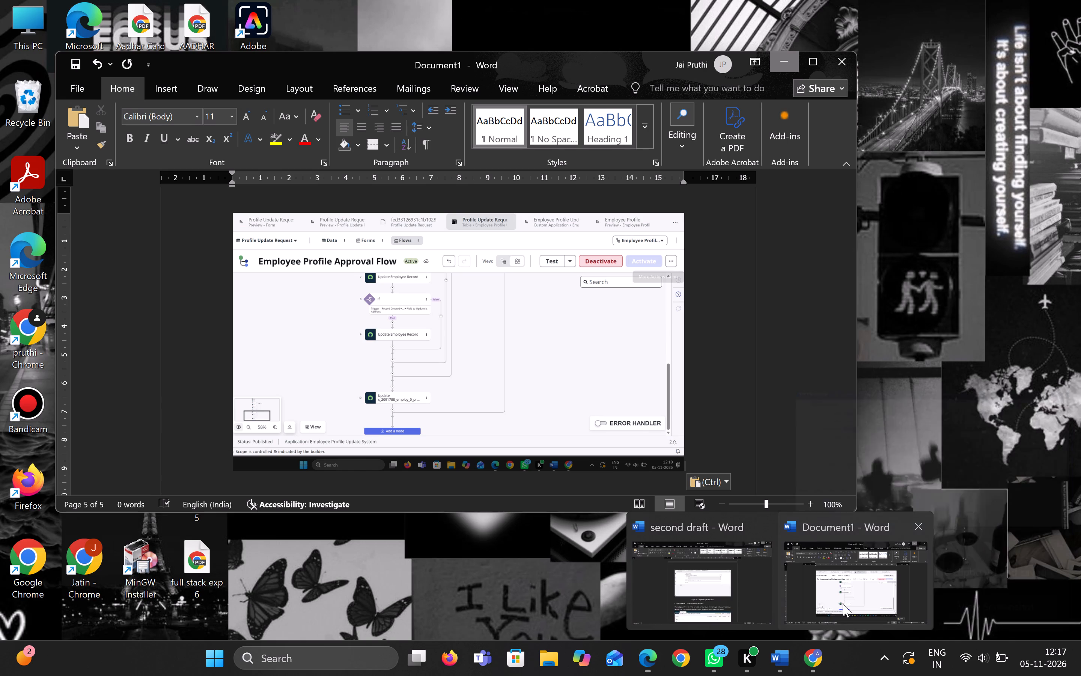
key("ctrl+v")
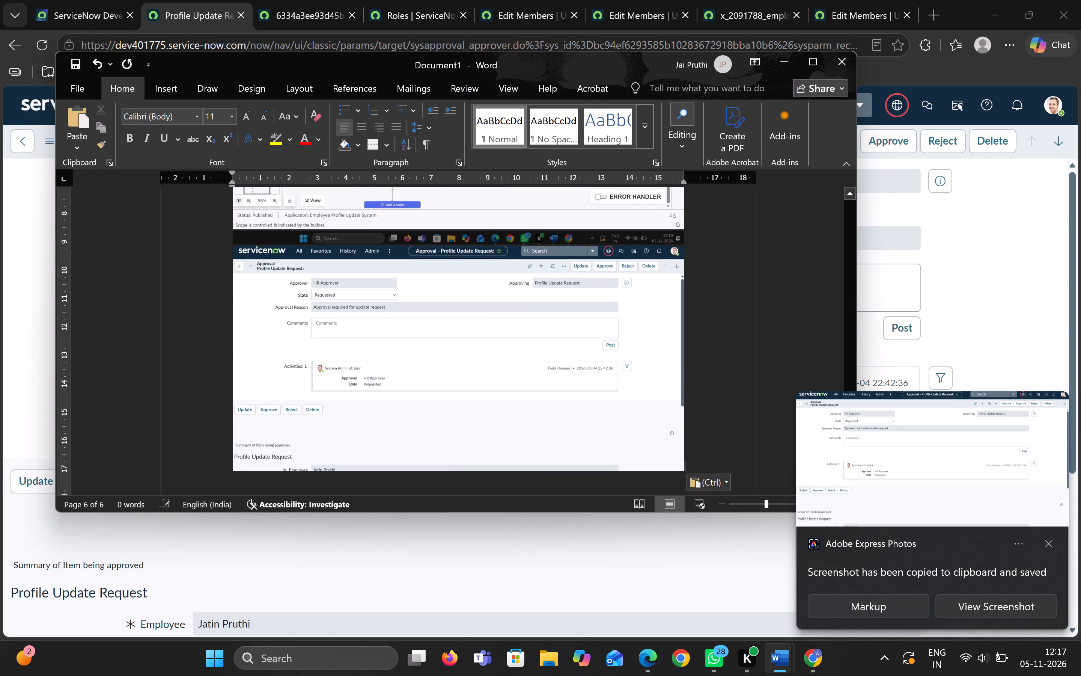
Back in Edge, reopen HR Approver's Requested record from the Approvals list and enter the comment "Verified and Approved".
left_click(1072, 264)
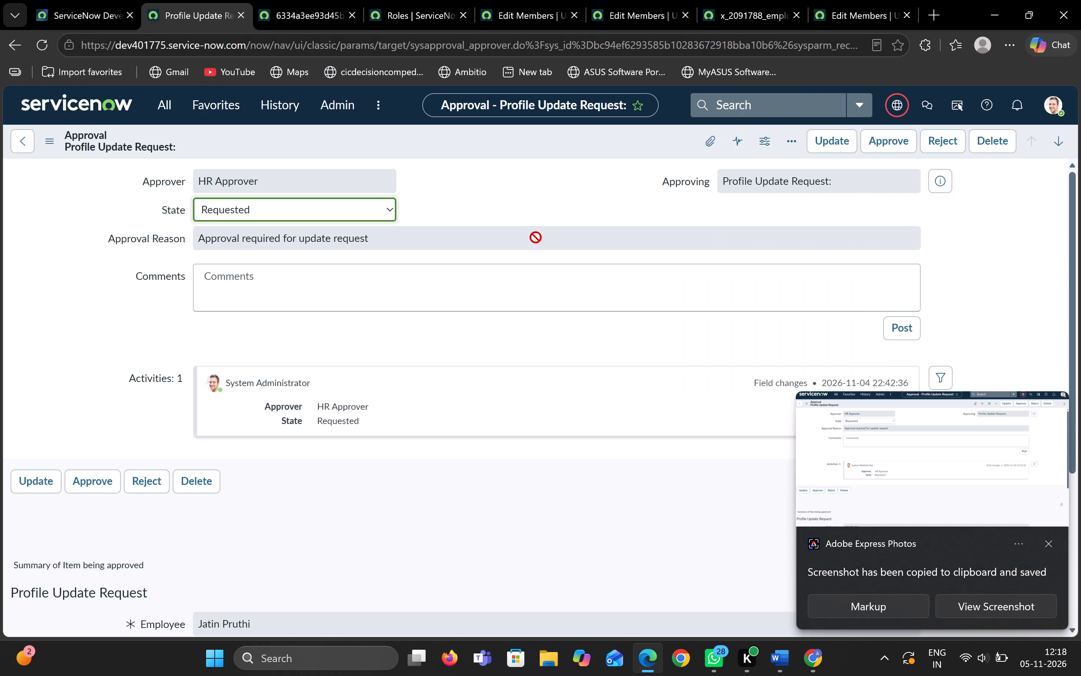
left_click(699, 296)
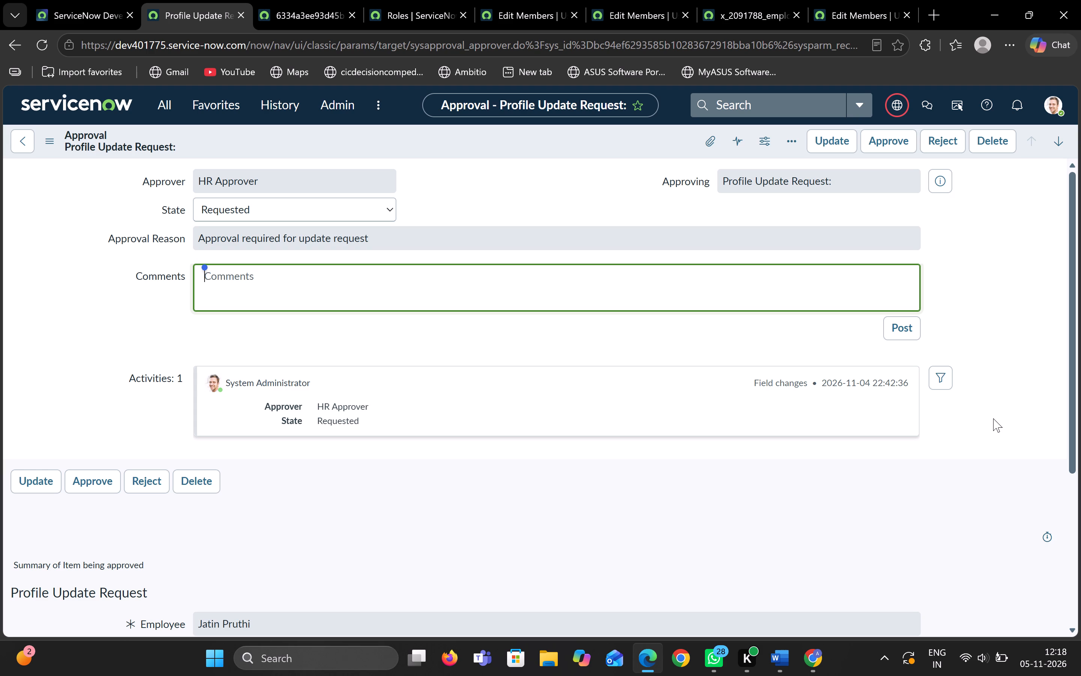
left_click(21, 137)
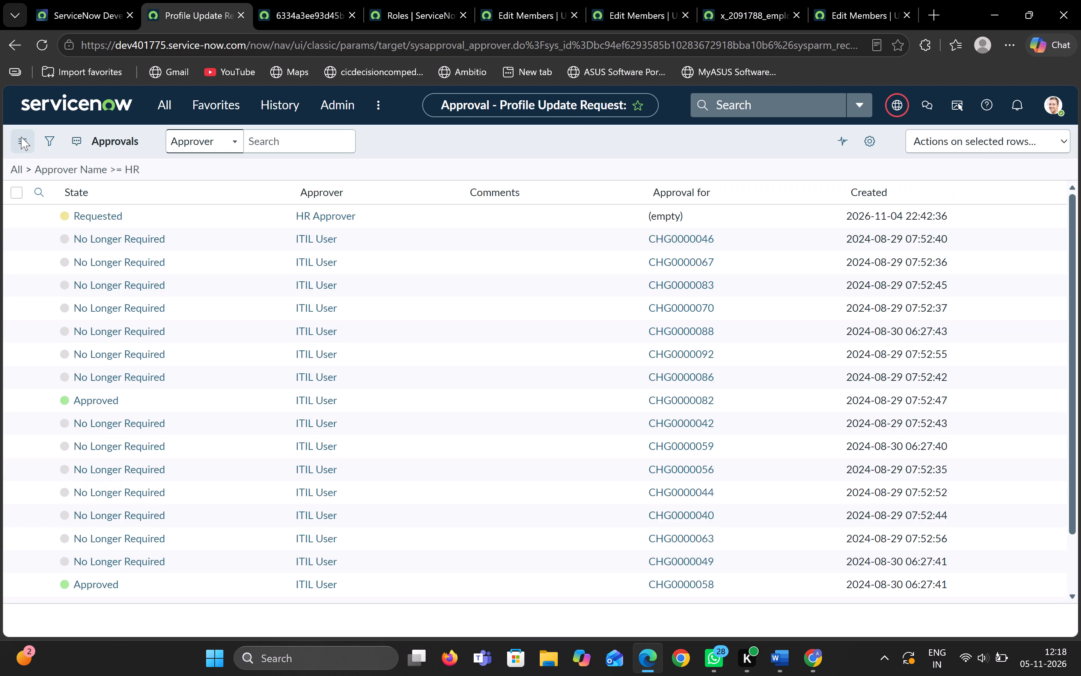
left_click(96, 247)
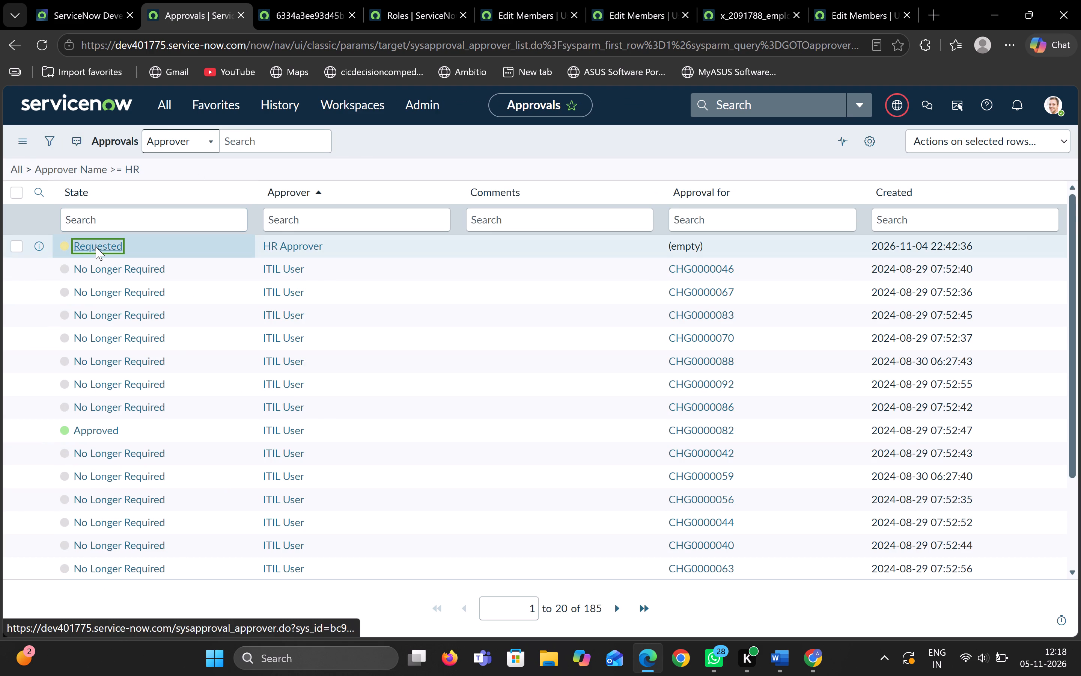
left_click(267, 272)
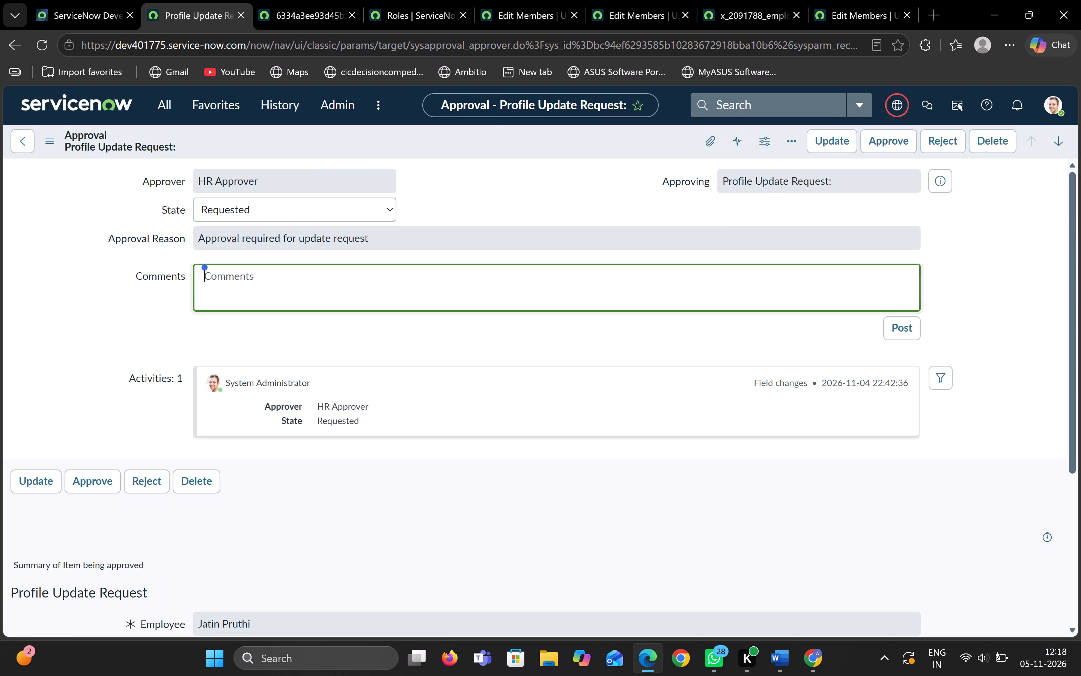
type("Verified and Approved")
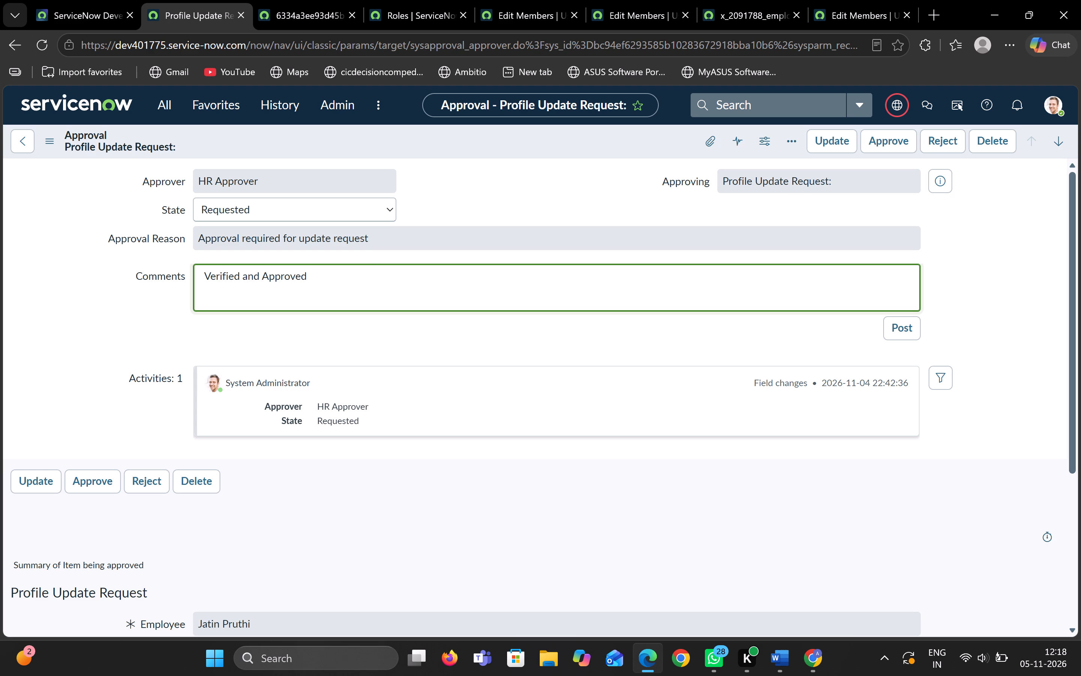
Post the entered comment on HR Approver's Profile Update Request approval and approve the request.
left_click(888, 327)
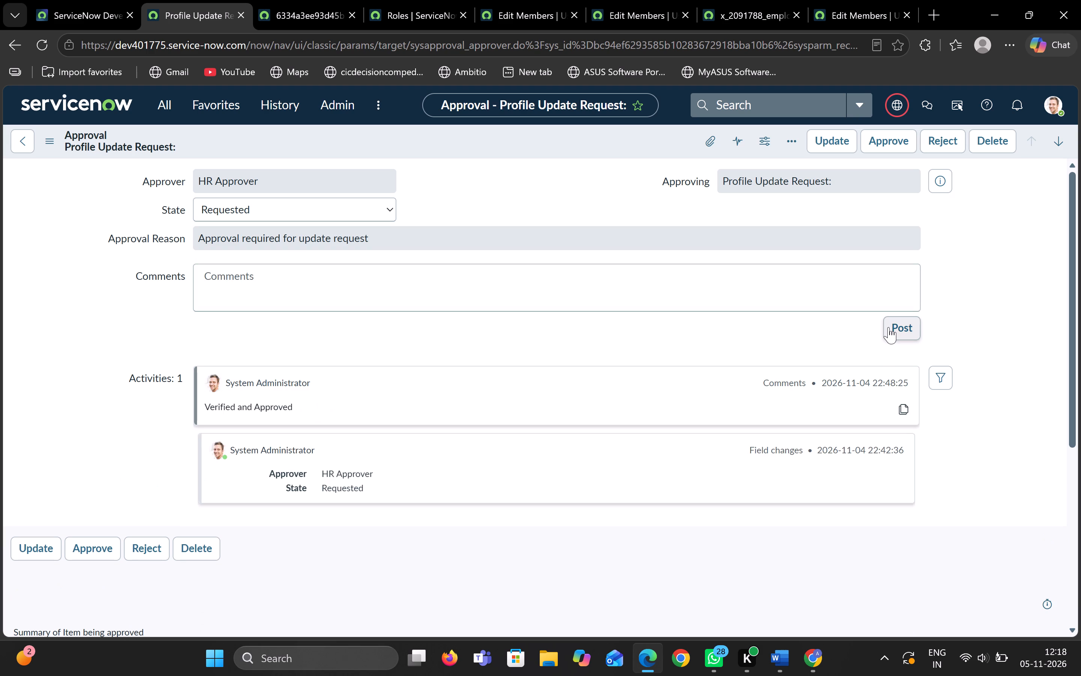
left_click(892, 148)
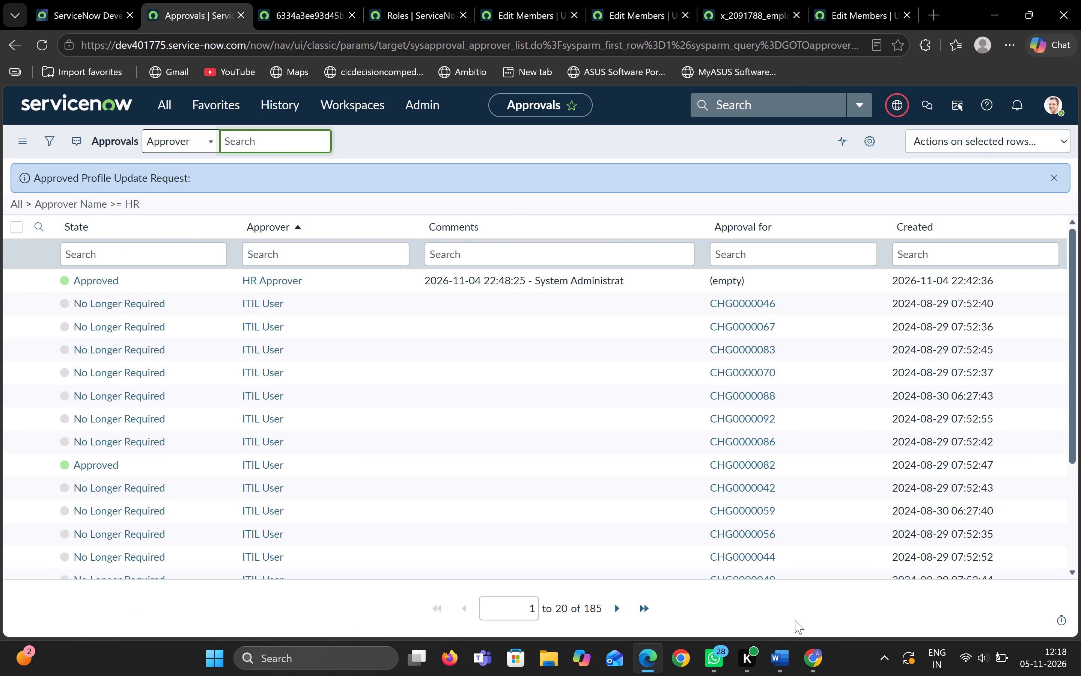
Capture a screenshot of the Approvals list, paste it into Document1 in Word, and return to Edge.
key("shift+super+s")
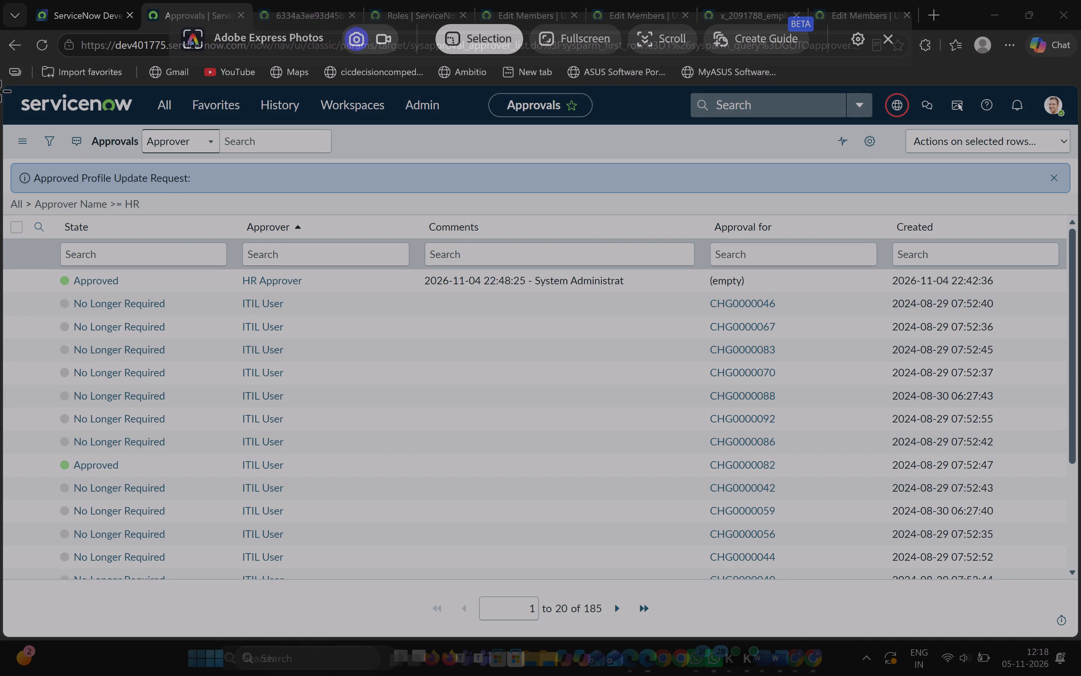
left_click_drag(5, 89, 1080, 623)
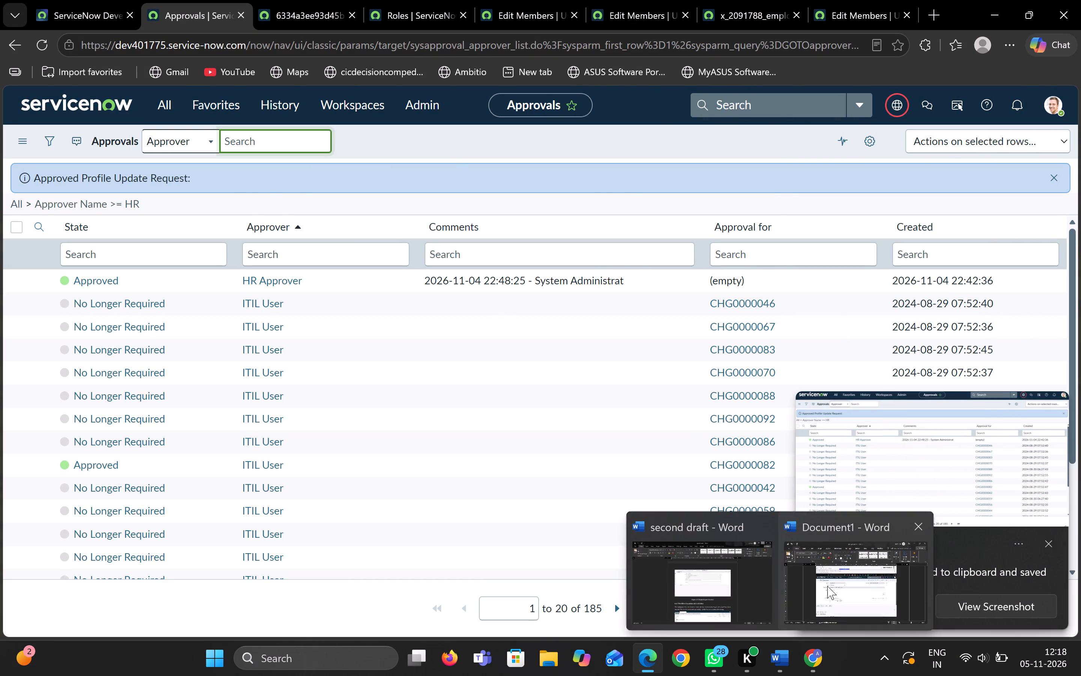
left_click(832, 581)
key("ctrl+v")
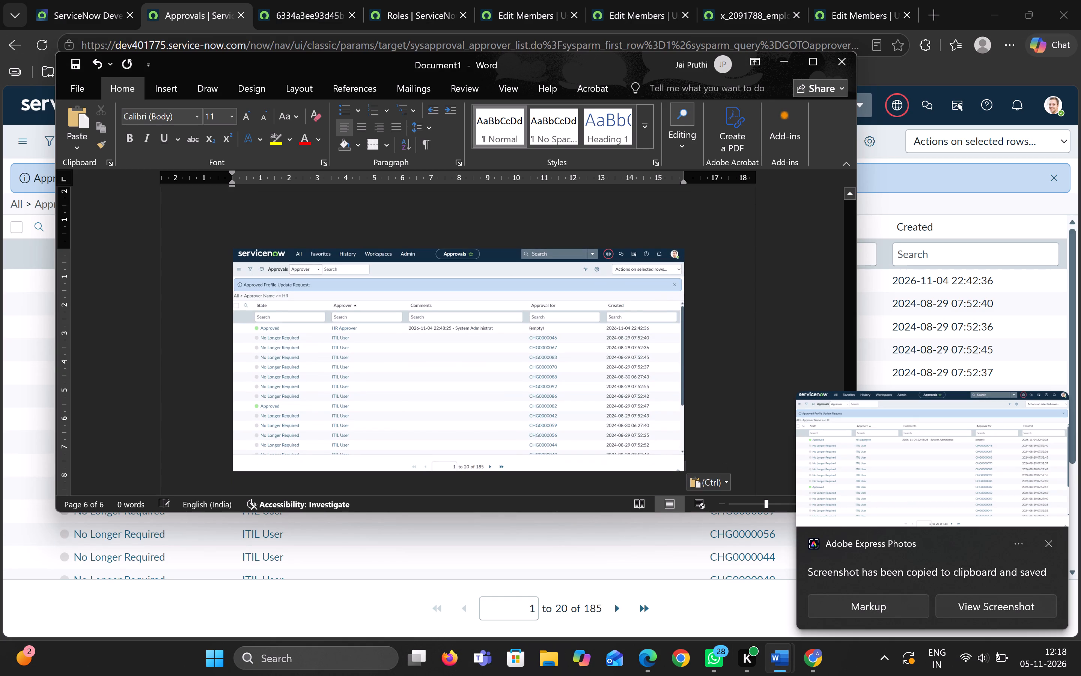
left_click(783, 59)
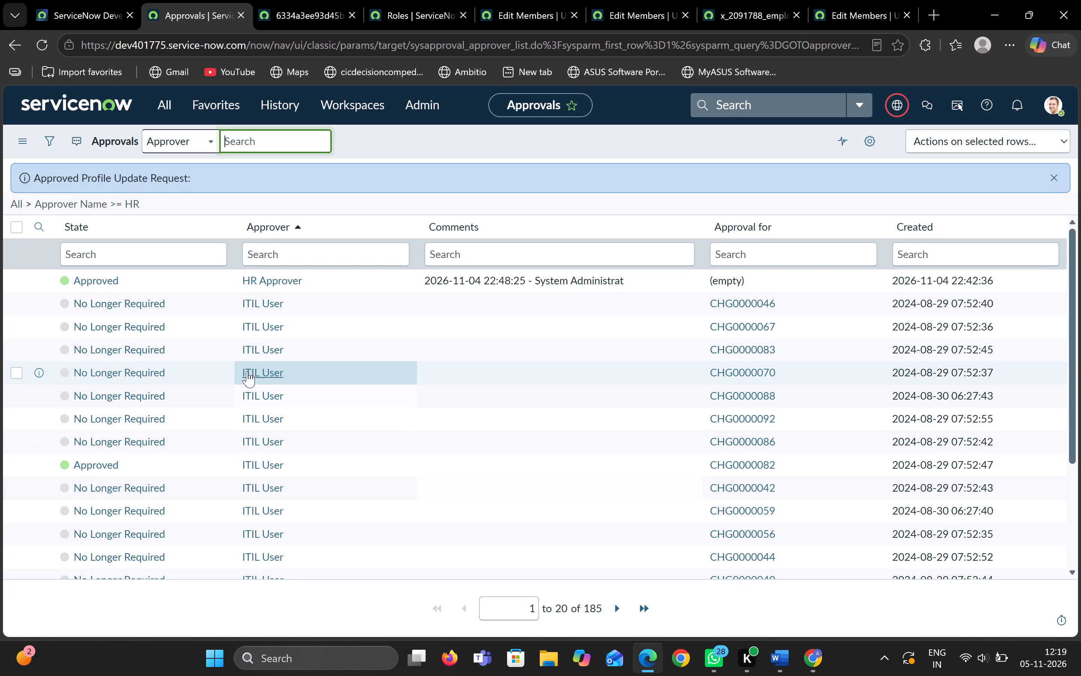
left_click(297, 12)
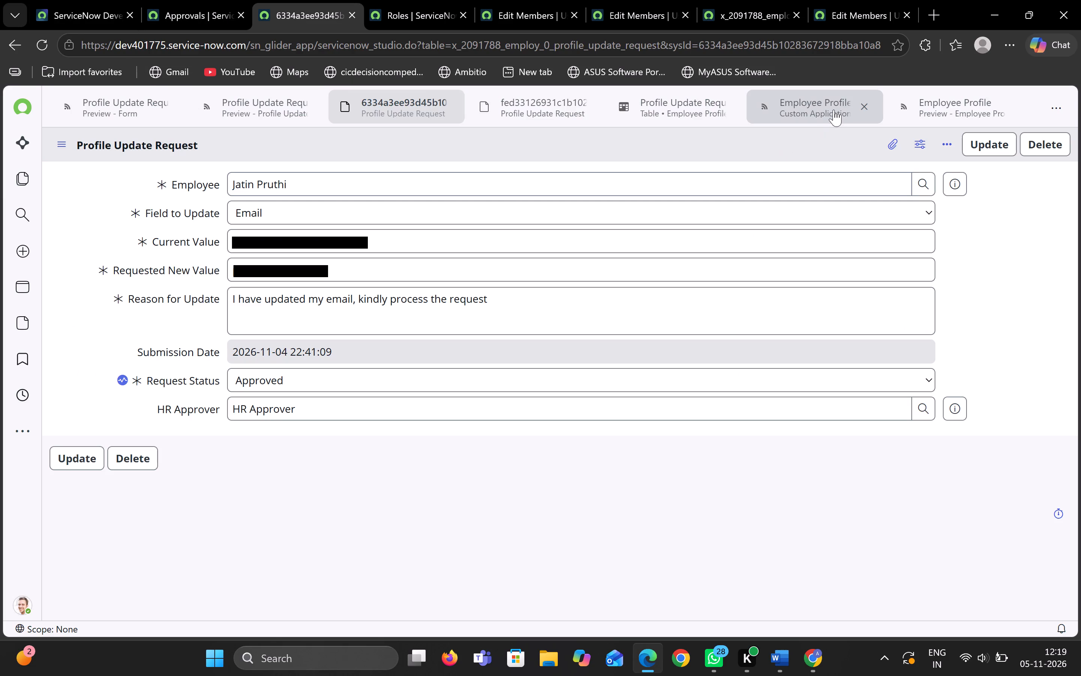
left_click(952, 116)
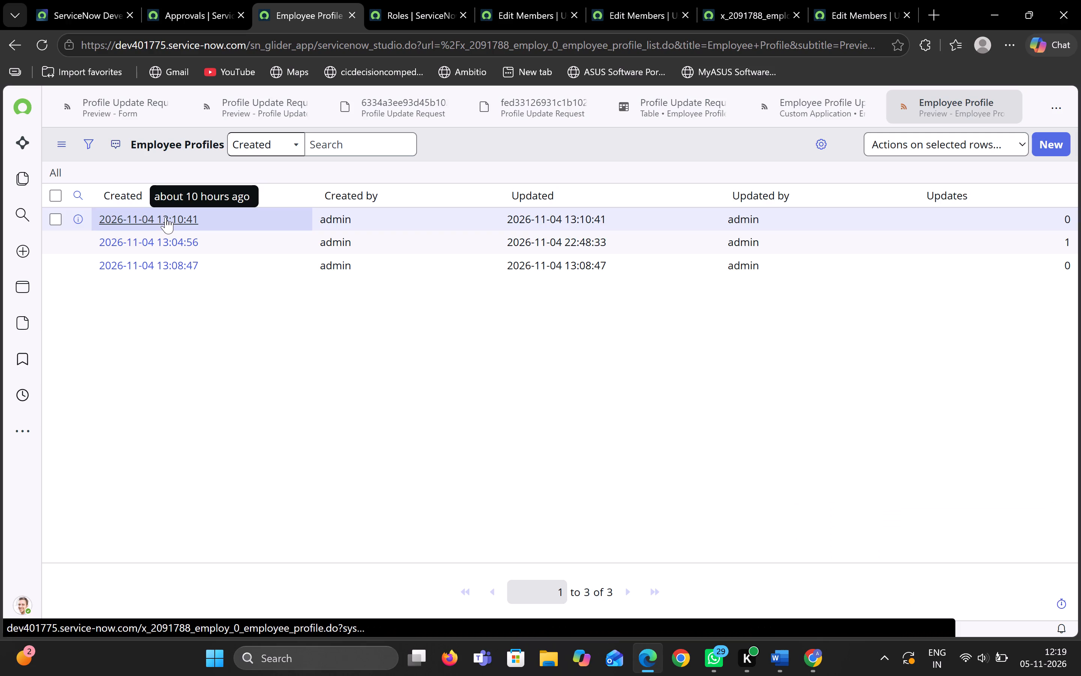
left_click(166, 217)
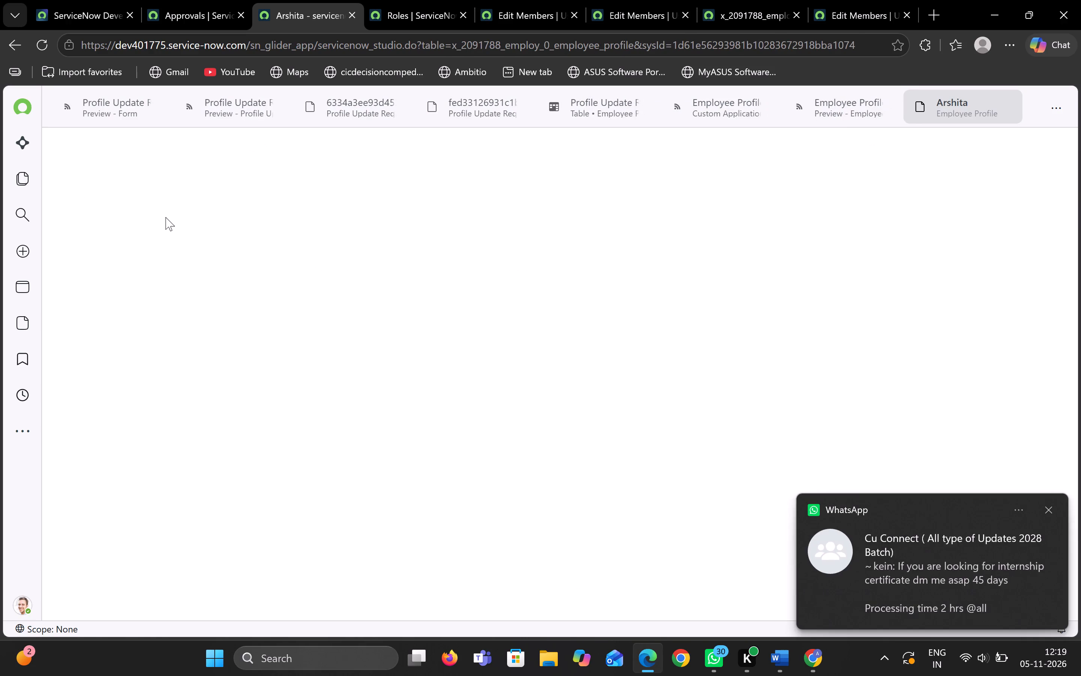
left_click(14, 51)
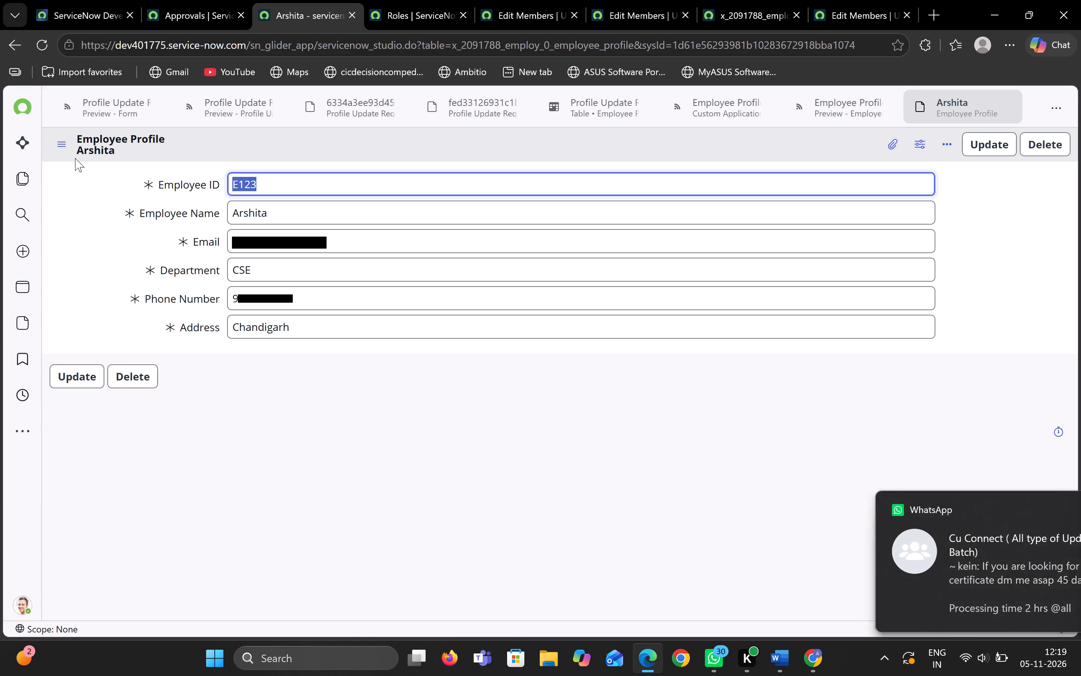
left_click(844, 112)
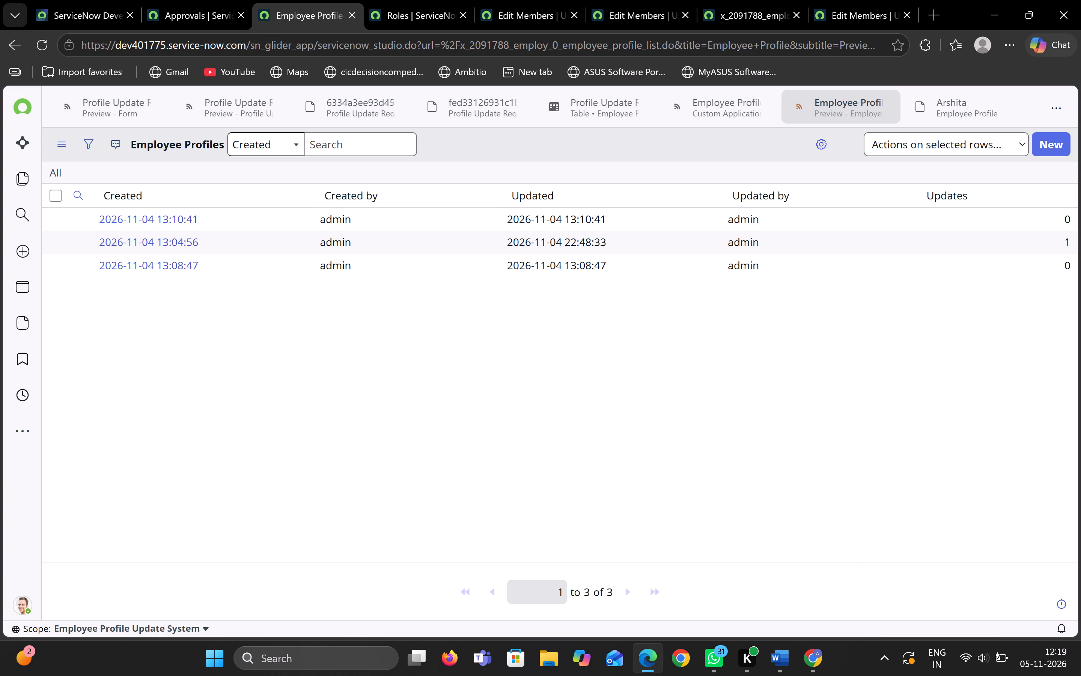
left_click(44, 49)
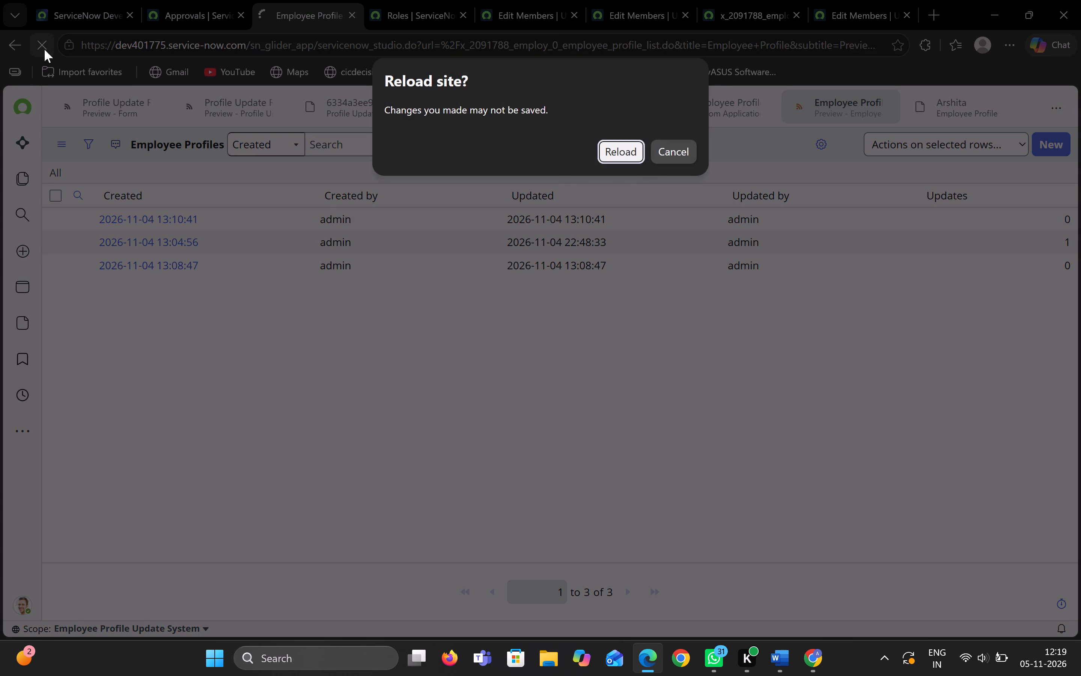
key("space")
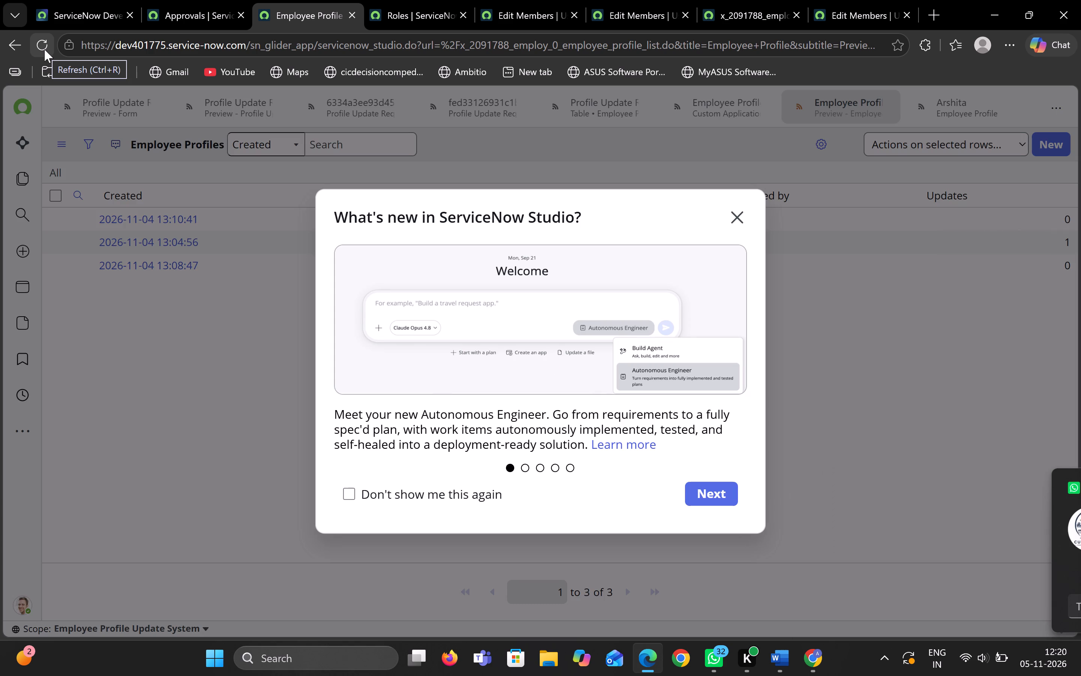
left_click(739, 217)
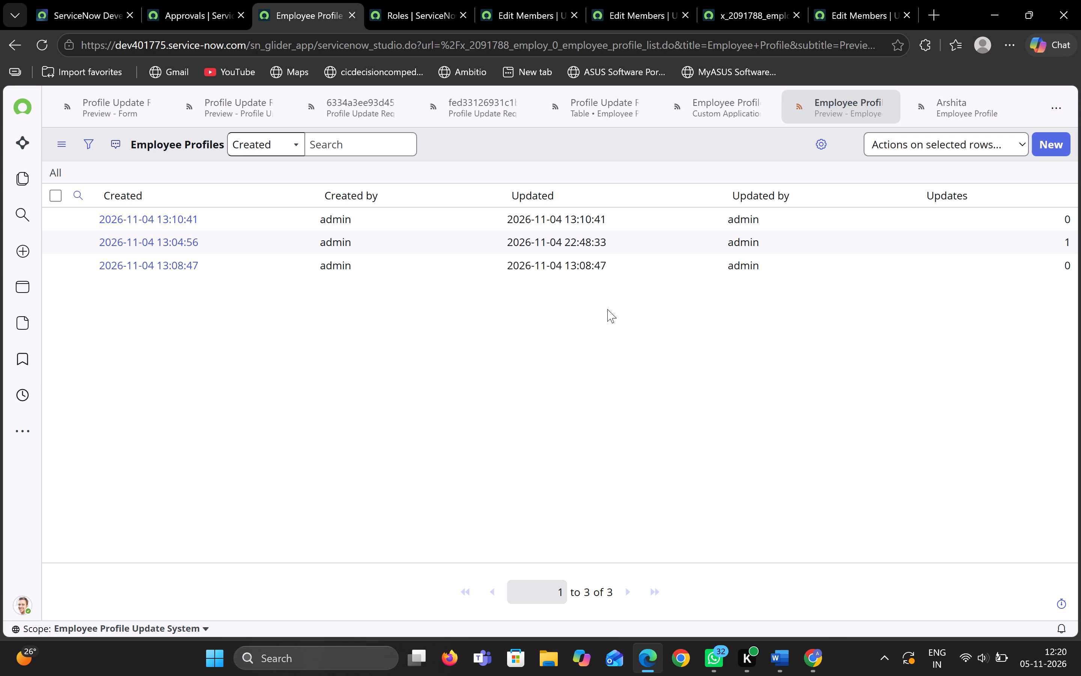
left_click(166, 242)
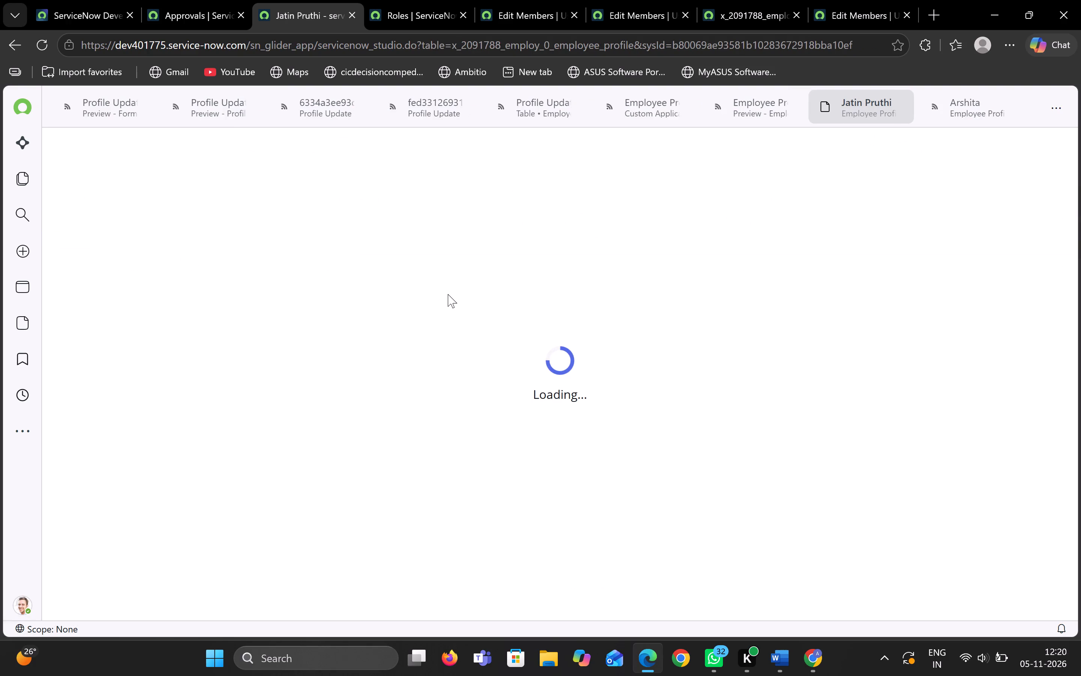
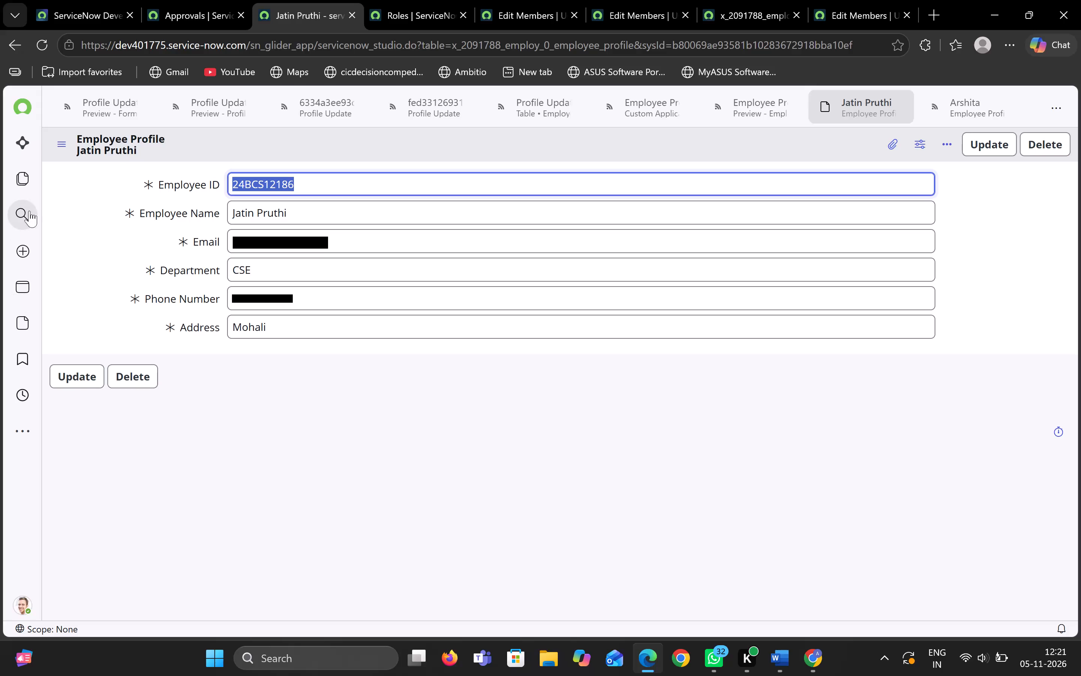
left_click(756, 120)
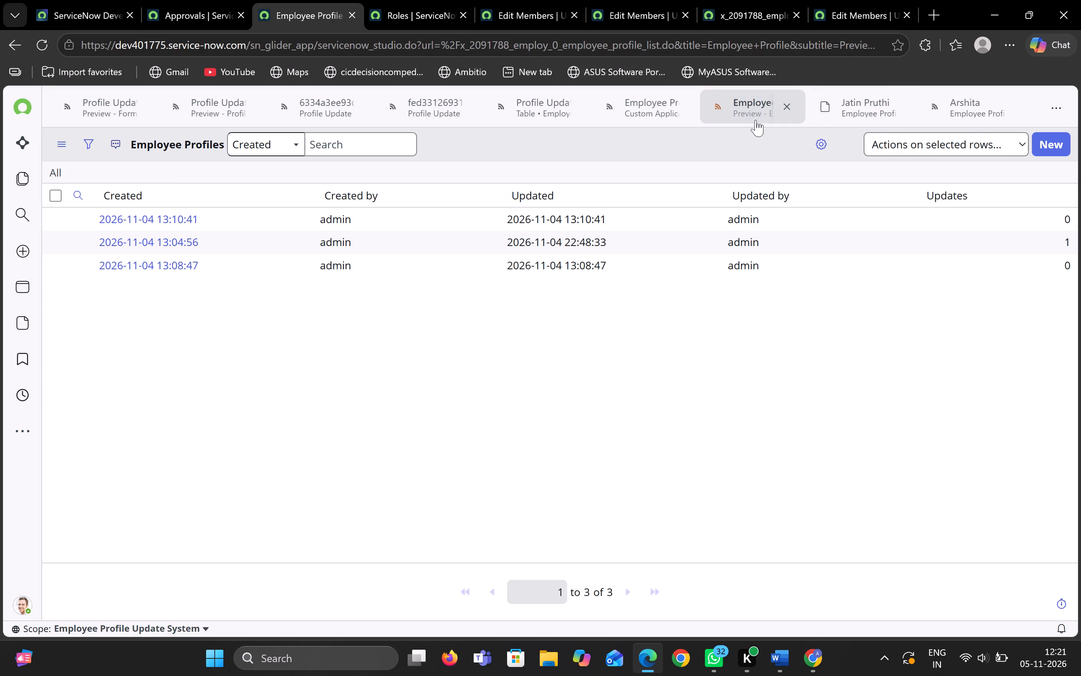
scroll(748, 256, "left", 4)
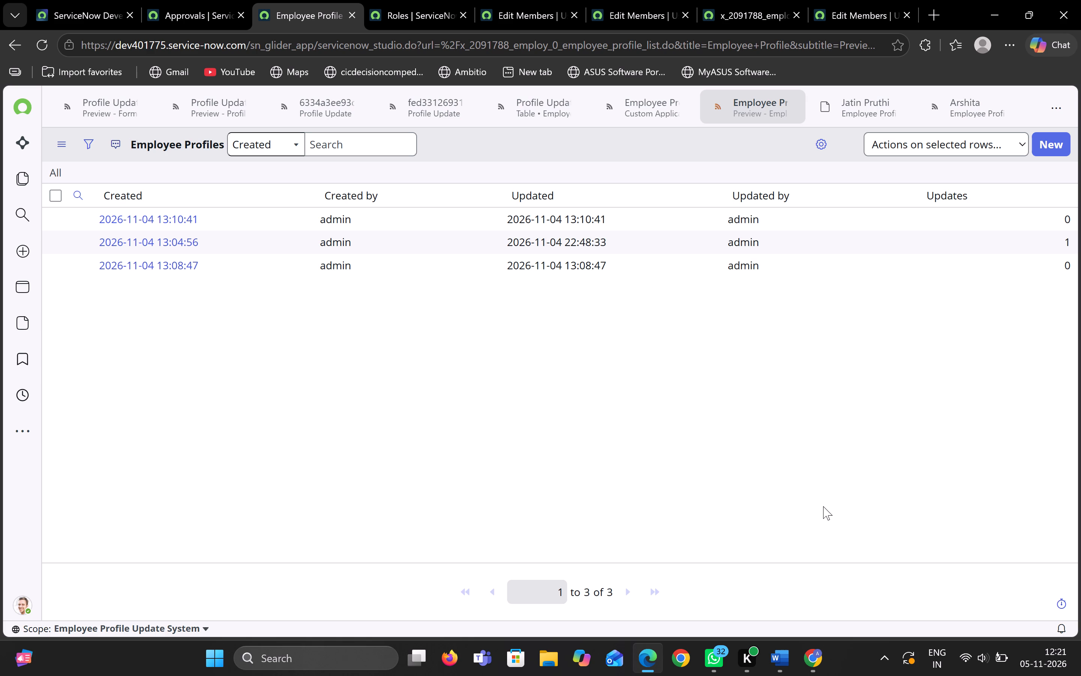
left_click(149, 247)
key("shift+super+s")
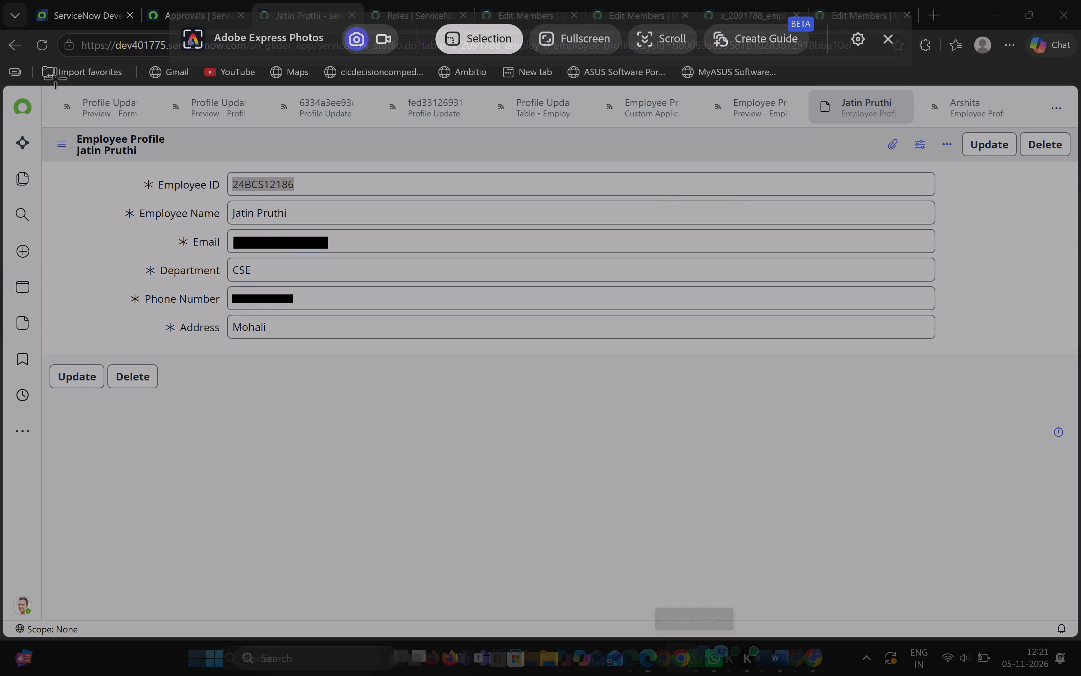
left_click_drag(48, 89, 869, 444)
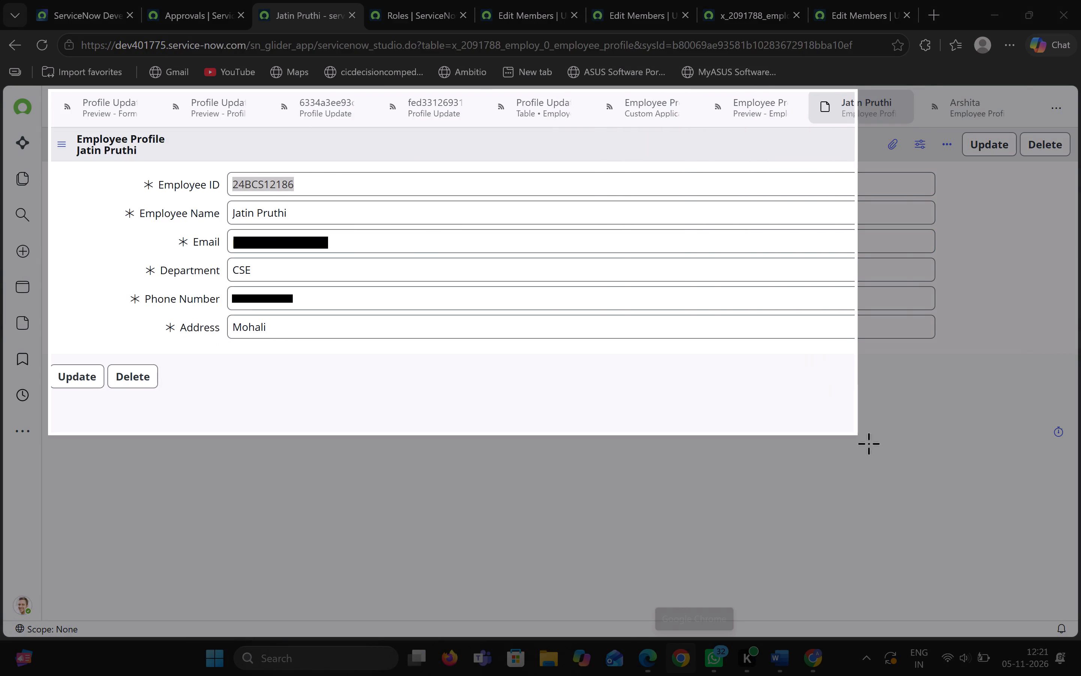
left_click_drag(869, 444, 1080, 524)
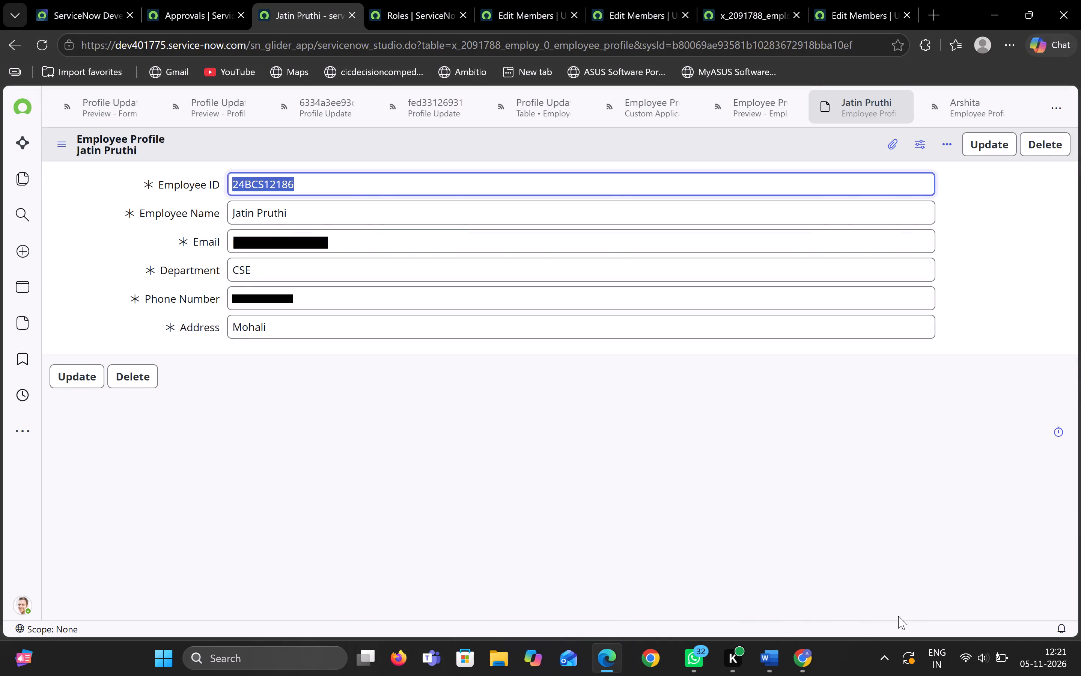
left_click(839, 610)
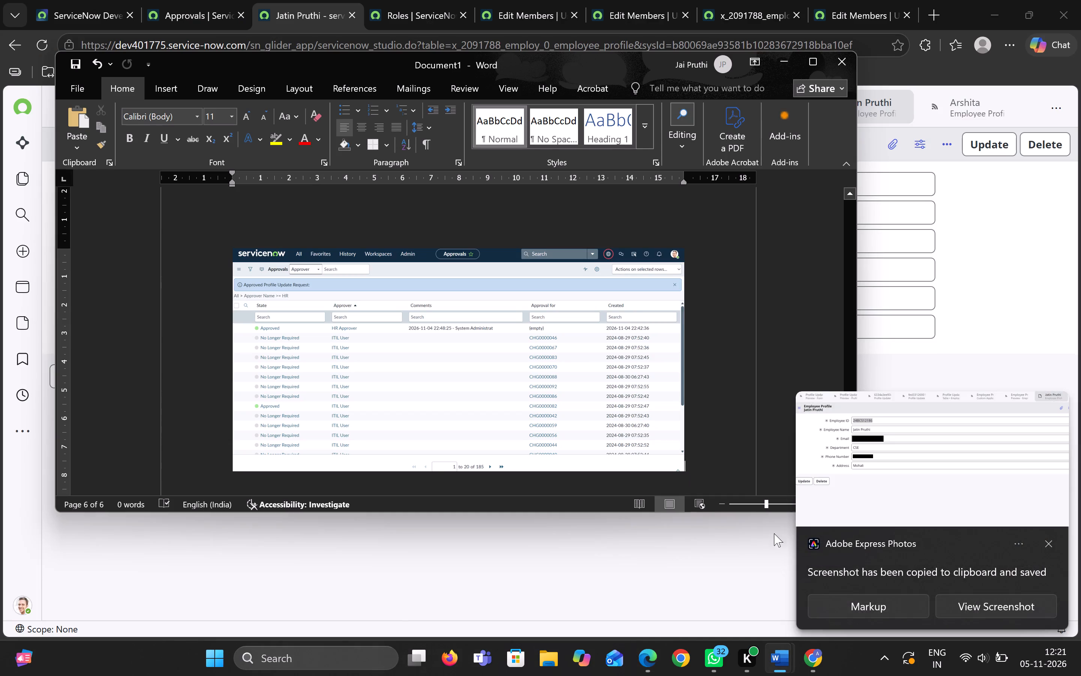
key("ctrl+v")
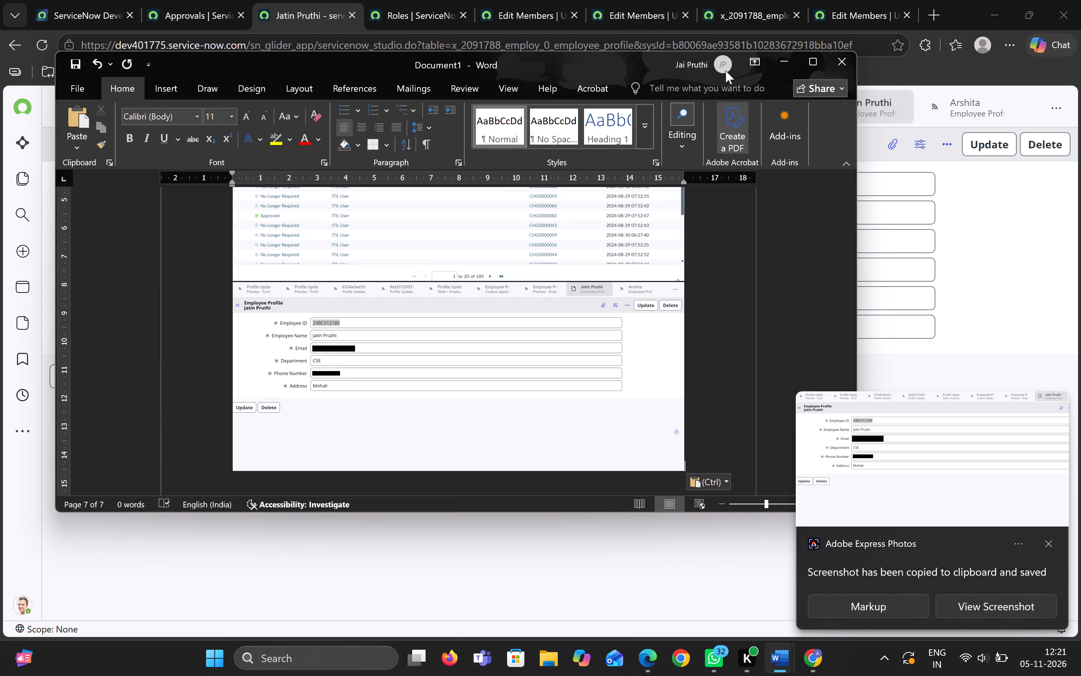
left_click(796, 62)
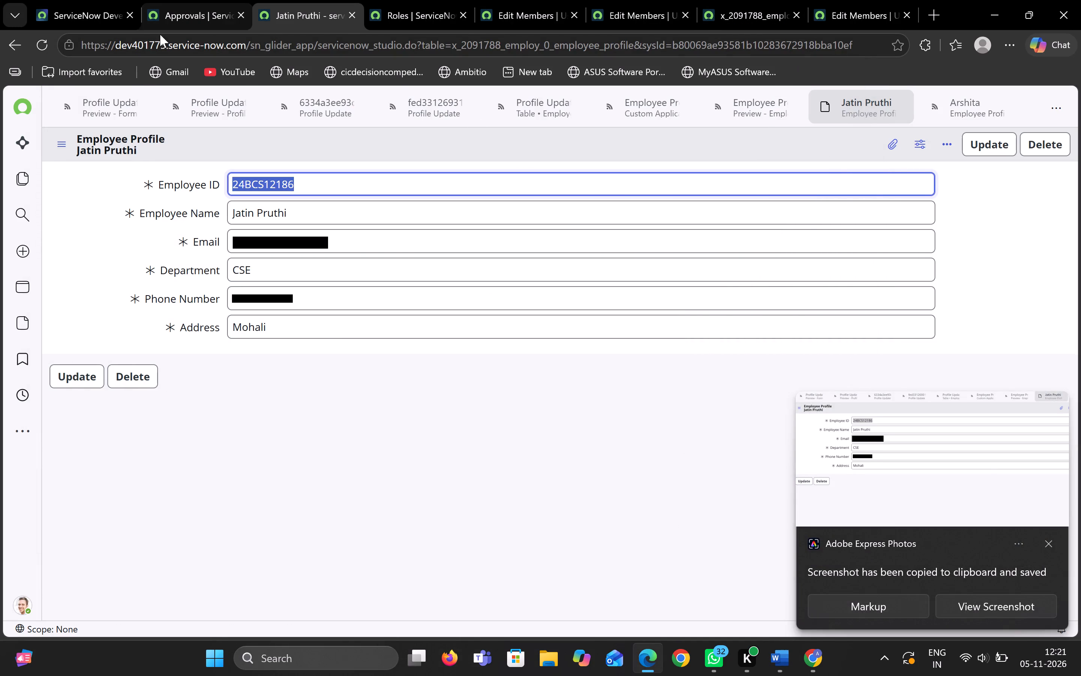
left_click(190, 103)
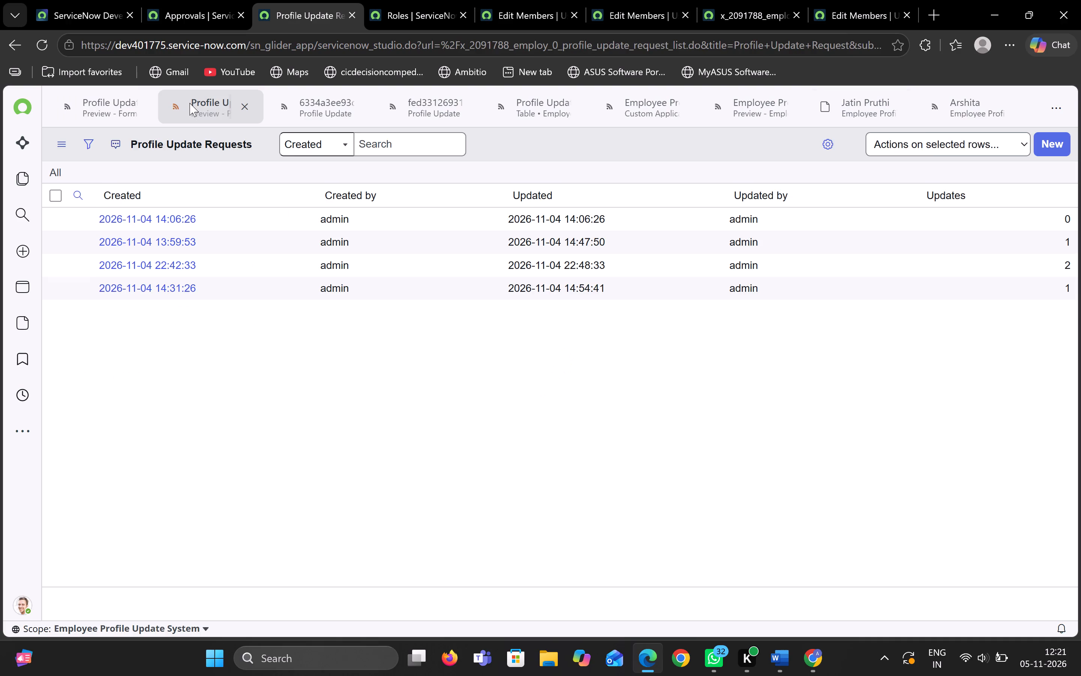
left_click(96, 107)
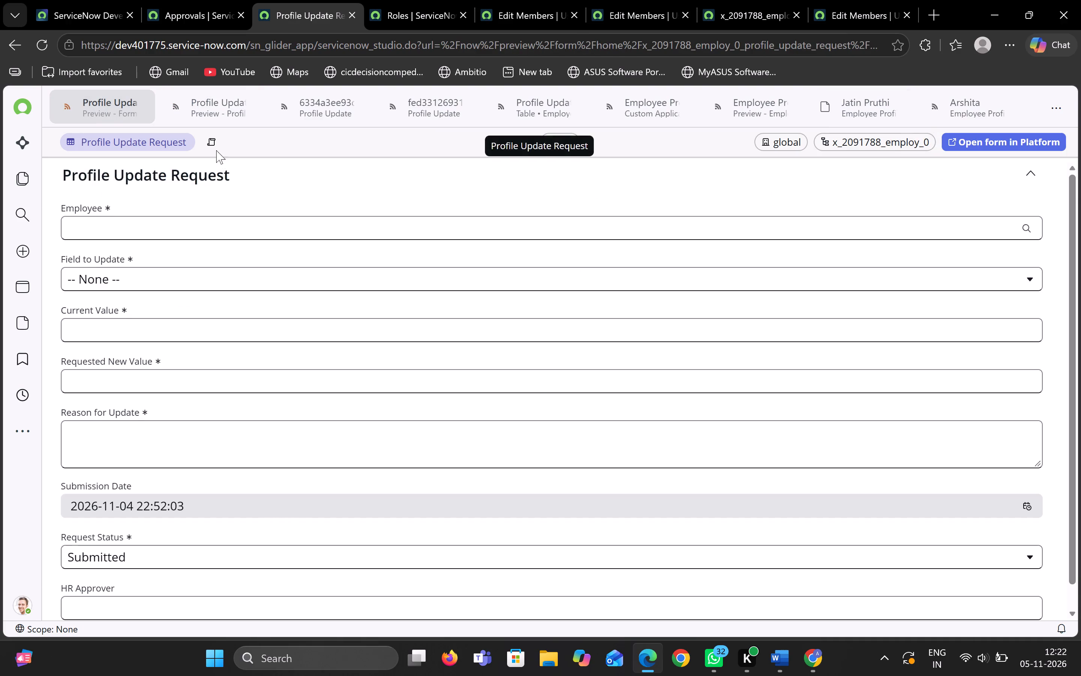
left_click(214, 103)
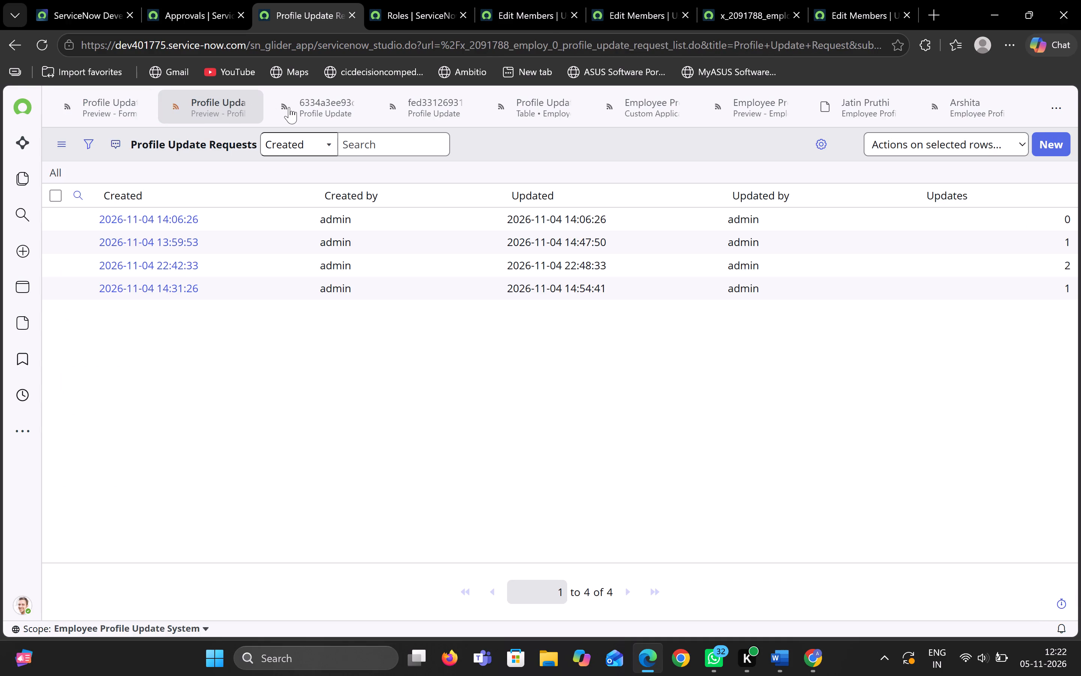
left_click(289, 107)
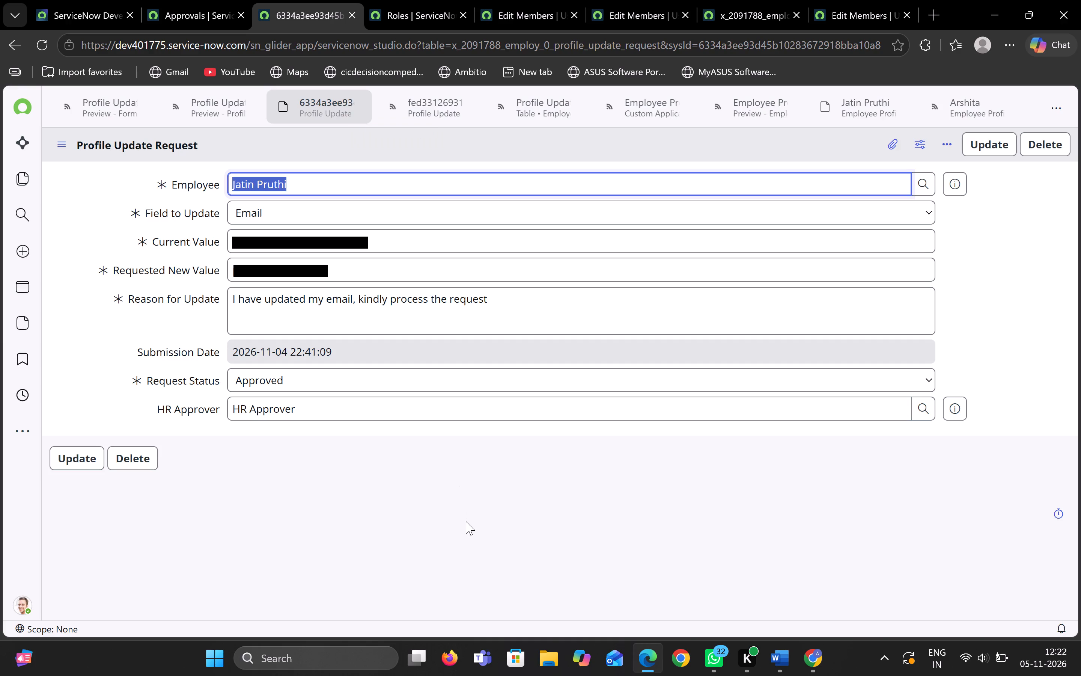
key("shift+super+s")
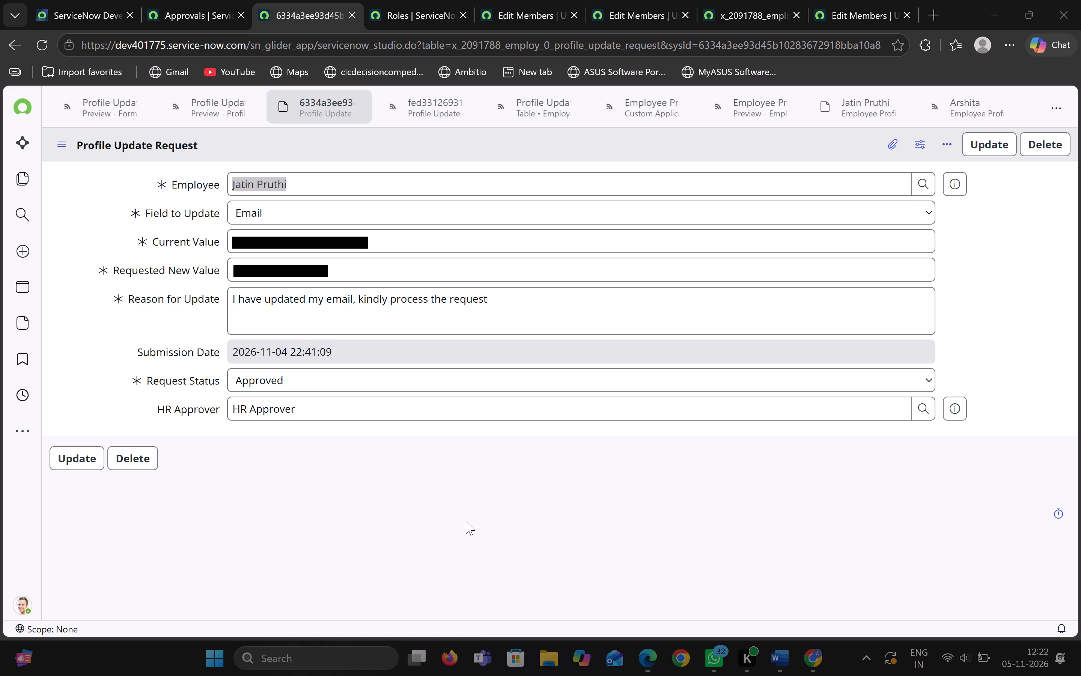
left_click_drag(43, 91, 935, 559)
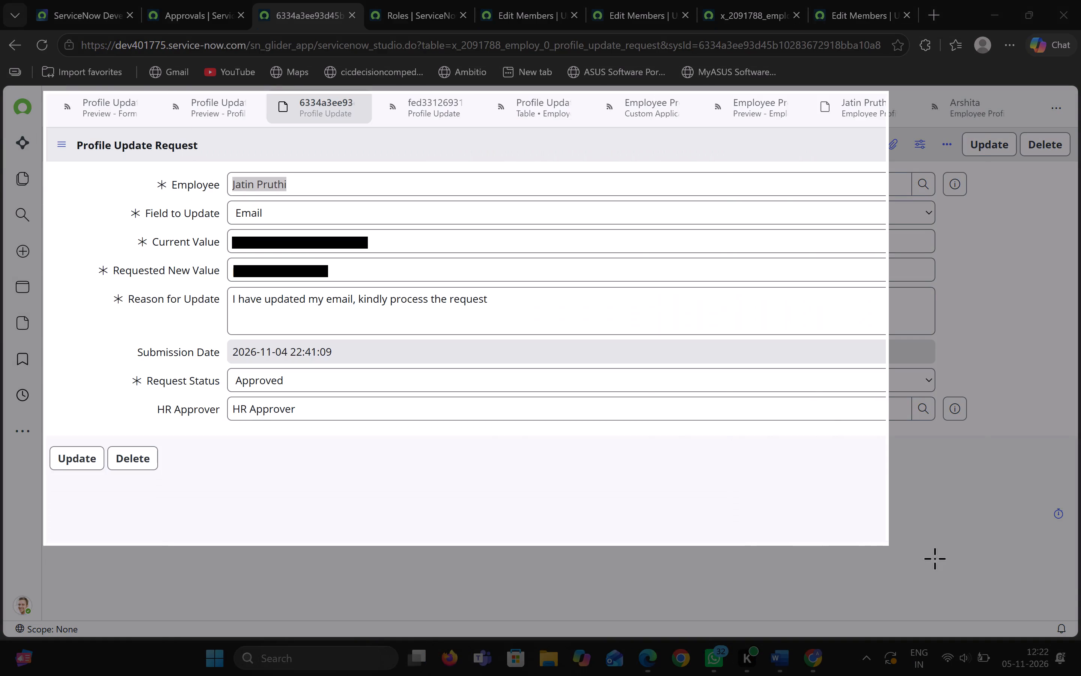
left_click_drag(935, 559, 1080, 599)
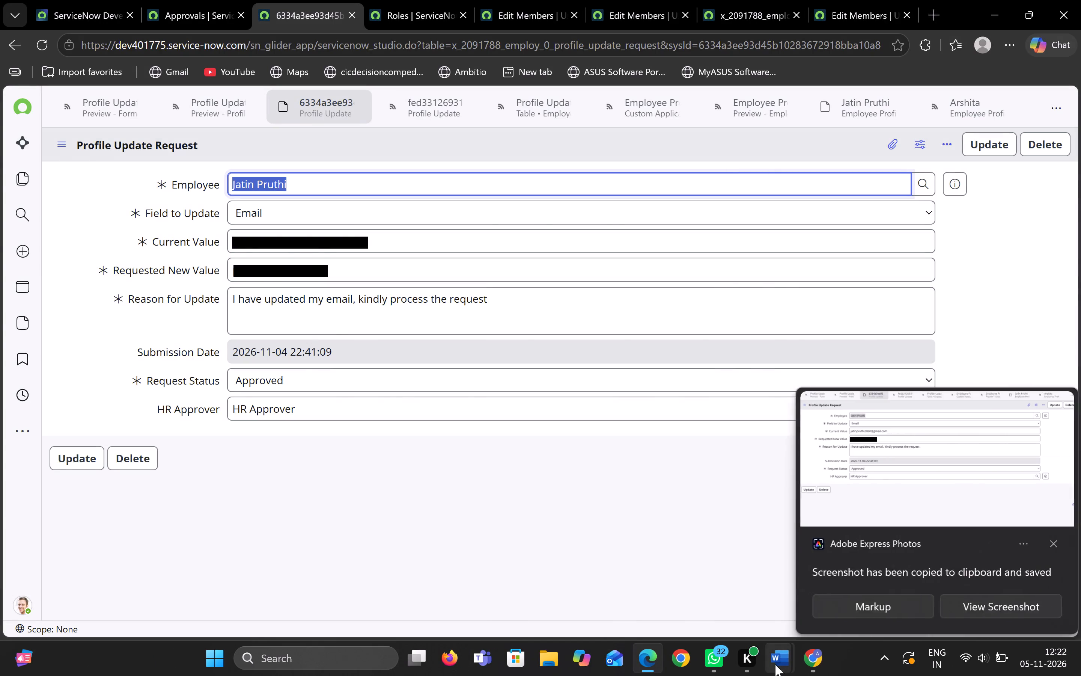
left_click(840, 600)
key("ctrl+v")
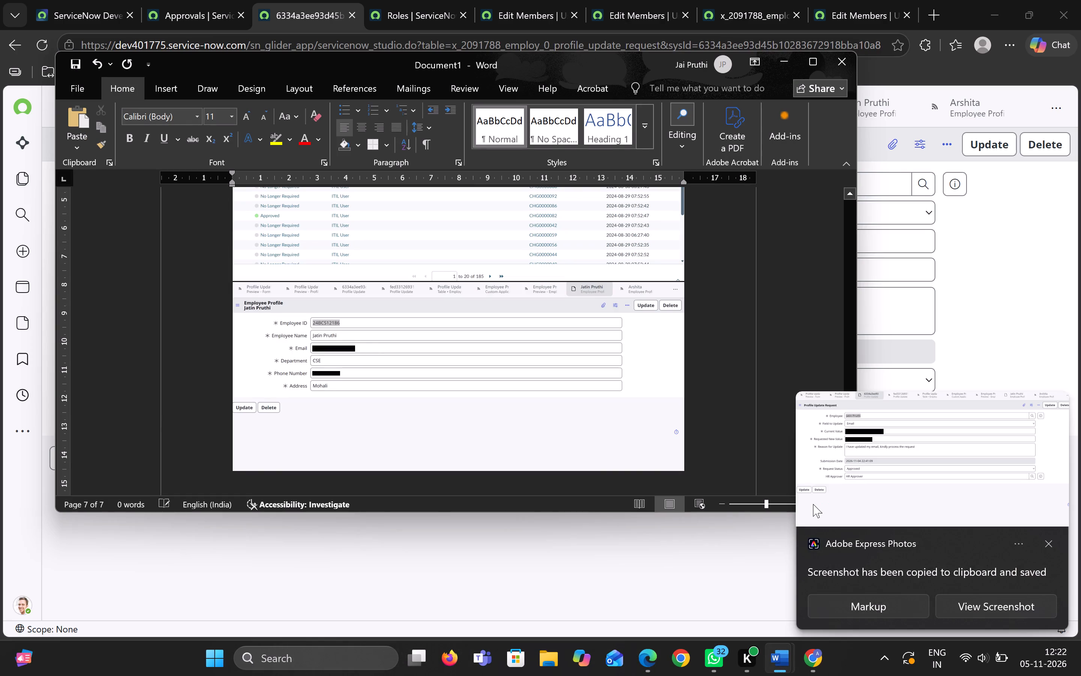
left_click(786, 59)
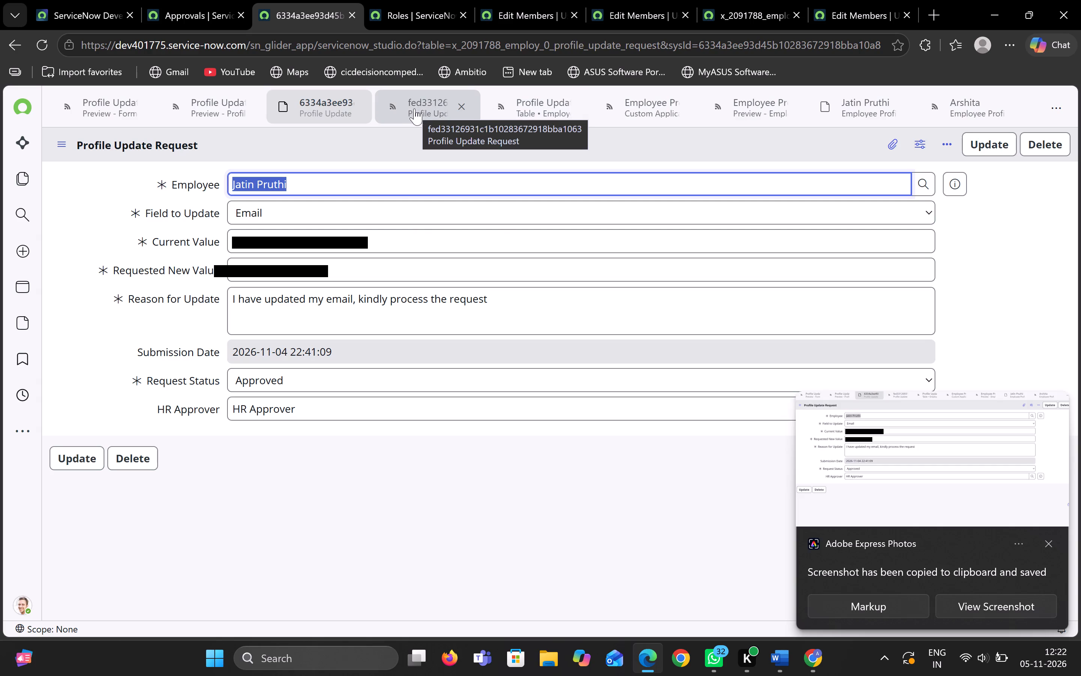
From the Profile Update Request table preview, start a new request for the same employee, with Department as the field and IT as the new value.
left_click(523, 108)
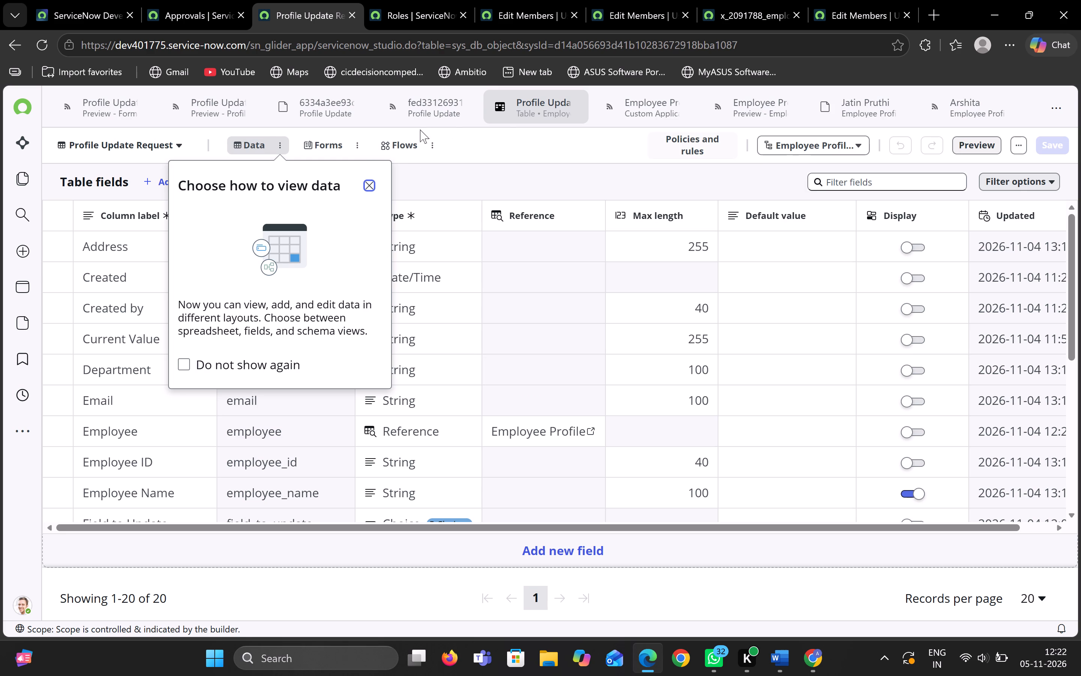
left_click(263, 147)
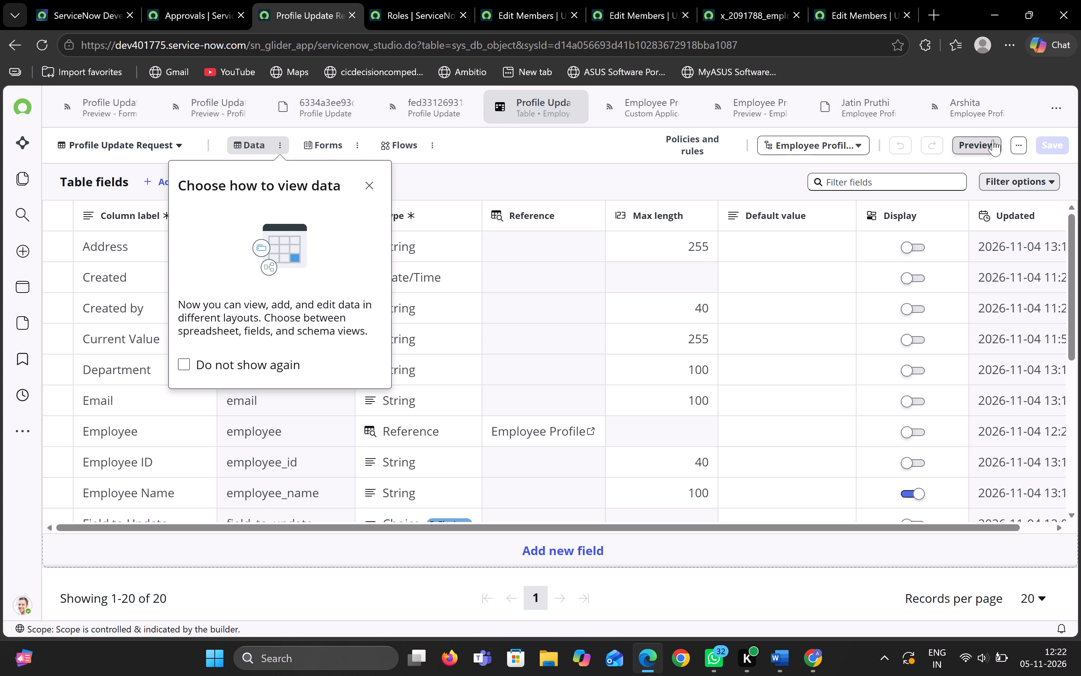
left_click(991, 143)
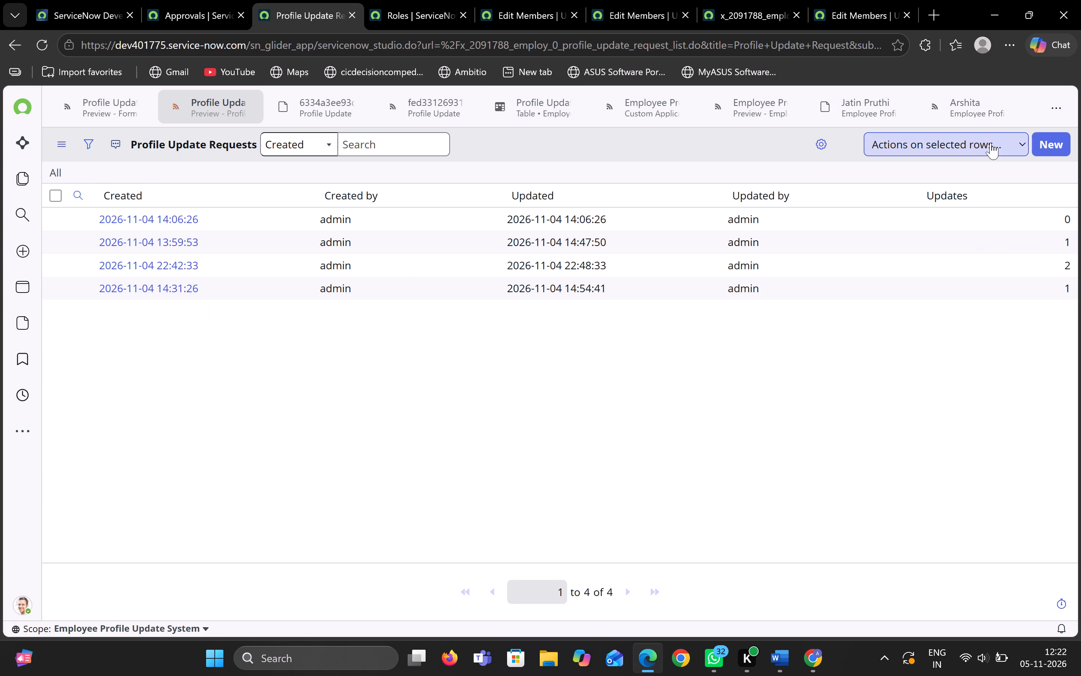
left_click(1060, 139)
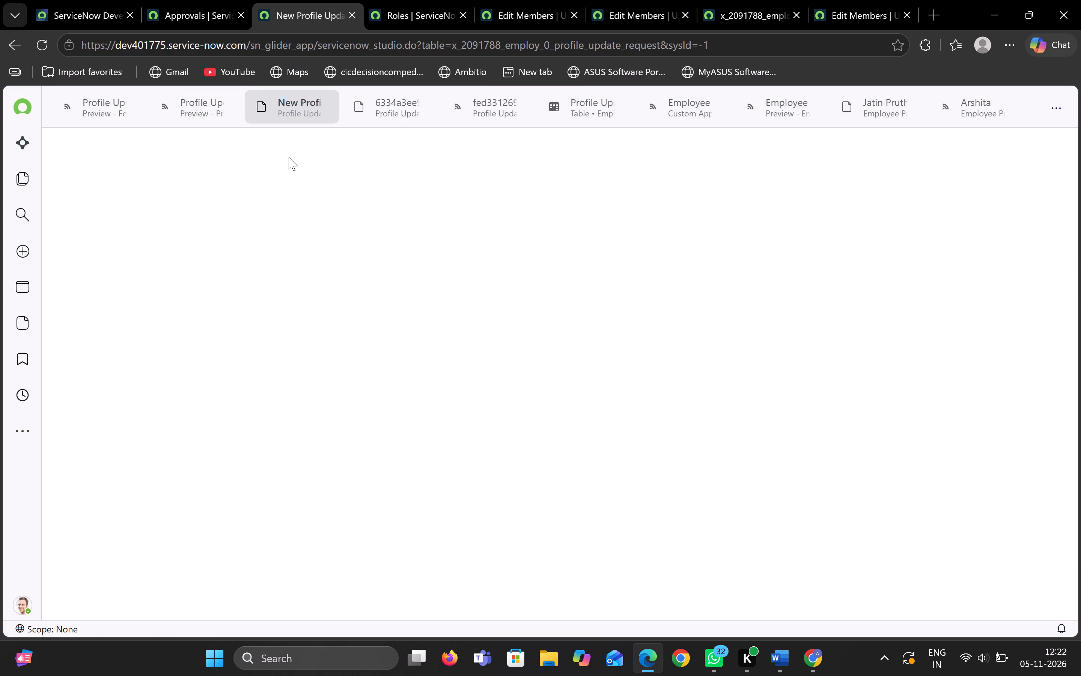
left_click(263, 178)
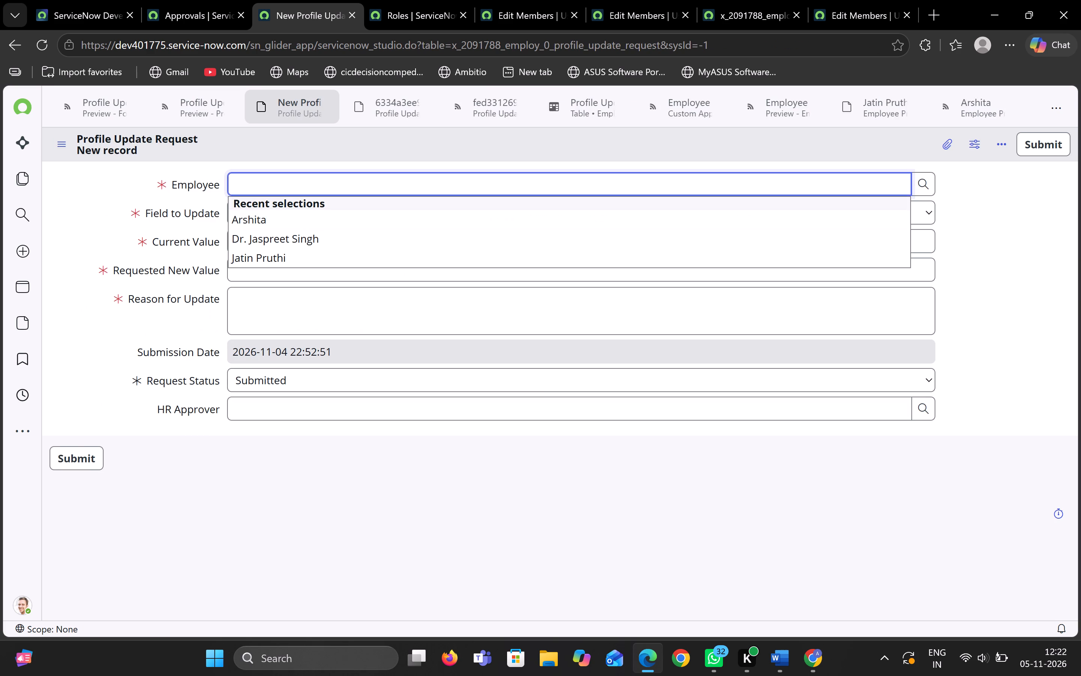
left_click(265, 253)
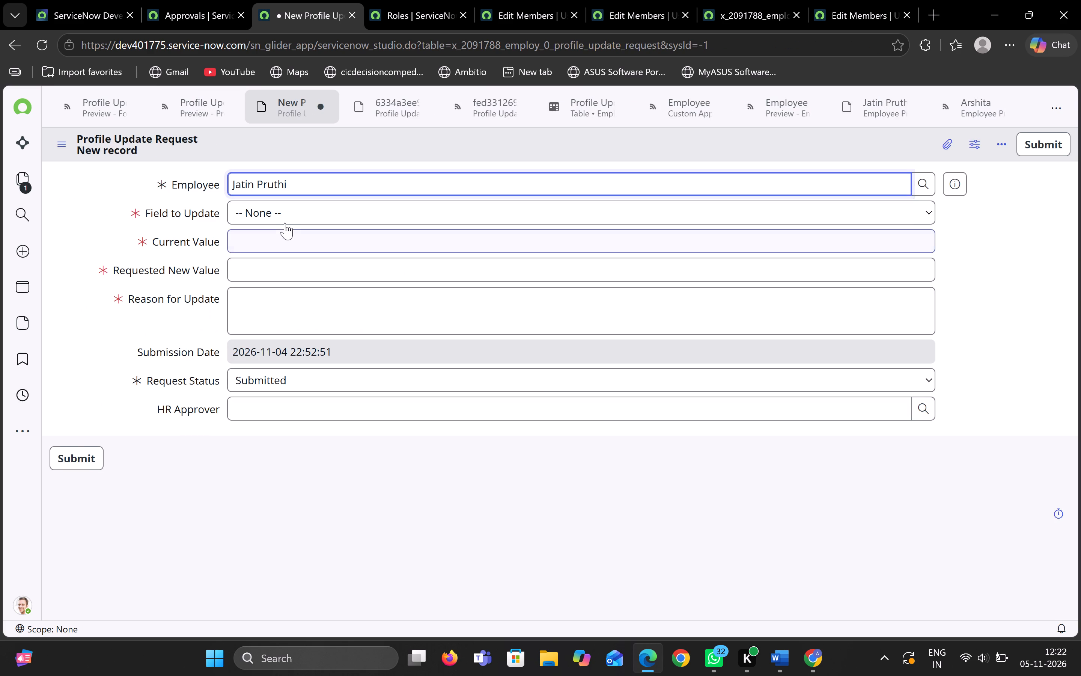
left_click(288, 222)
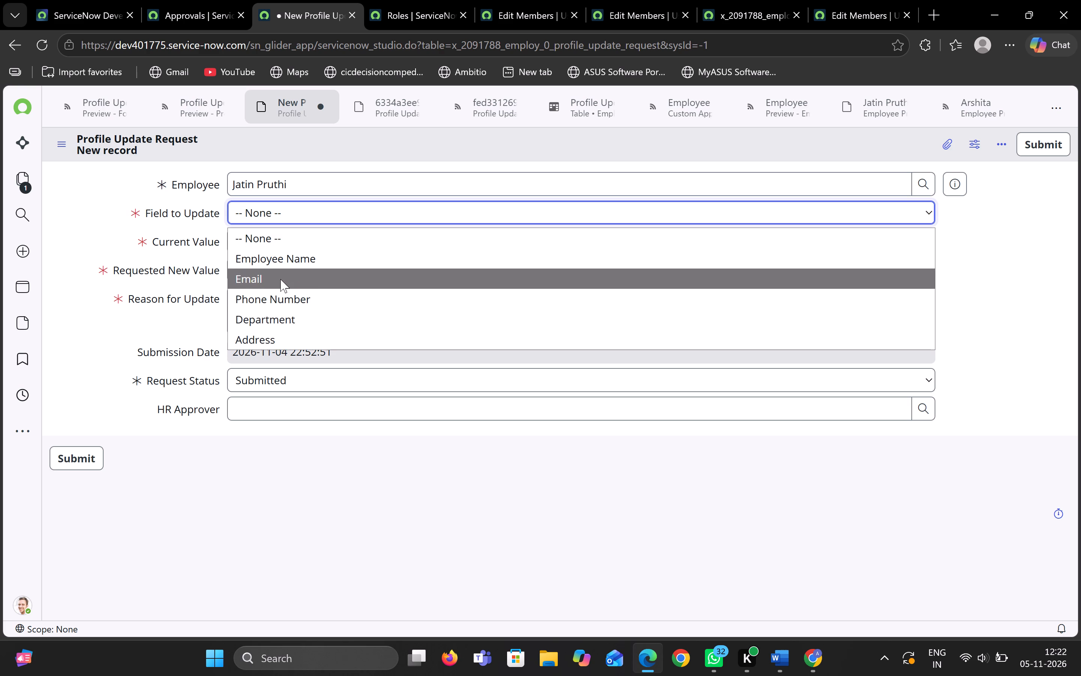
left_click(283, 315)
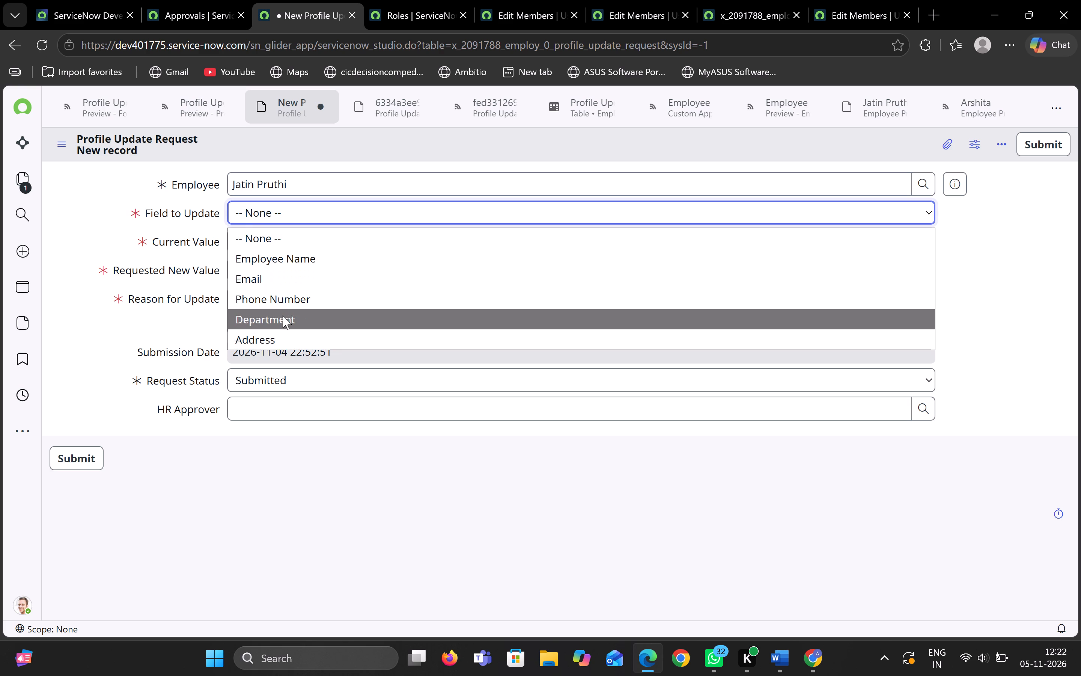
left_click(287, 274)
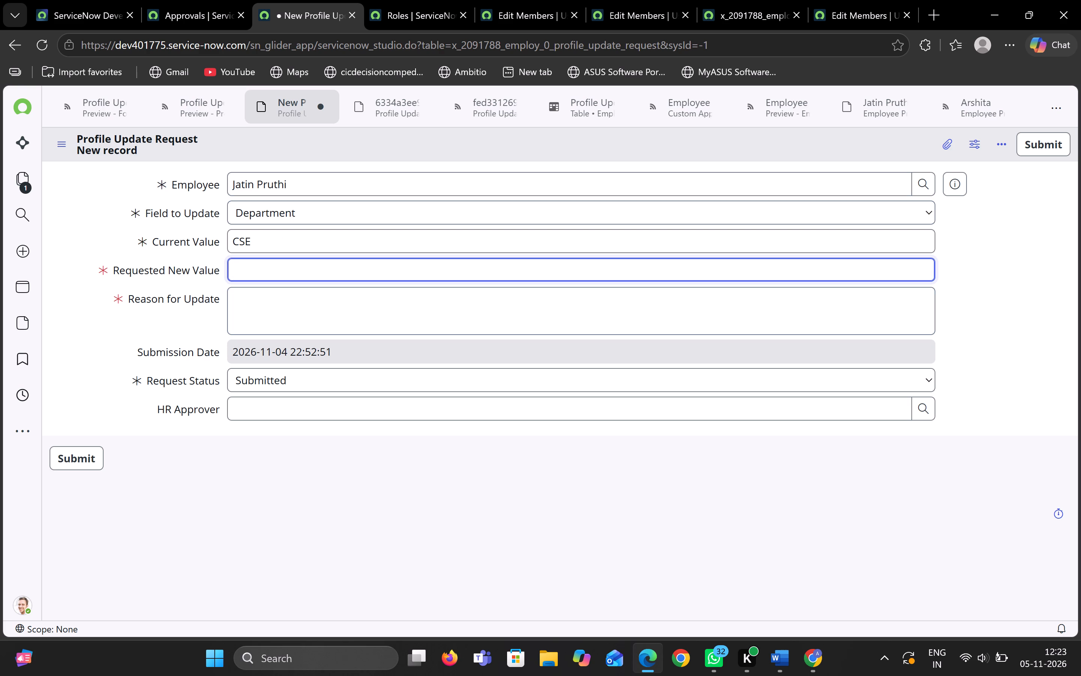
type("IT")
Enter the reason "Request for department chamge", set HR Approver as the approver, and submit the request.
left_click(282, 302)
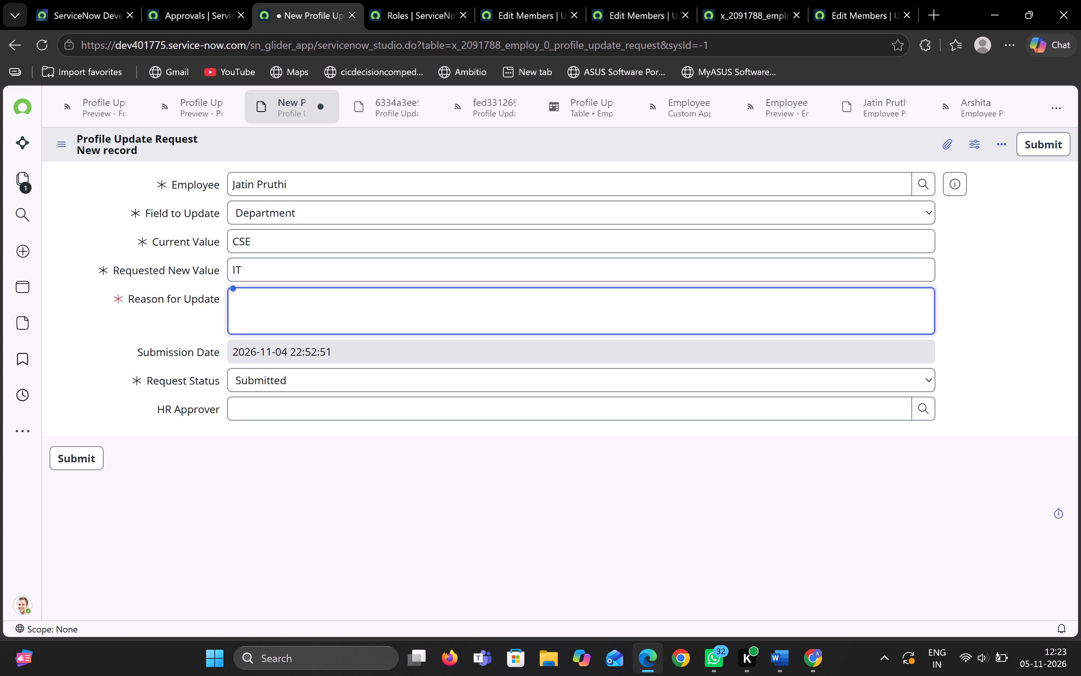
type("Request for department cha")
type("mge")
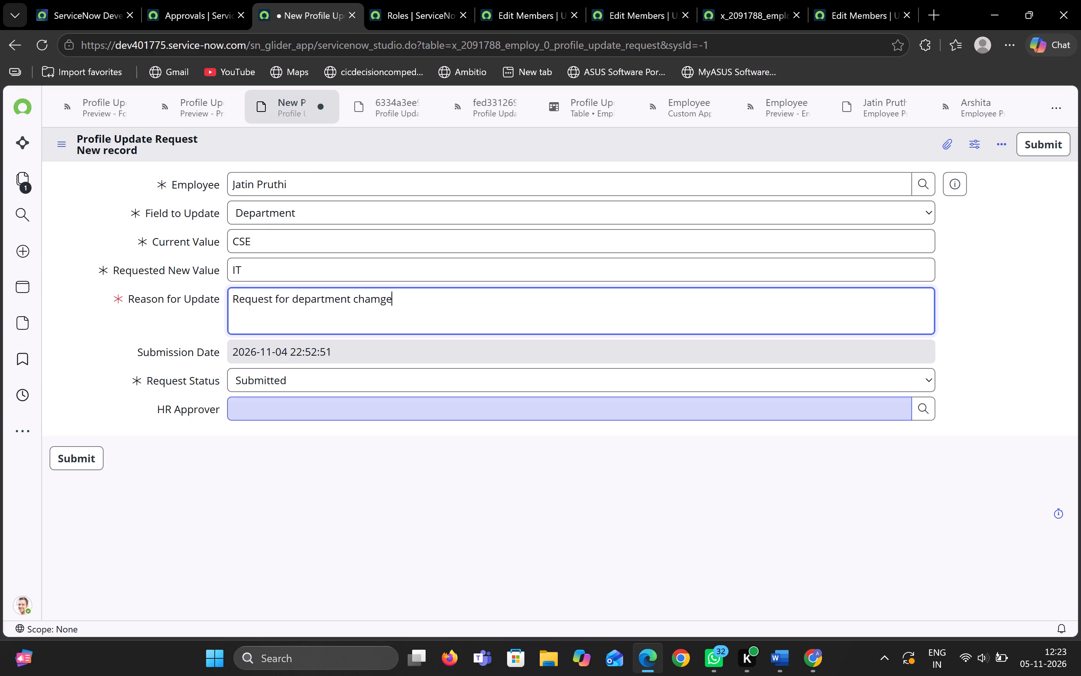
left_click(334, 404)
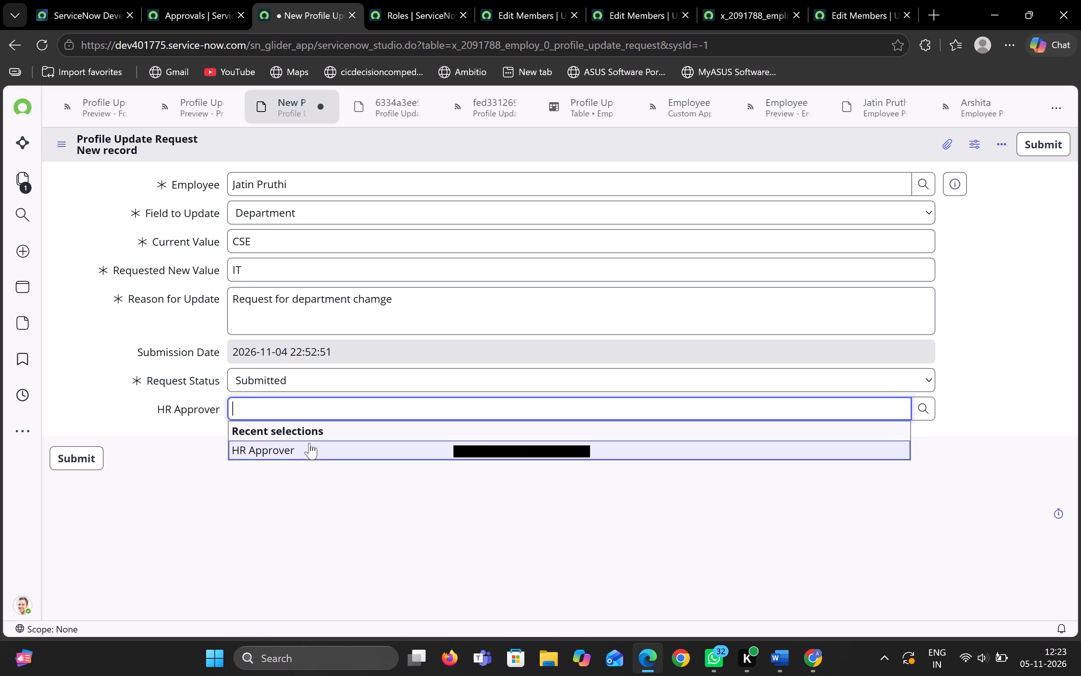
left_click(308, 446)
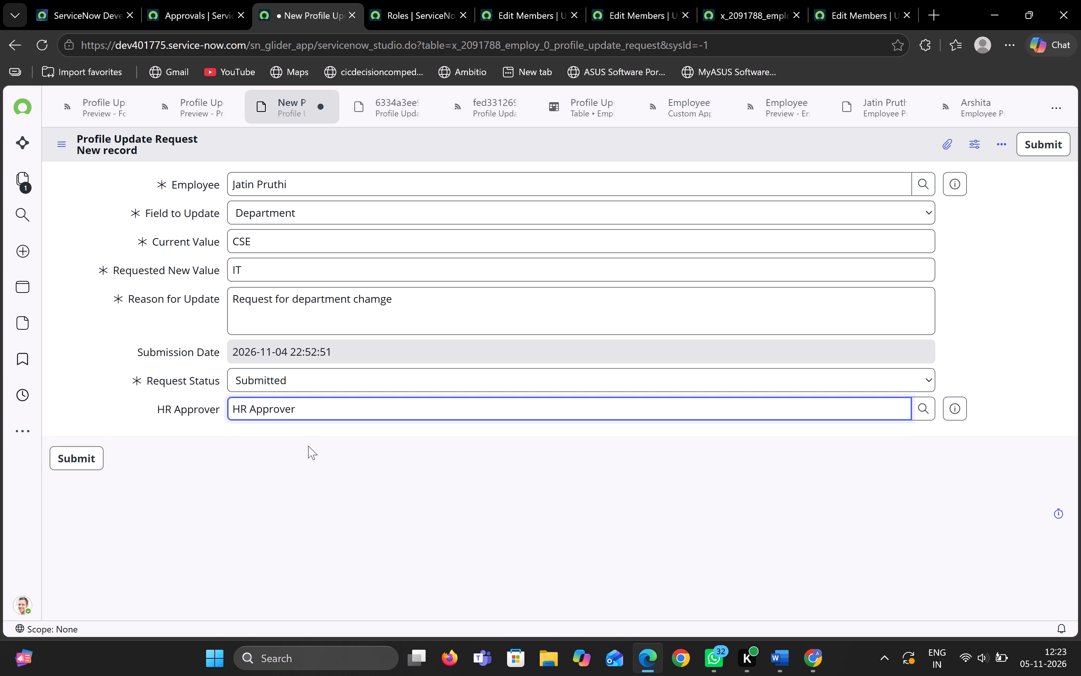
left_click(61, 458)
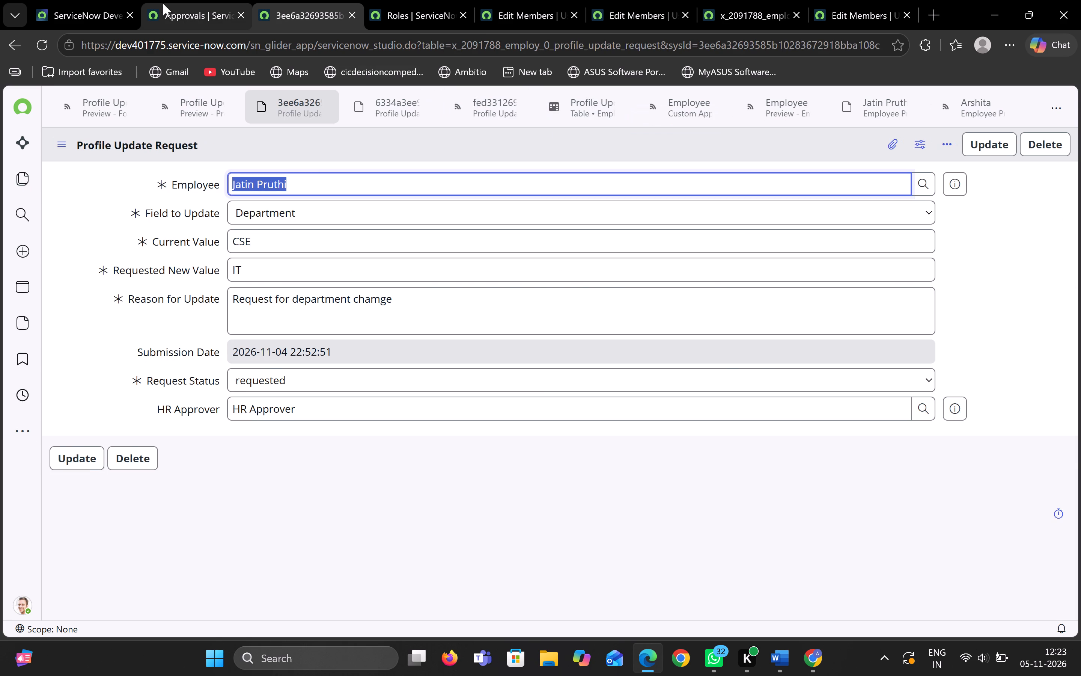
Switch to the Approvals list and search the Approver column for "HR Approver".
left_click(169, 8)
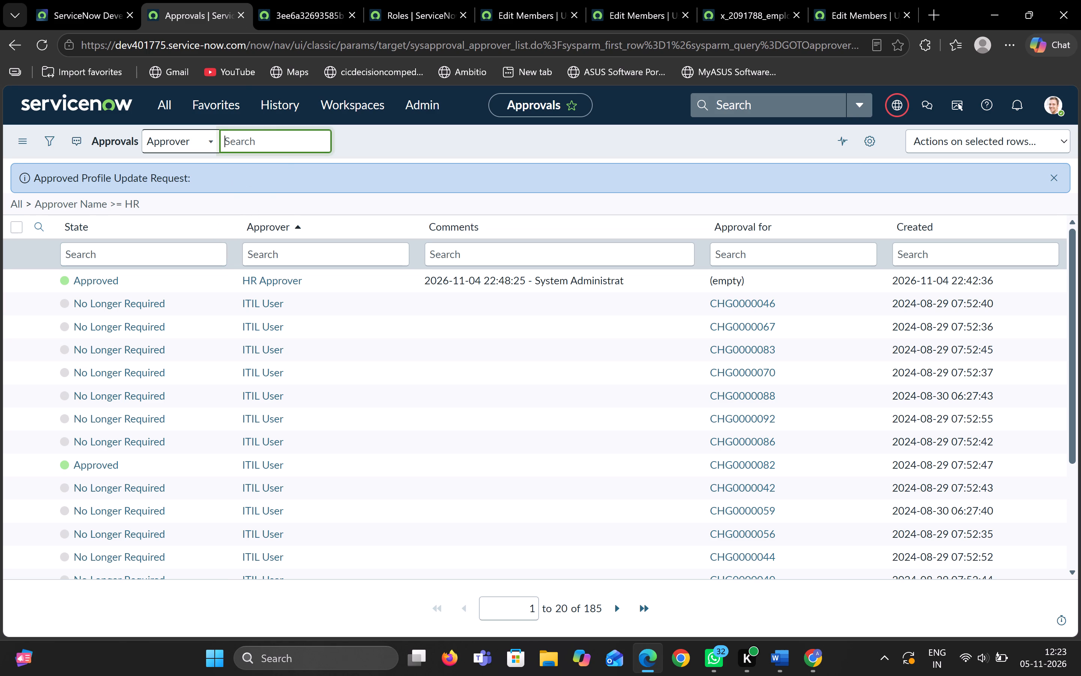
left_click(283, 141)
type("HR")
key("space")
type("Appro")
type("ver")
key("Return")
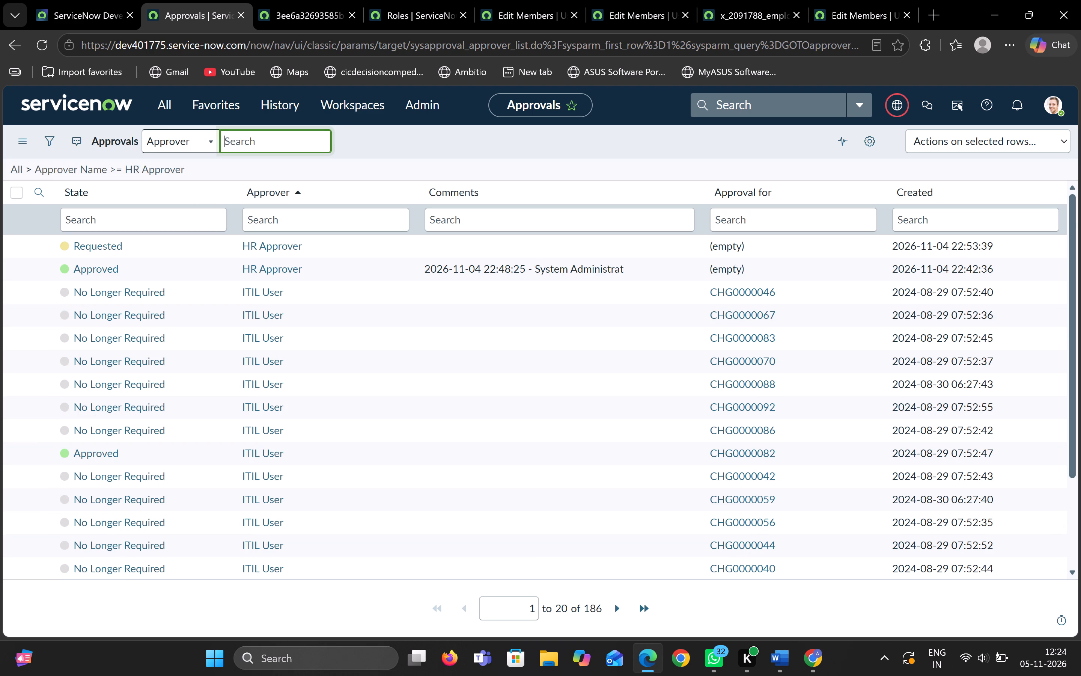
Open the HR Approver's approval in Requested state and start its comment with "Request rejected due to".
left_click(110, 246)
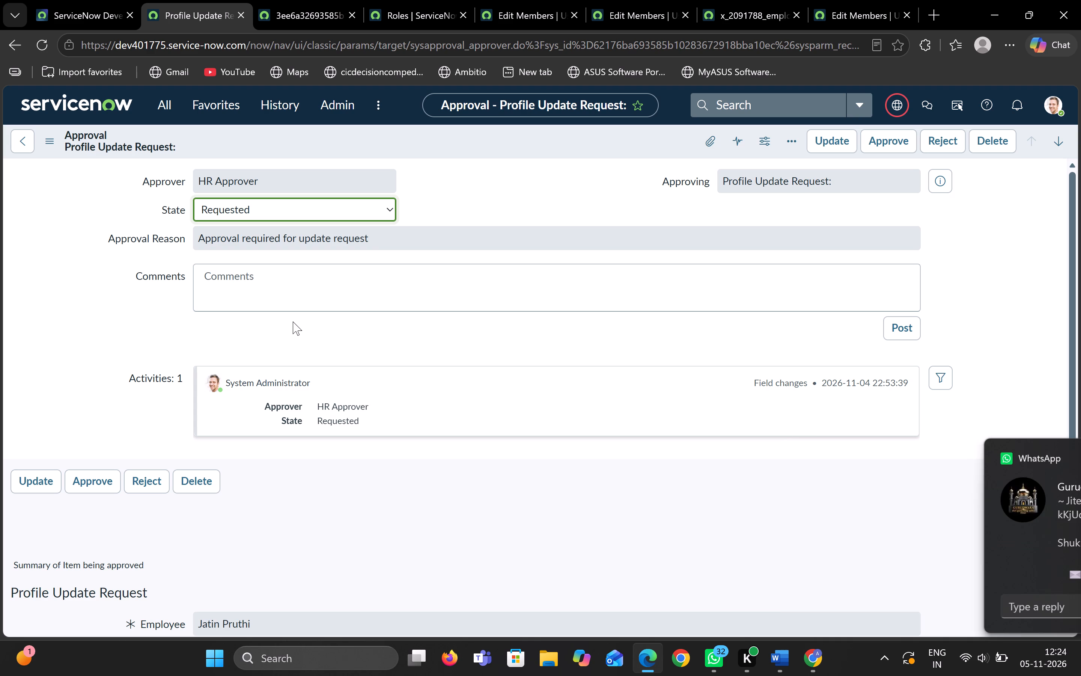
left_click(261, 284)
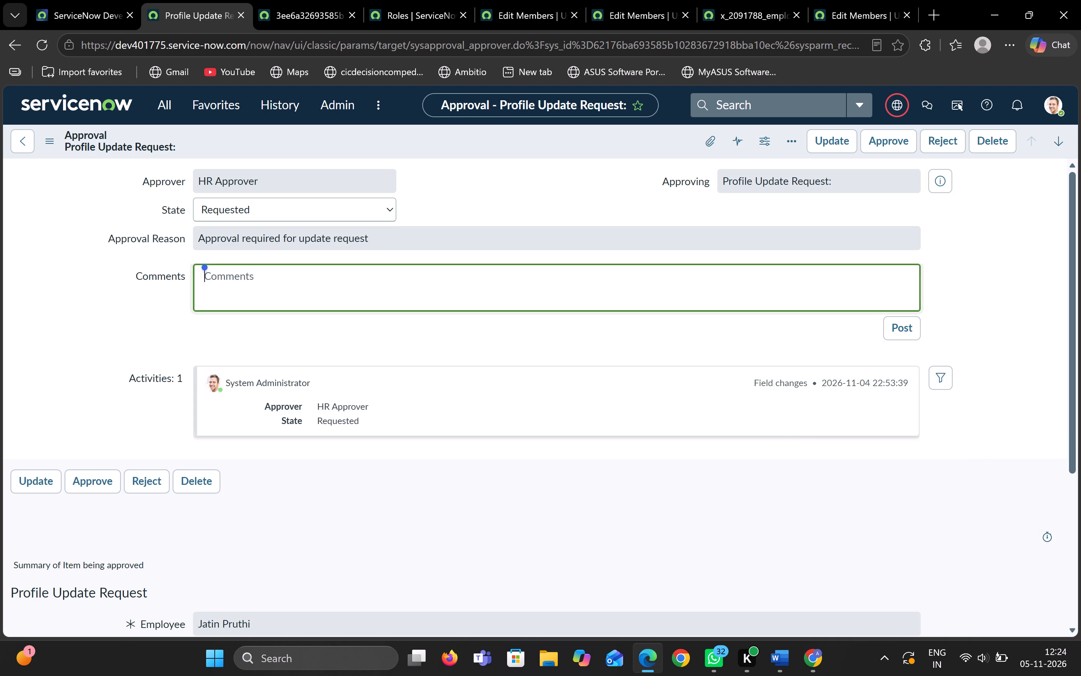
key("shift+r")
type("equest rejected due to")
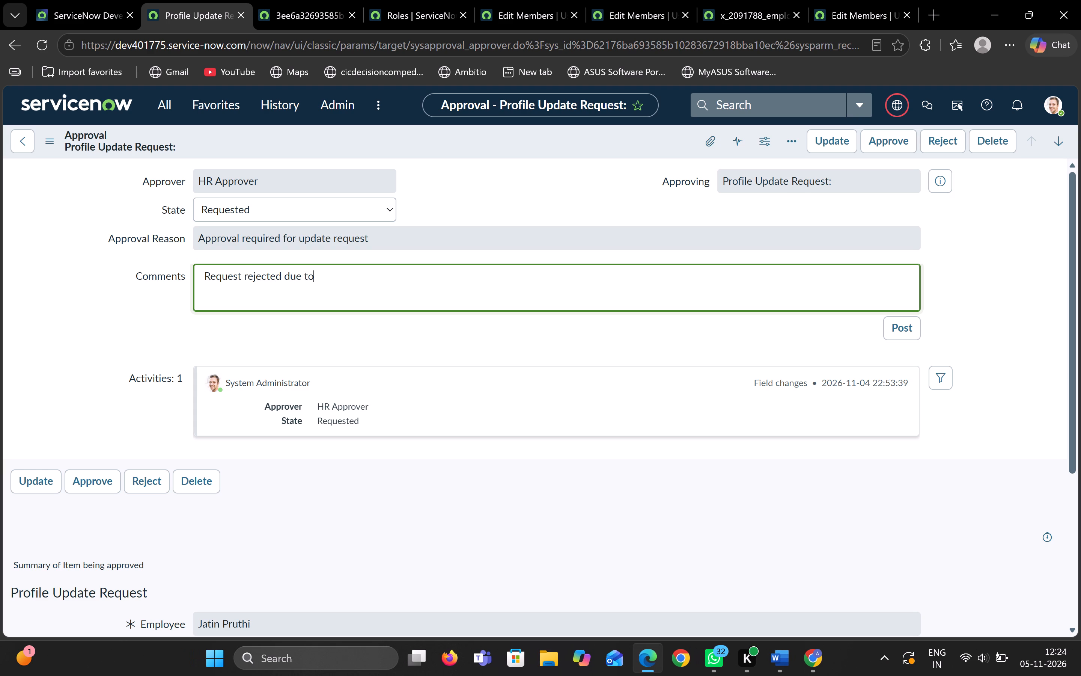
Complete the approval comment as "Request rejected due to incomplete details", post it, and reject the department update request.
key("space")
type("incomplete")
key("space")
type("details")
left_click(902, 325)
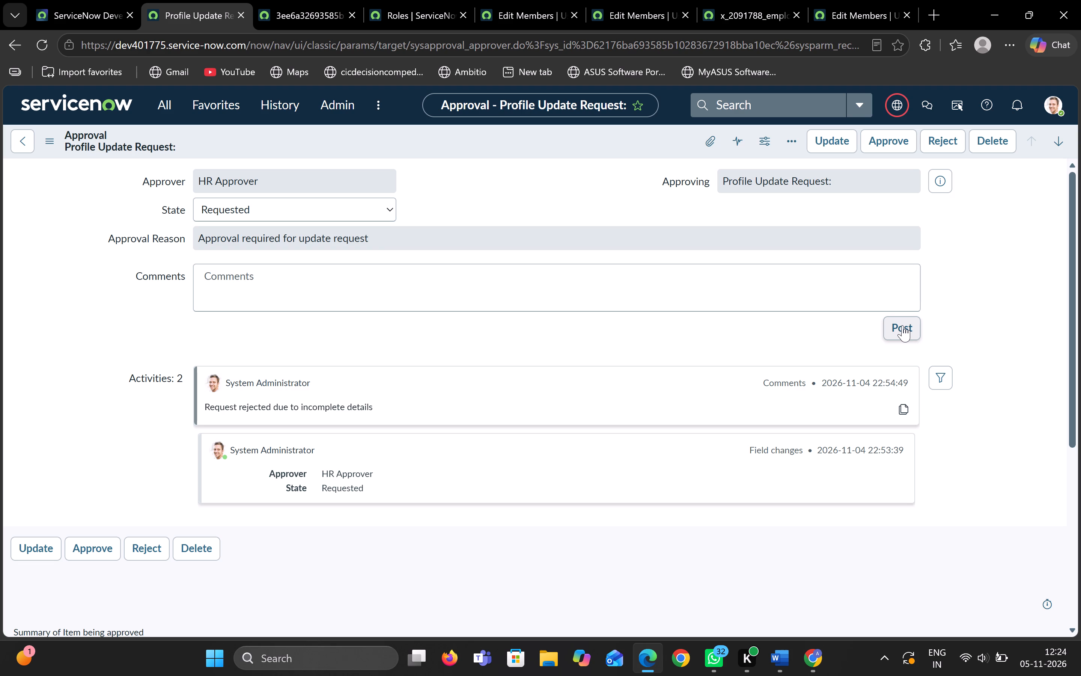
left_click(942, 143)
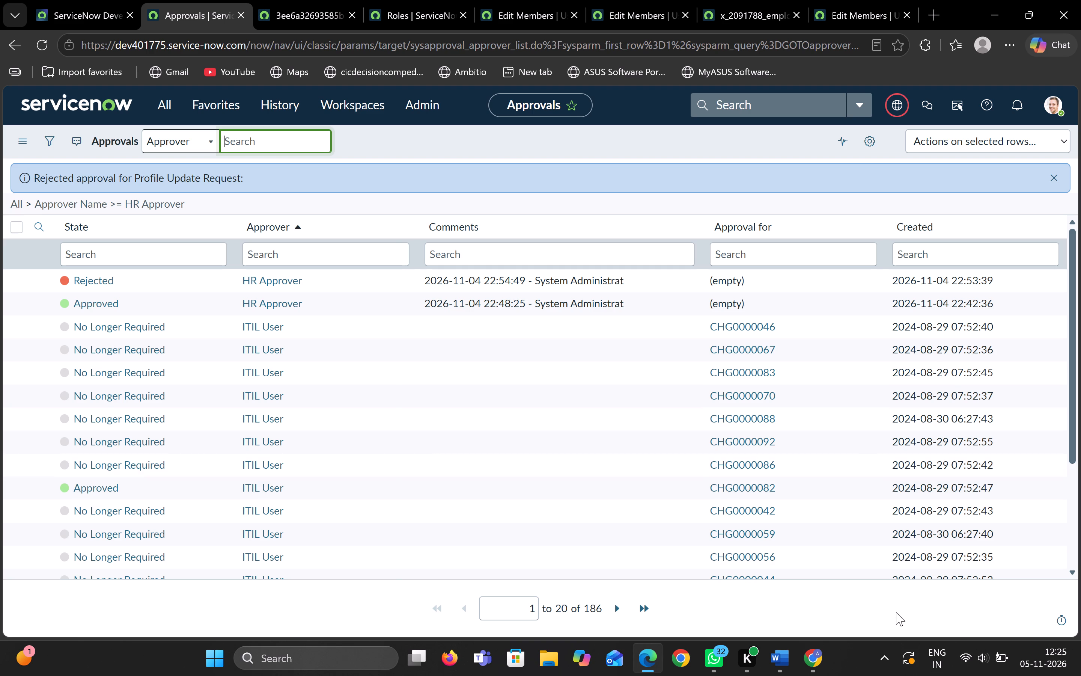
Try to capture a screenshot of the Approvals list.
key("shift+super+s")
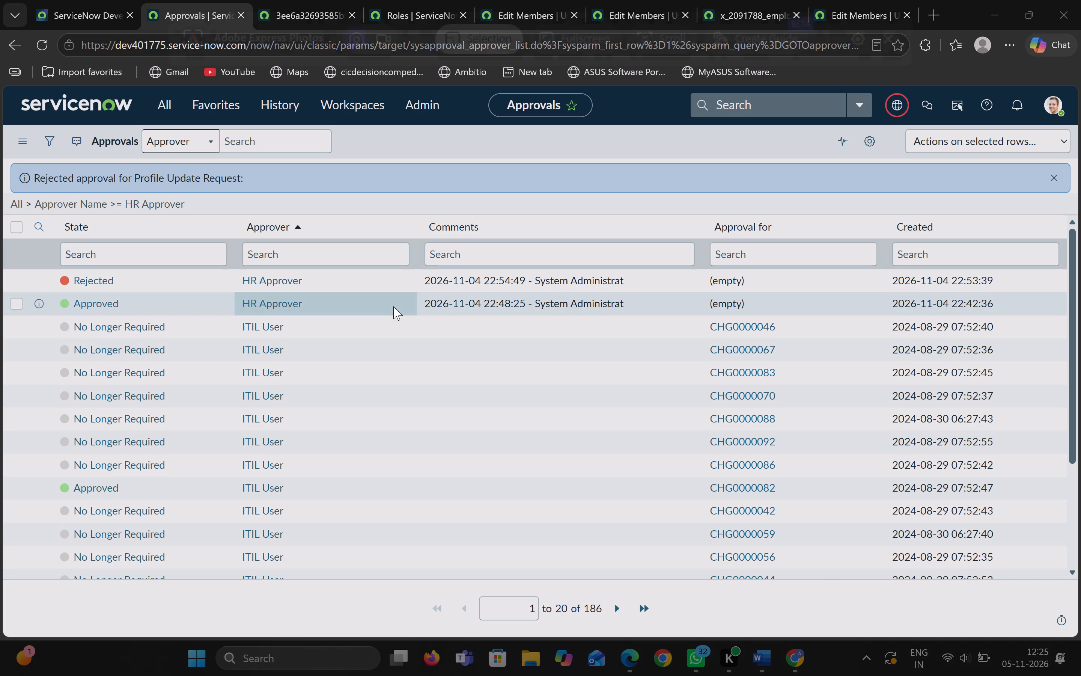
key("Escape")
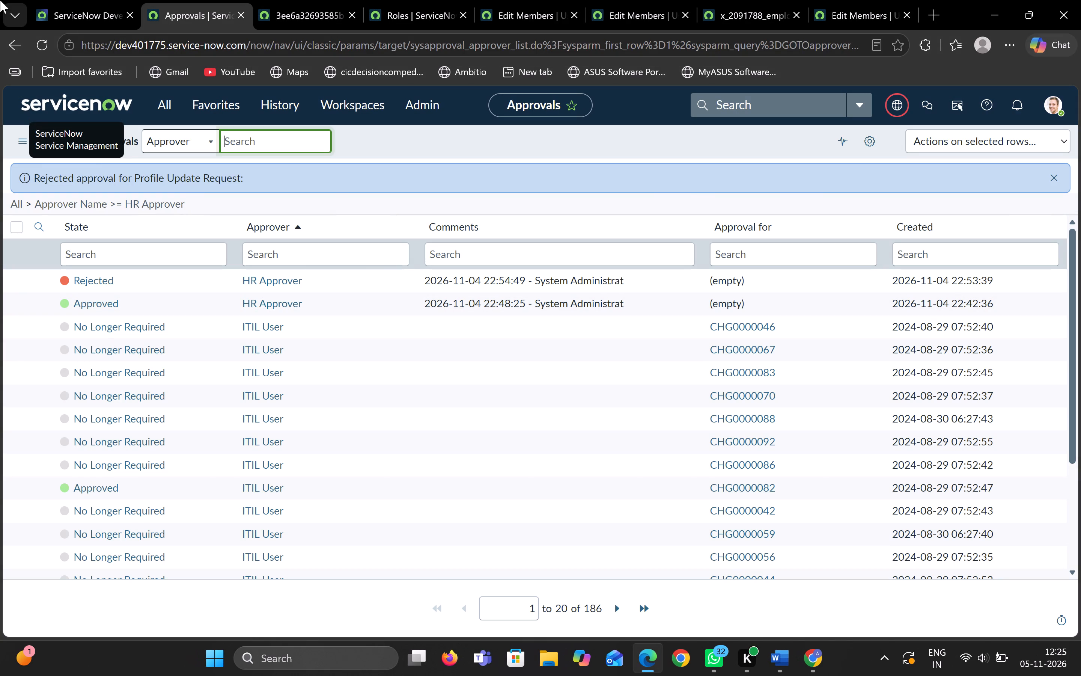
Switch to the Studio browser tab, preview the Profile Update Request records, and examine the requests created at 22:42:33 and 13:59:53.
left_click(275, 9)
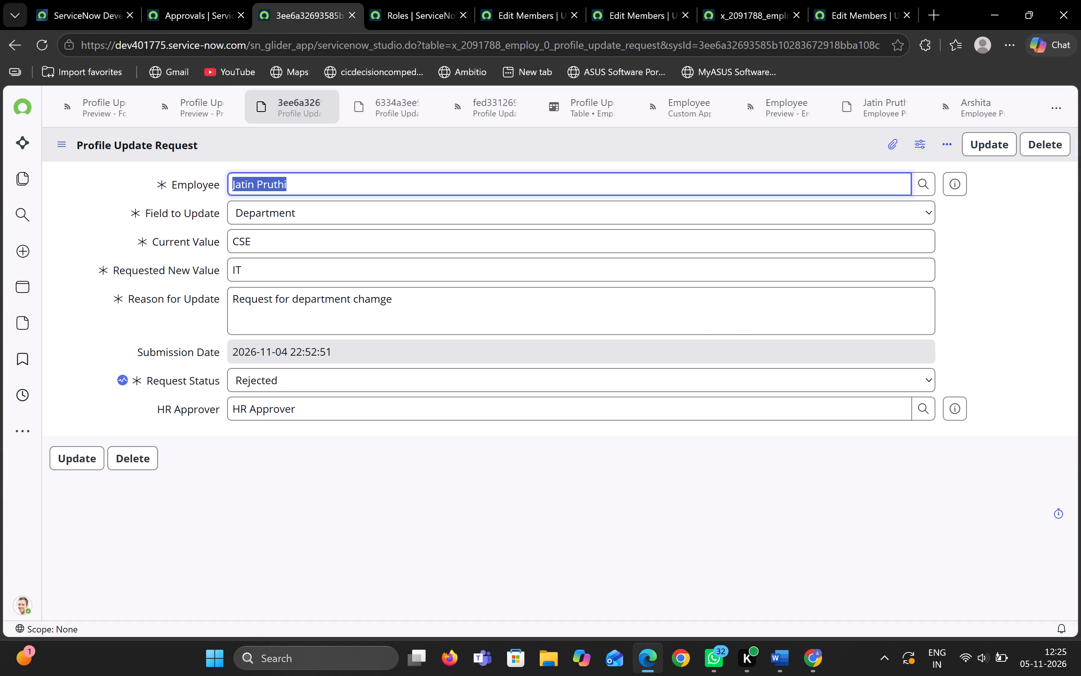
left_click(586, 102)
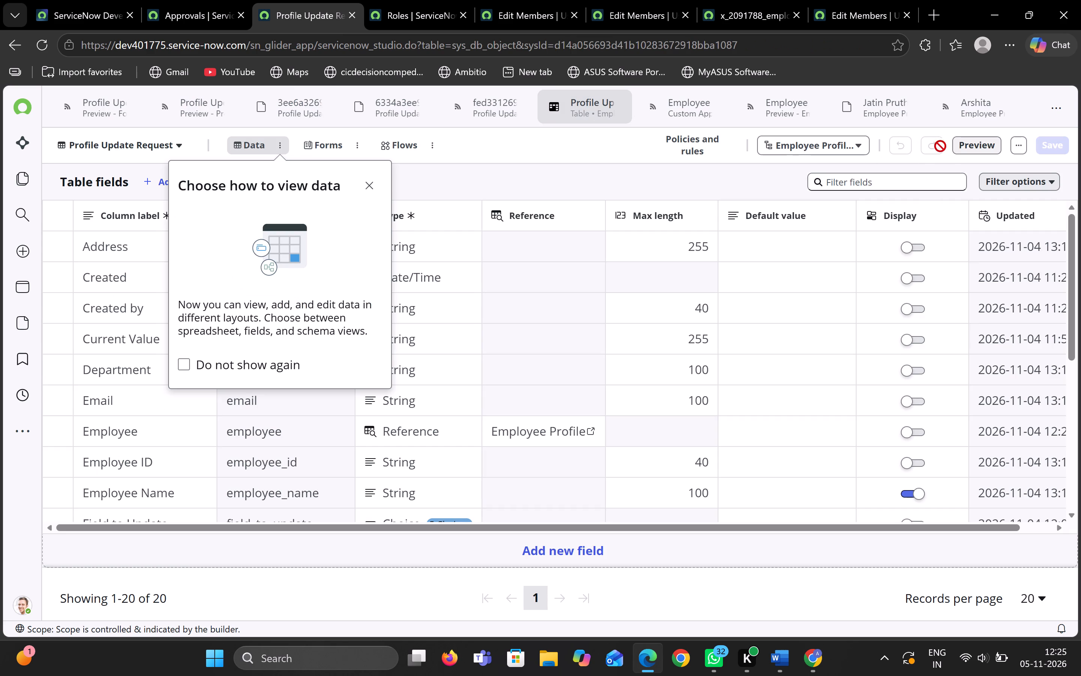
left_click(969, 149)
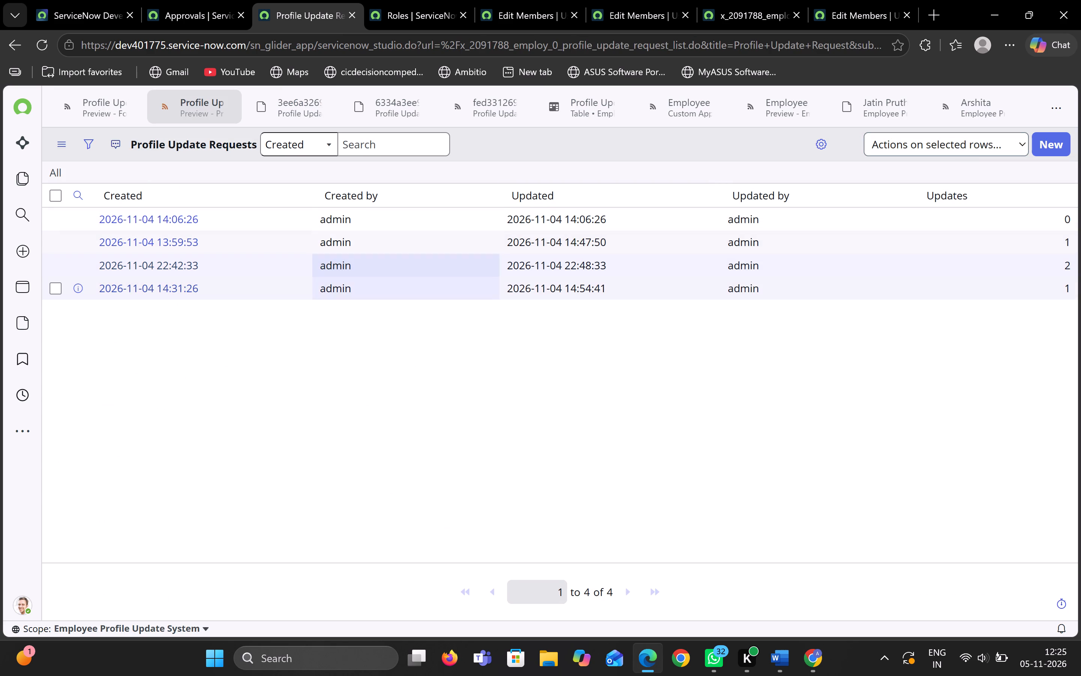
left_click(173, 264)
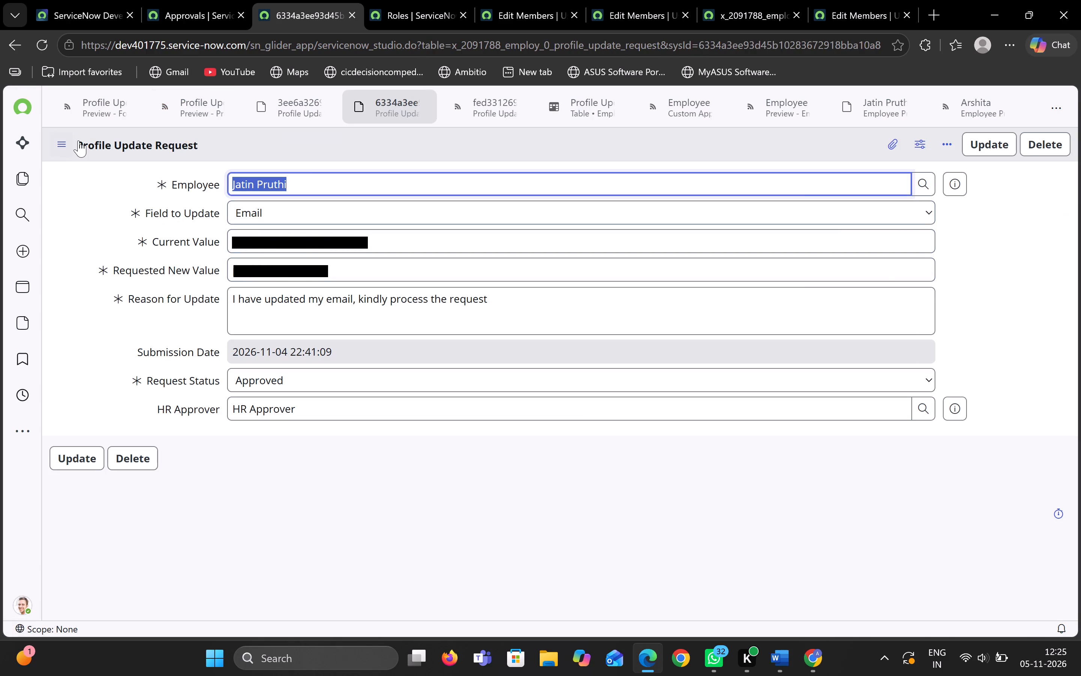
left_click(557, 118)
left_click(972, 149)
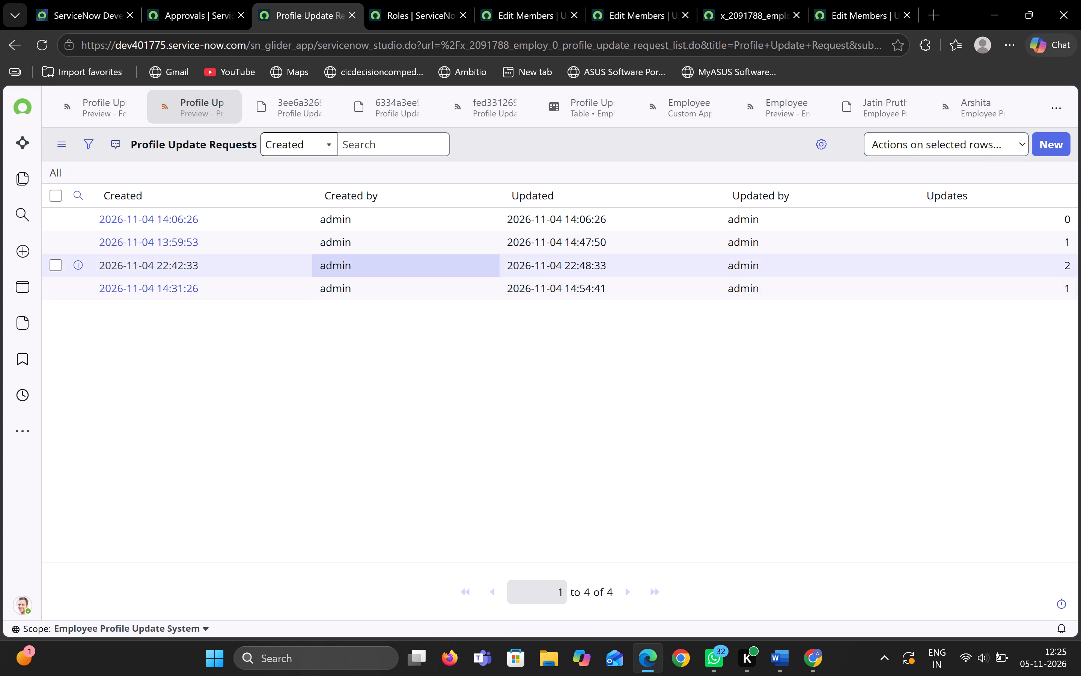
left_click(175, 237)
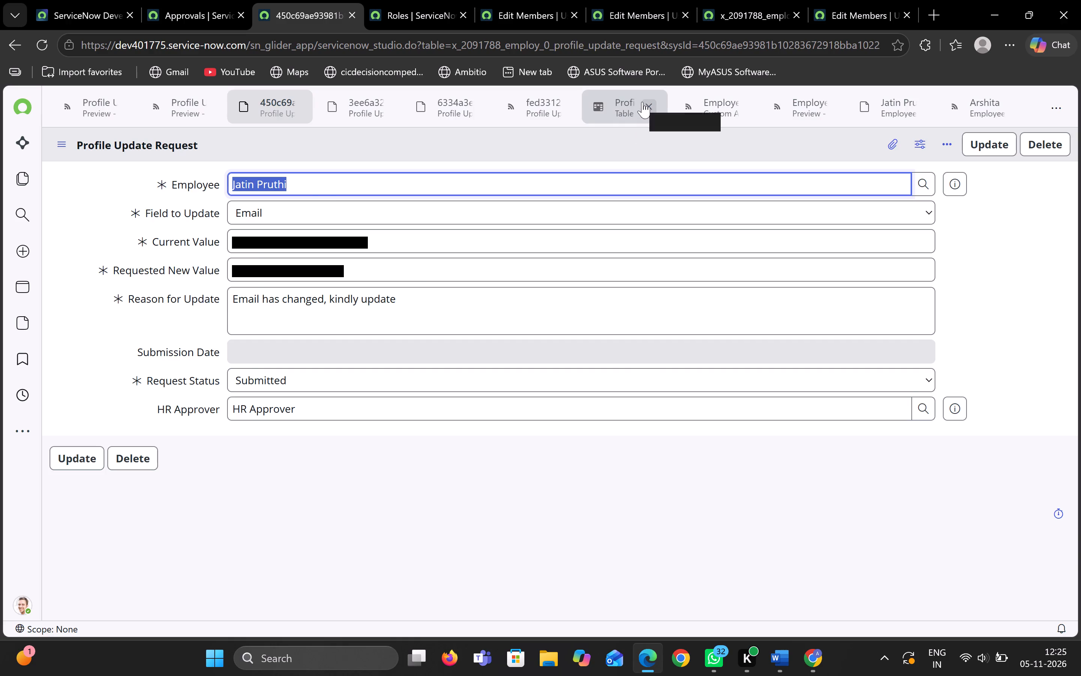
Return to the Profile Update Requests list and examine the details and status of the request created at 14:31:26.
left_click(613, 110)
left_click(697, 109)
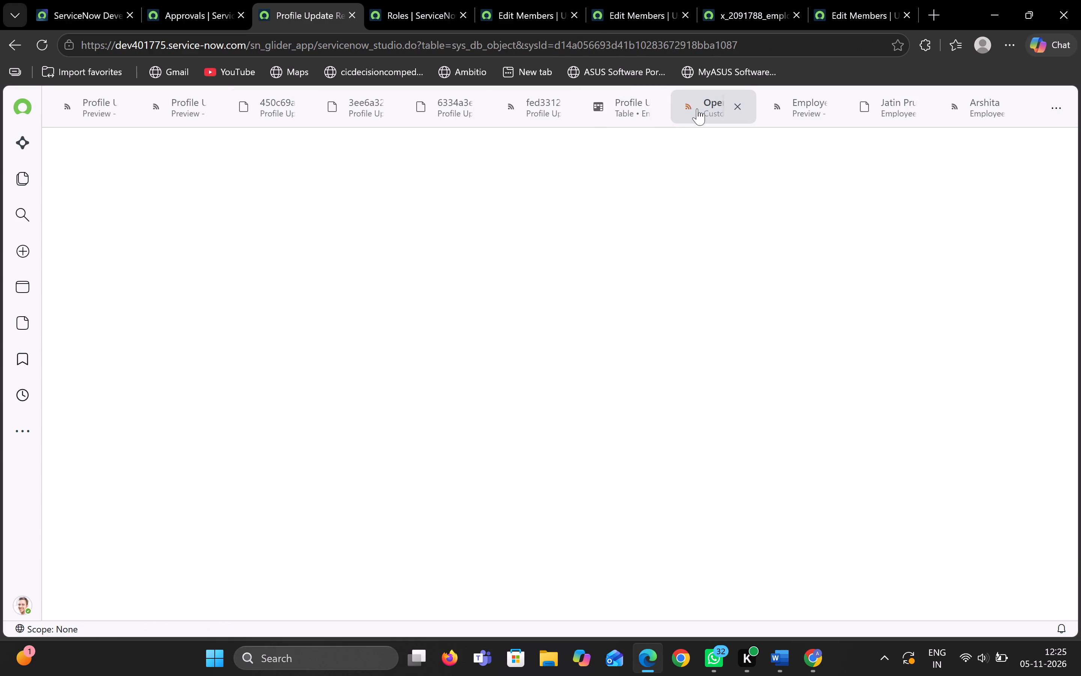
left_click(534, 109)
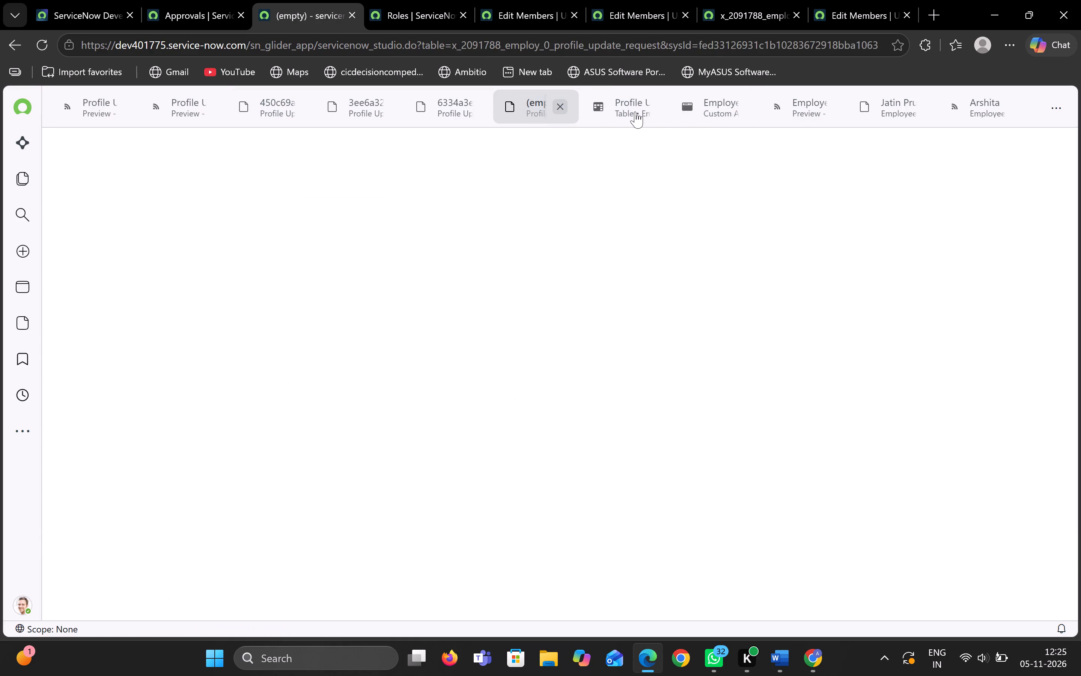
left_click(635, 112)
left_click(986, 150)
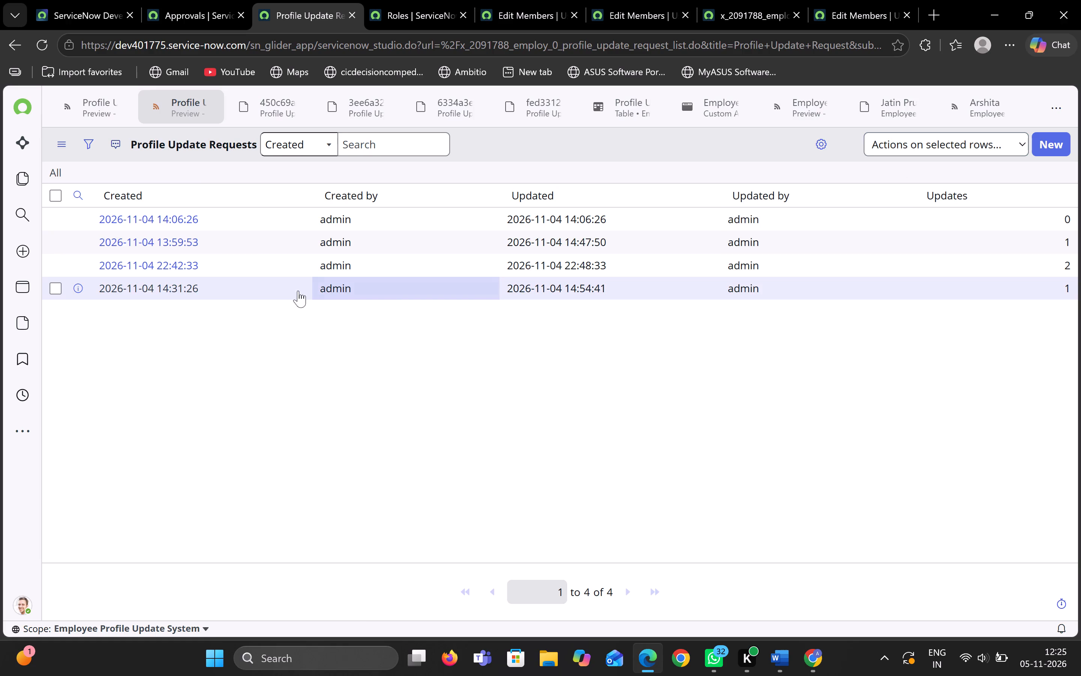
left_click(167, 288)
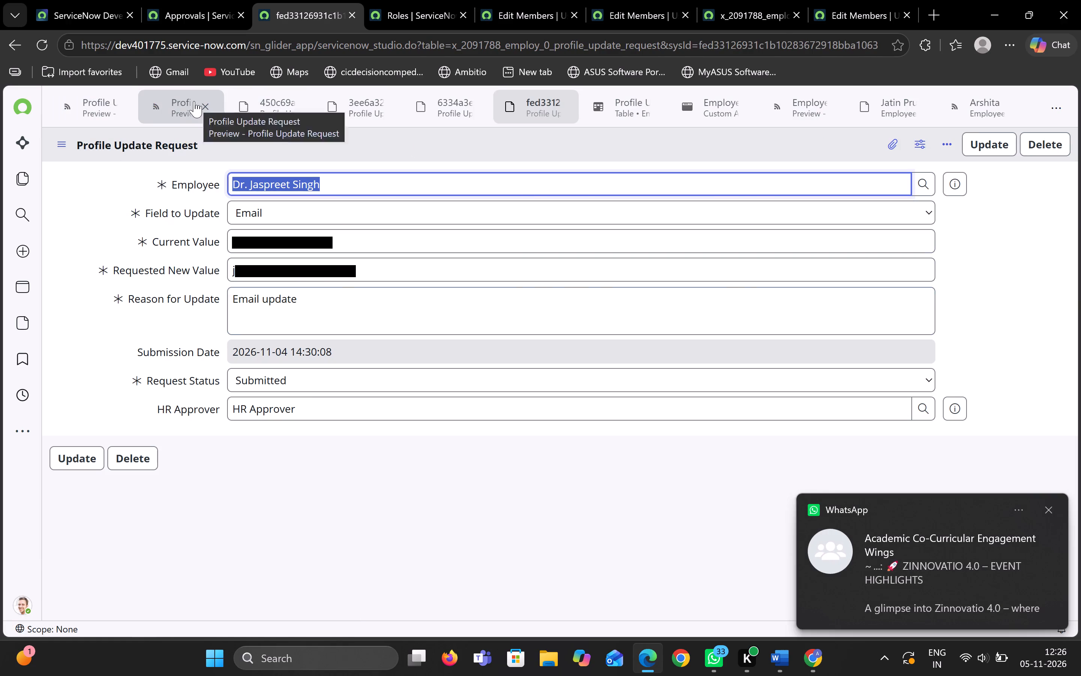
left_click(185, 104)
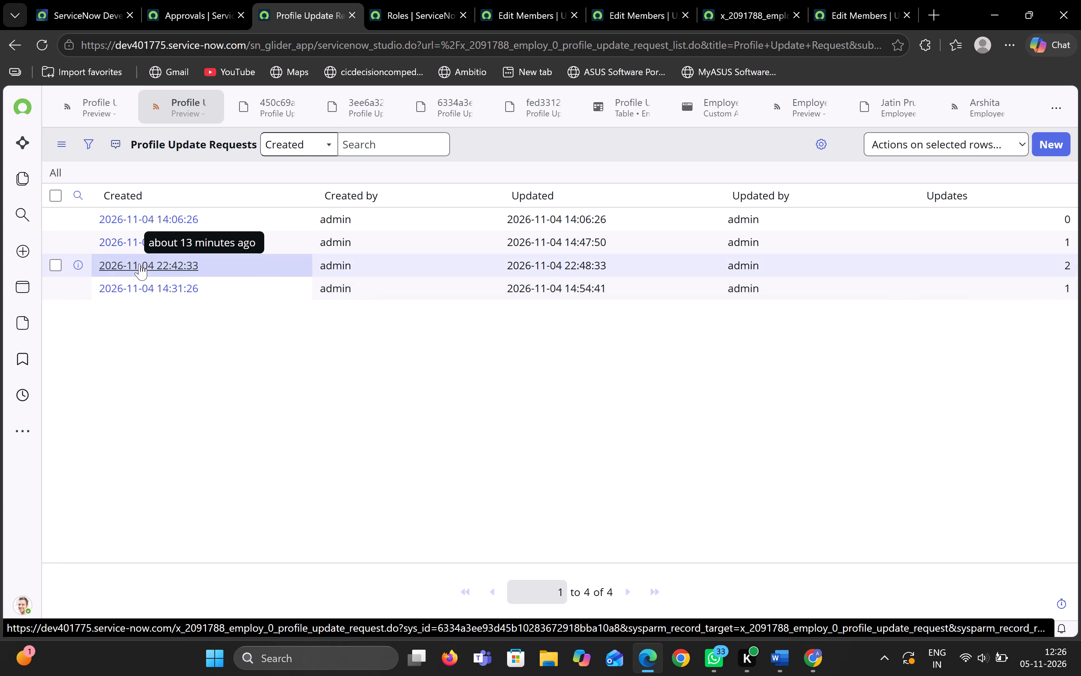
left_click(154, 284)
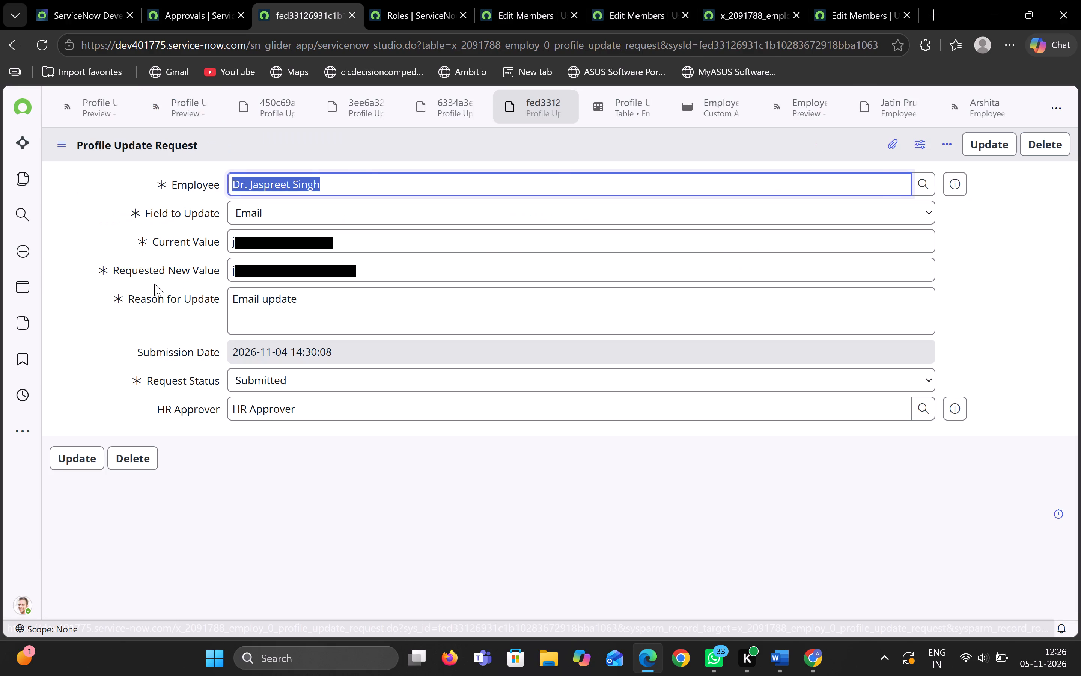
Check the field values and status of the requests created at 22:42:33, 13:59:53 and 14:06:26, returning to the Profile Update Requests list.
left_click(190, 106)
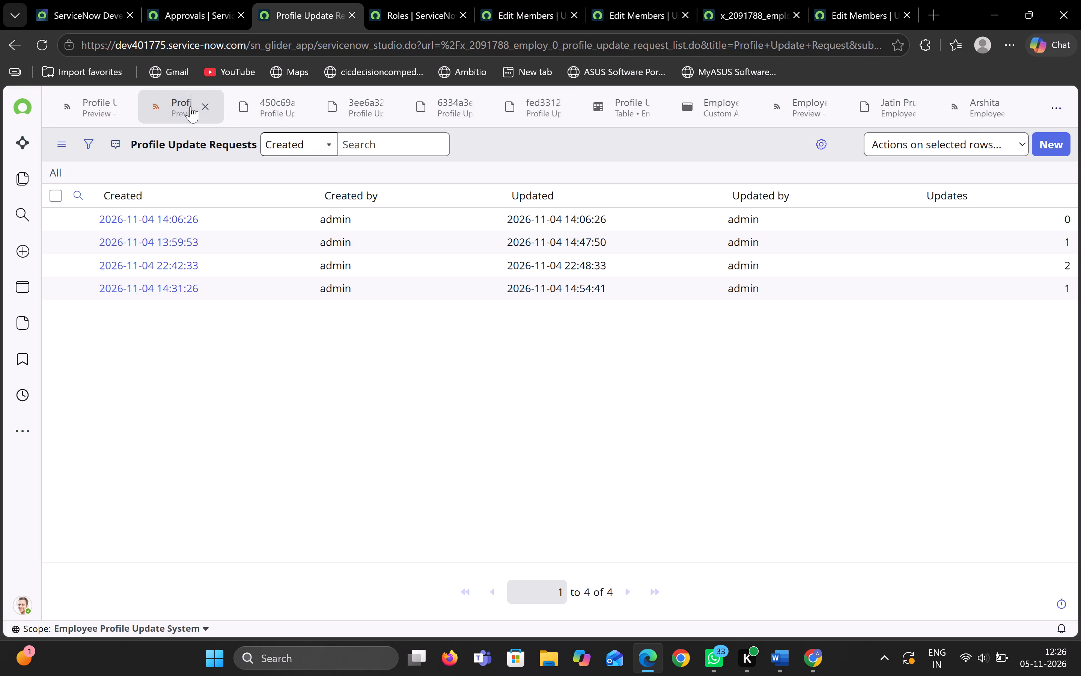
left_click(178, 267)
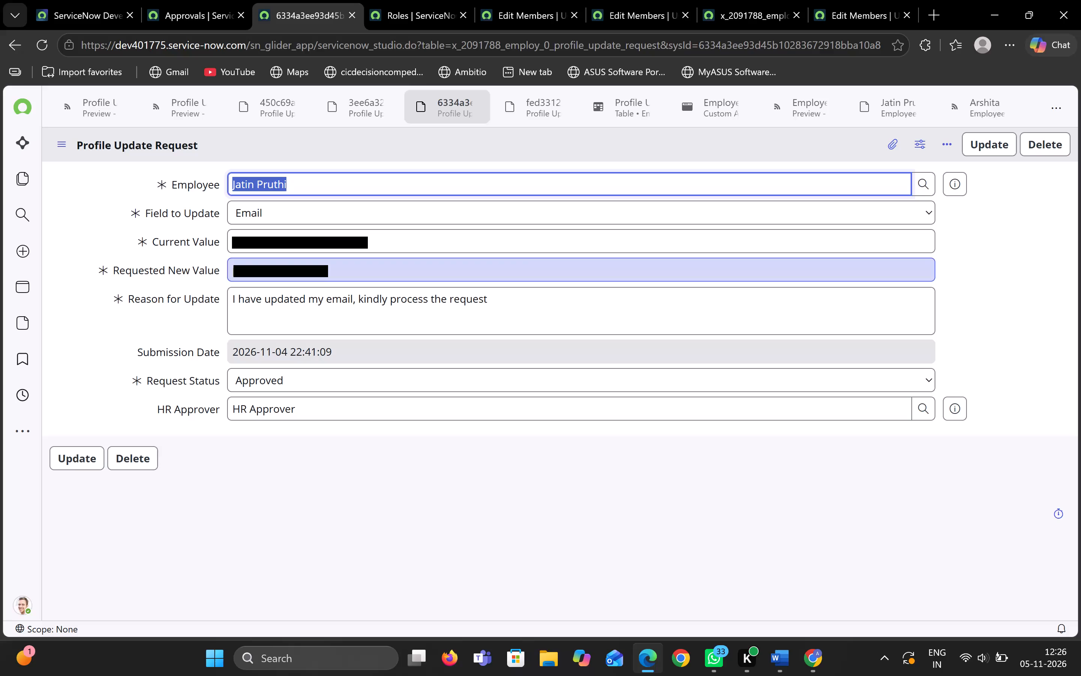
scroll(299, 315, "down", 2)
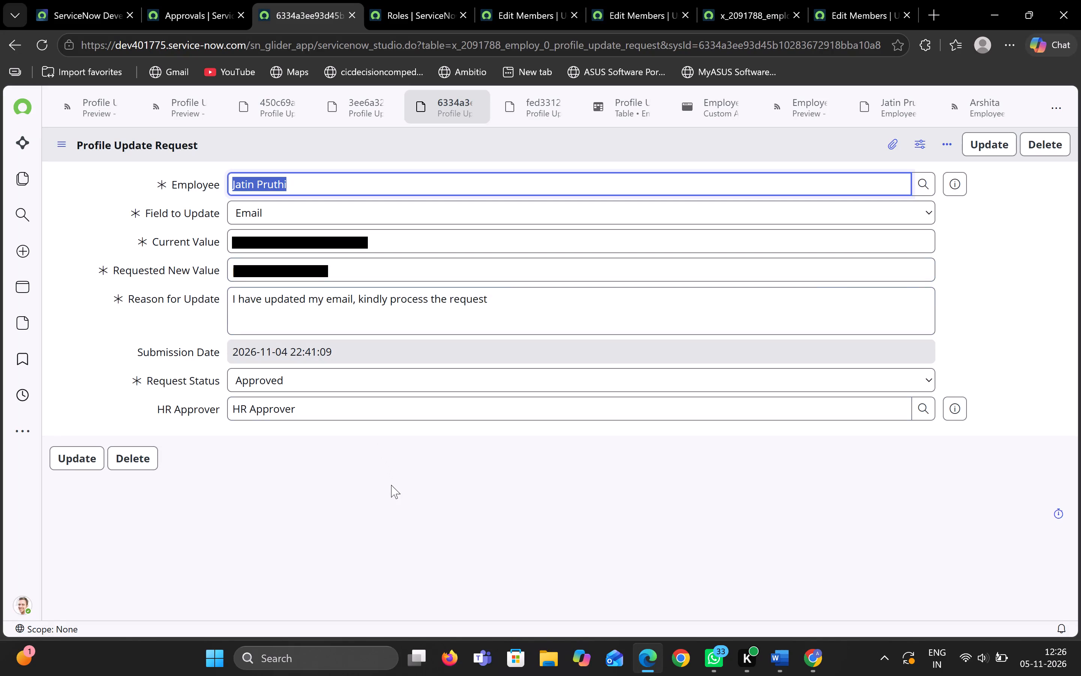
left_click(179, 119)
left_click(169, 244)
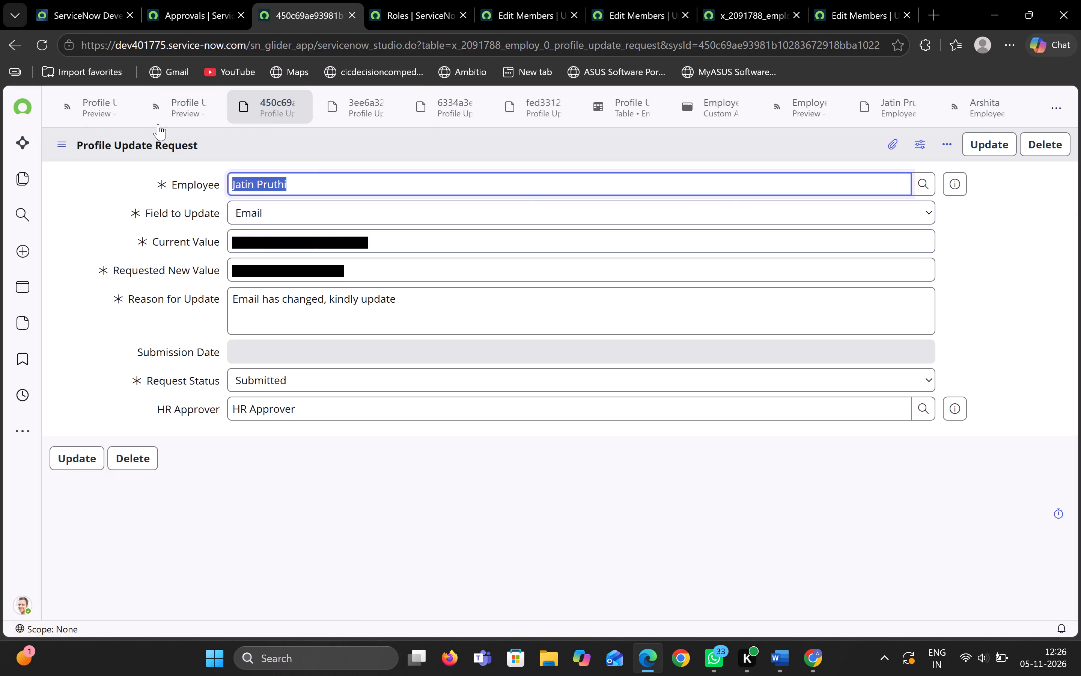
left_click(169, 113)
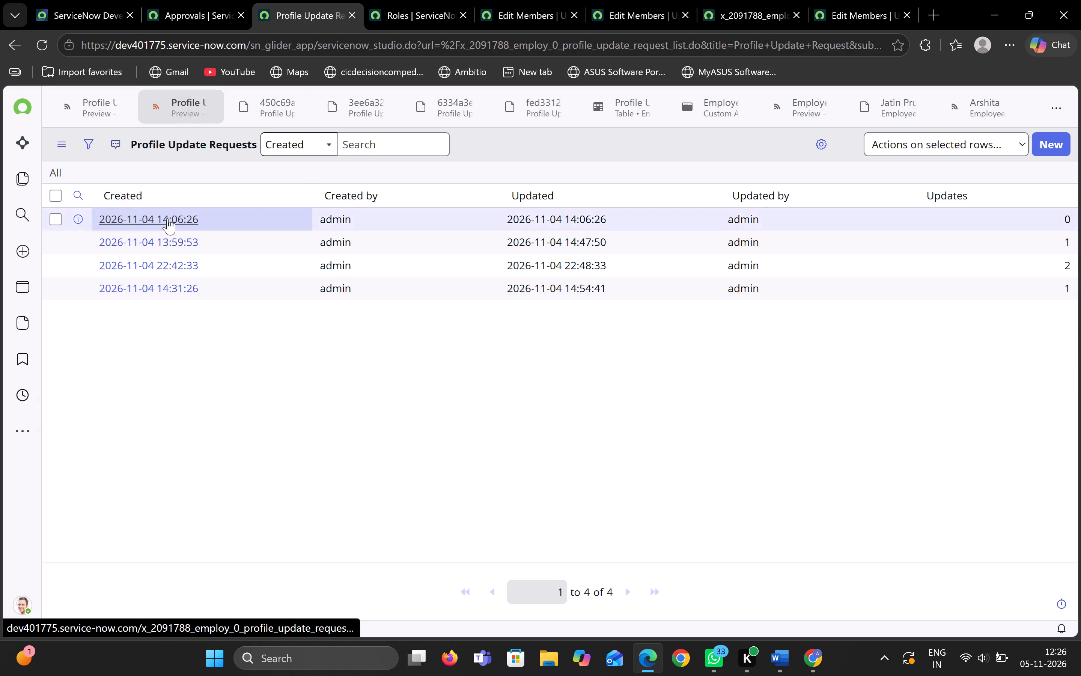
left_click(167, 218)
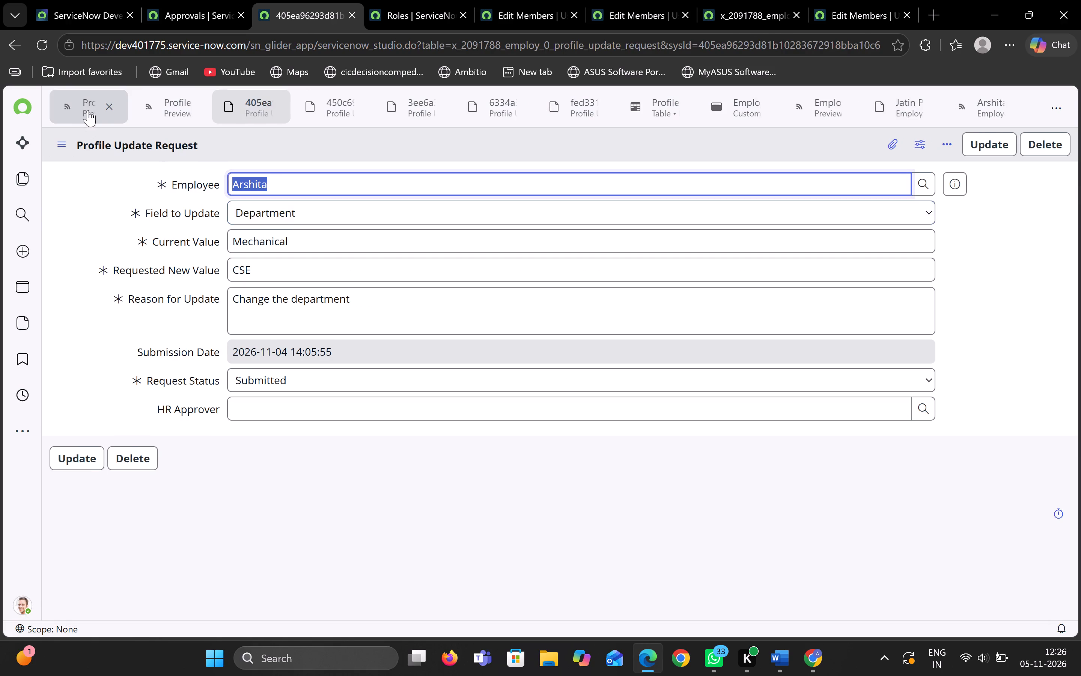
left_click(148, 111)
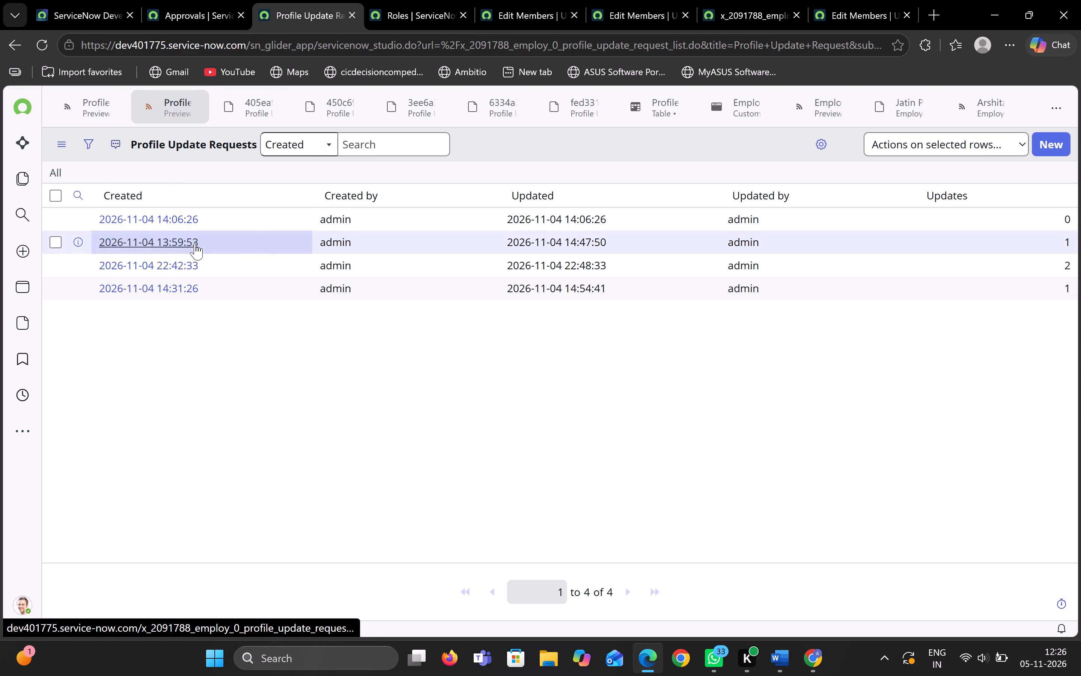
left_click(179, 264)
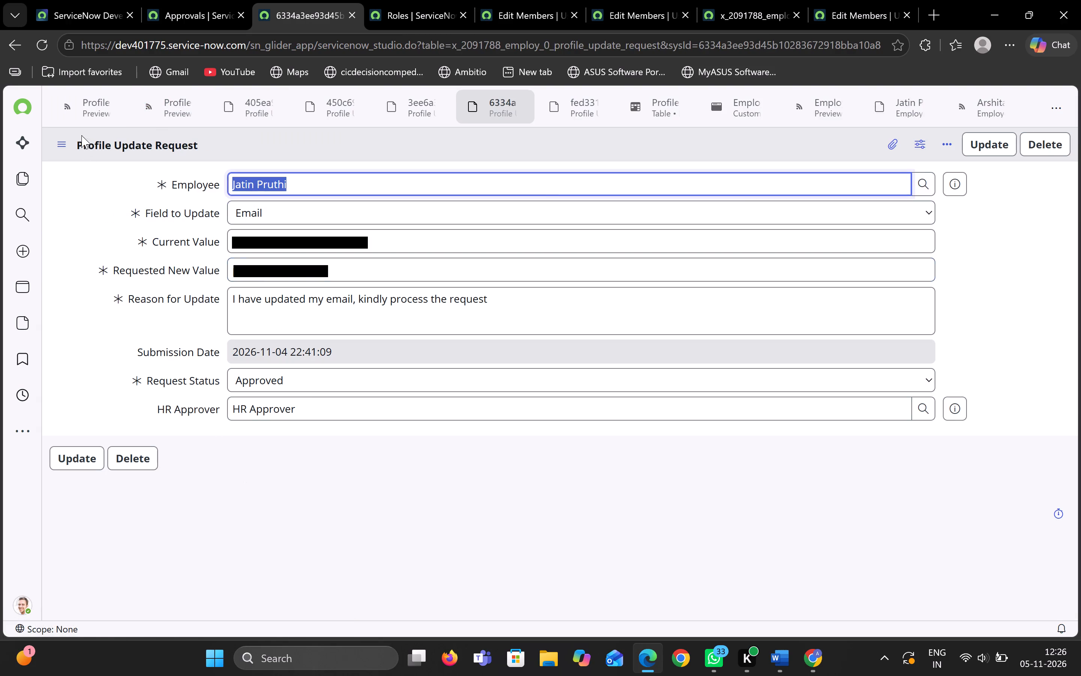
left_click(164, 120)
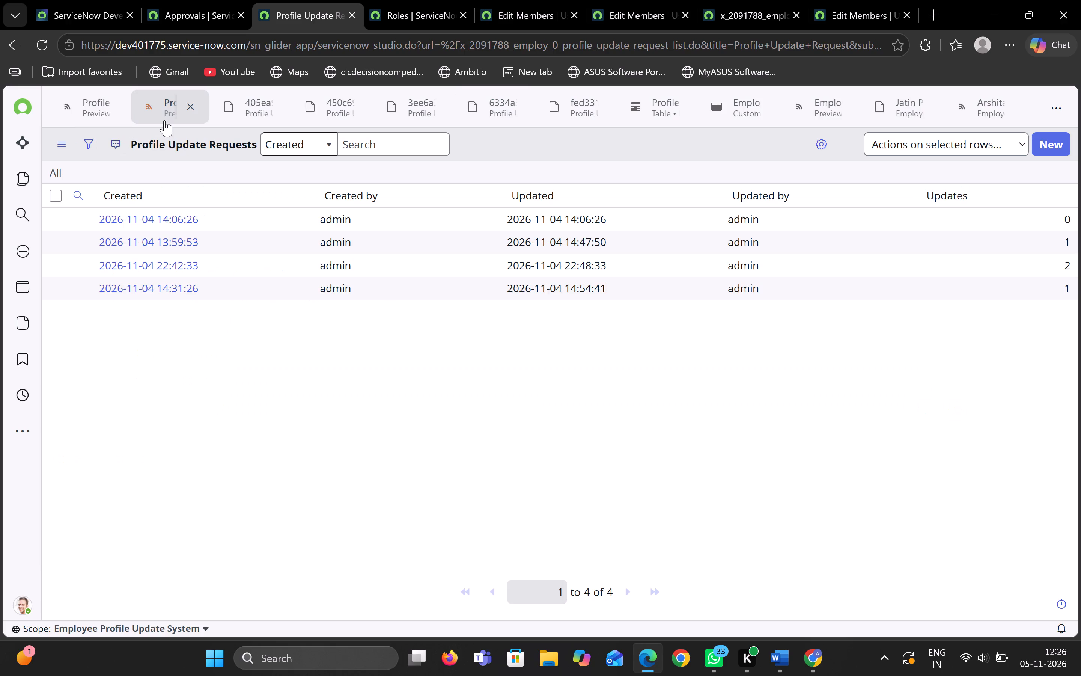
left_click(155, 268)
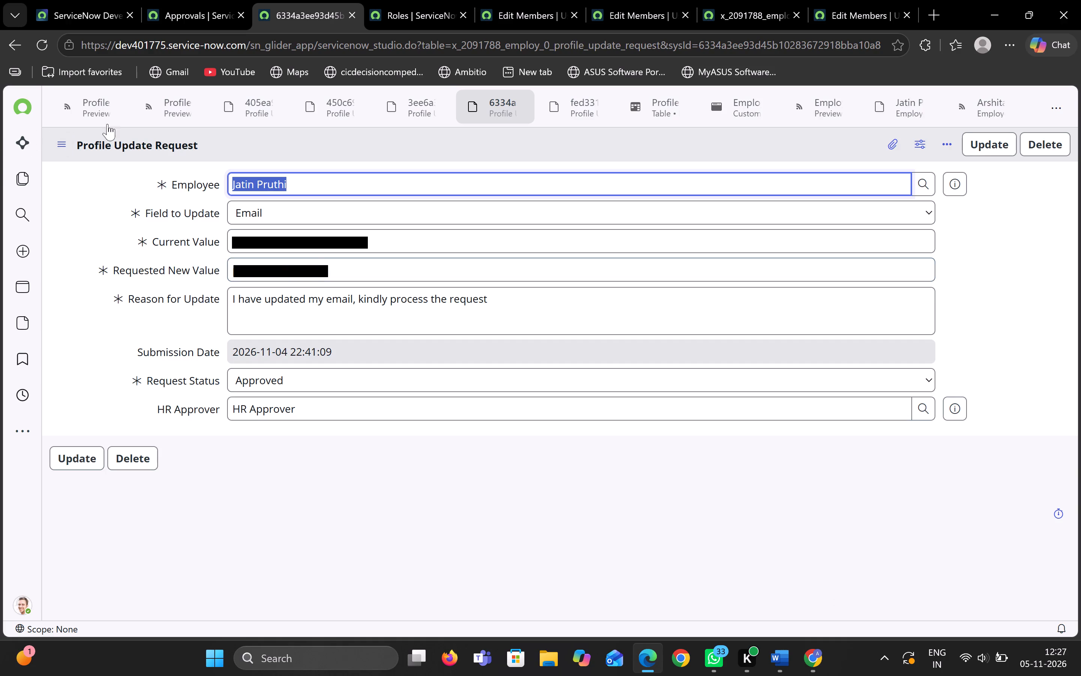
left_click(158, 108)
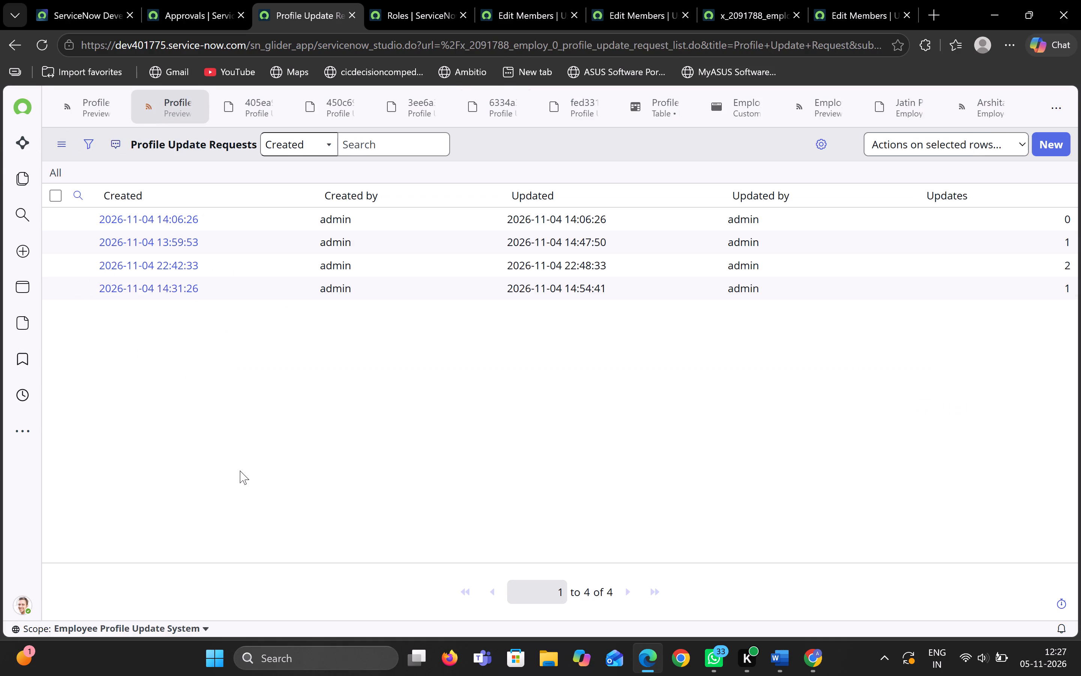
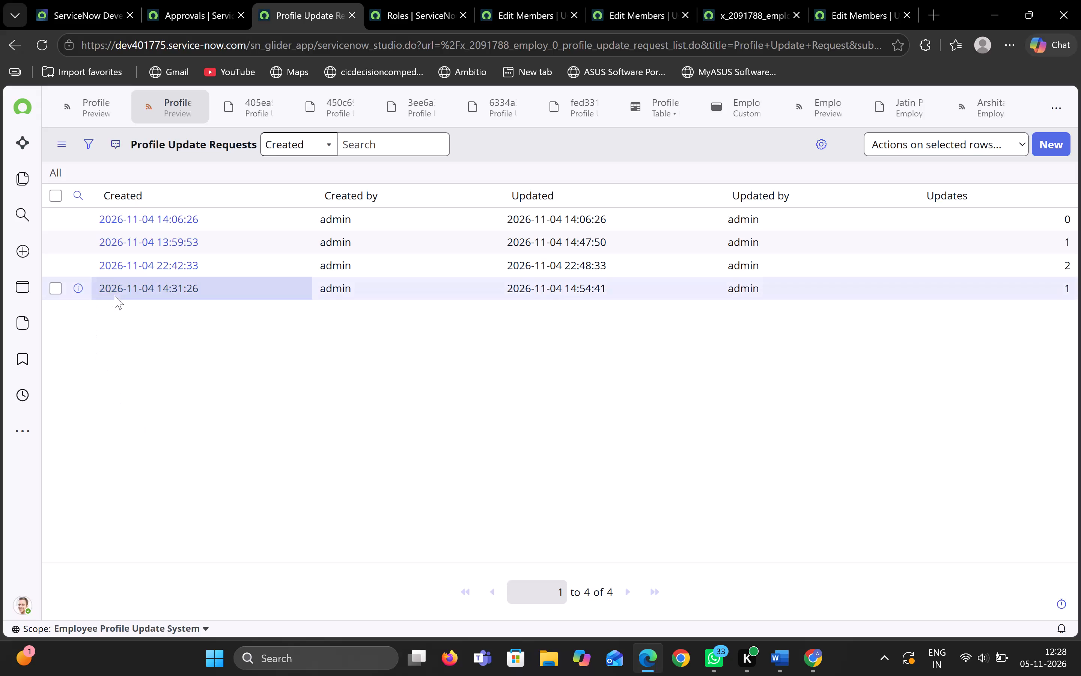
Filter the Profile Update Requests list to records where Field to Update is Department.
left_click(88, 144)
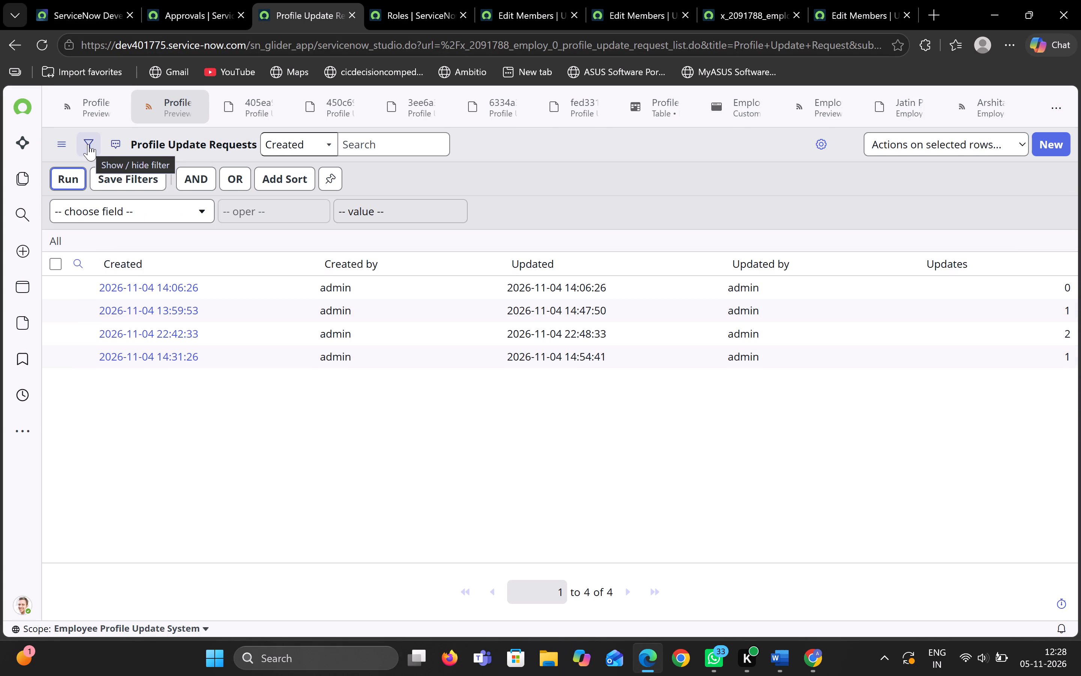
left_click(101, 208)
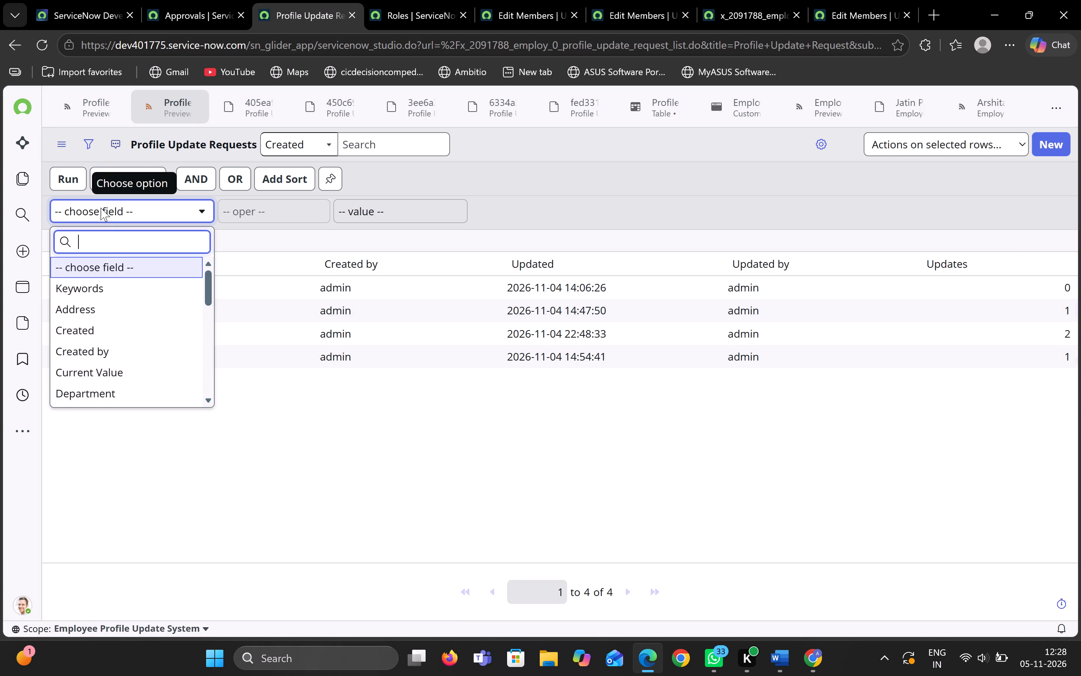
scroll(121, 321, "down", 2)
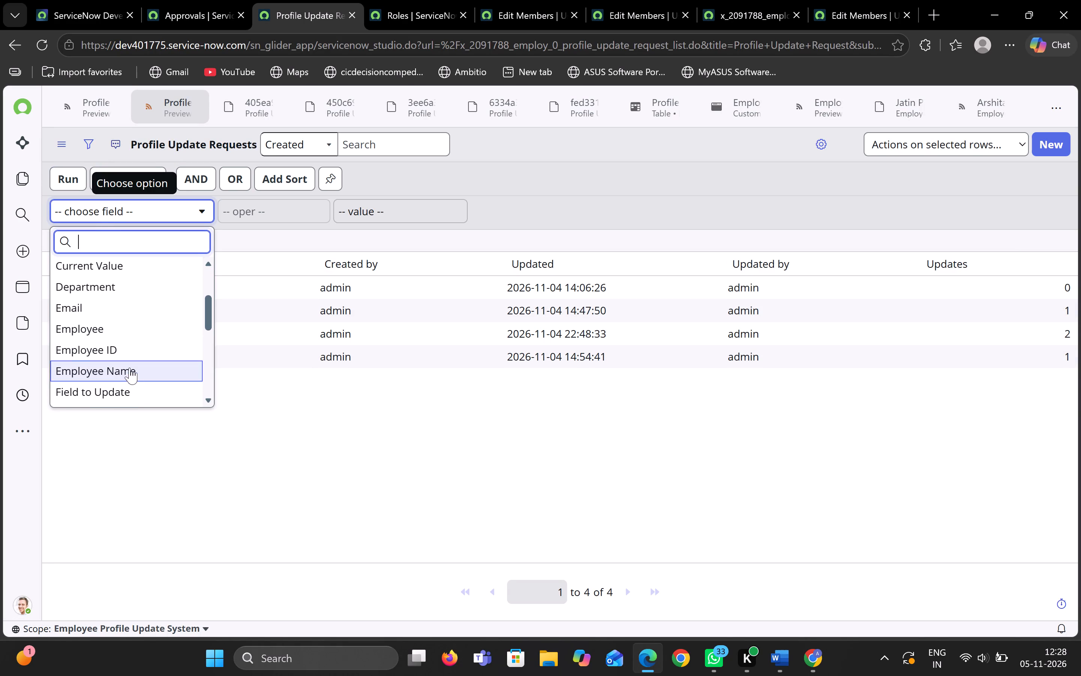
left_click(137, 387)
left_click(151, 387)
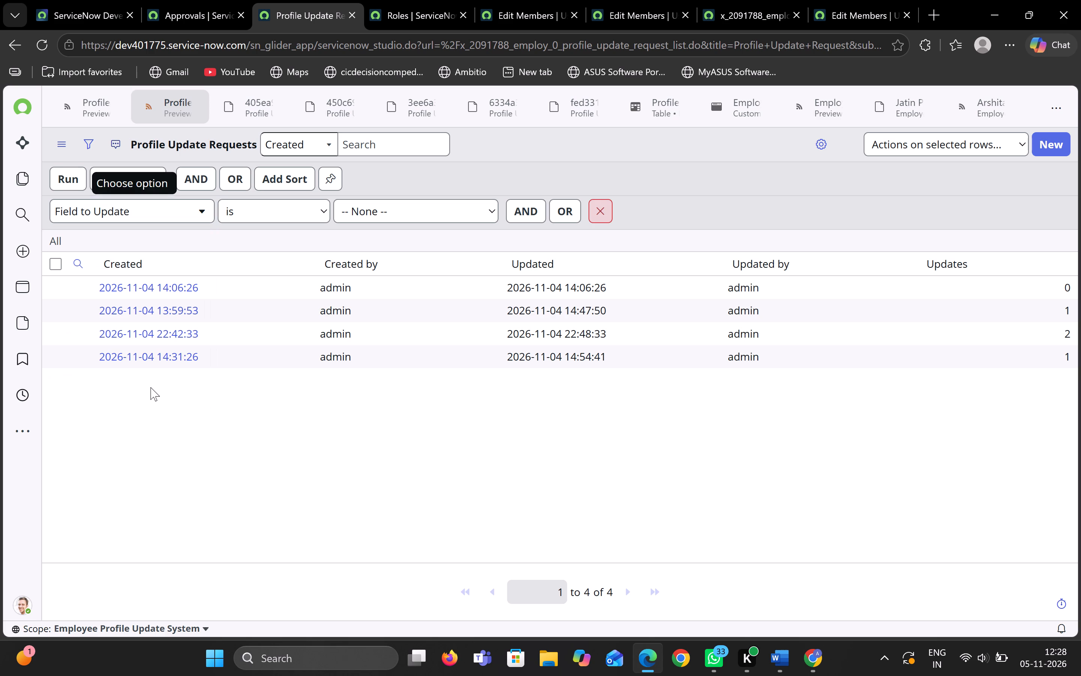
left_click(422, 210)
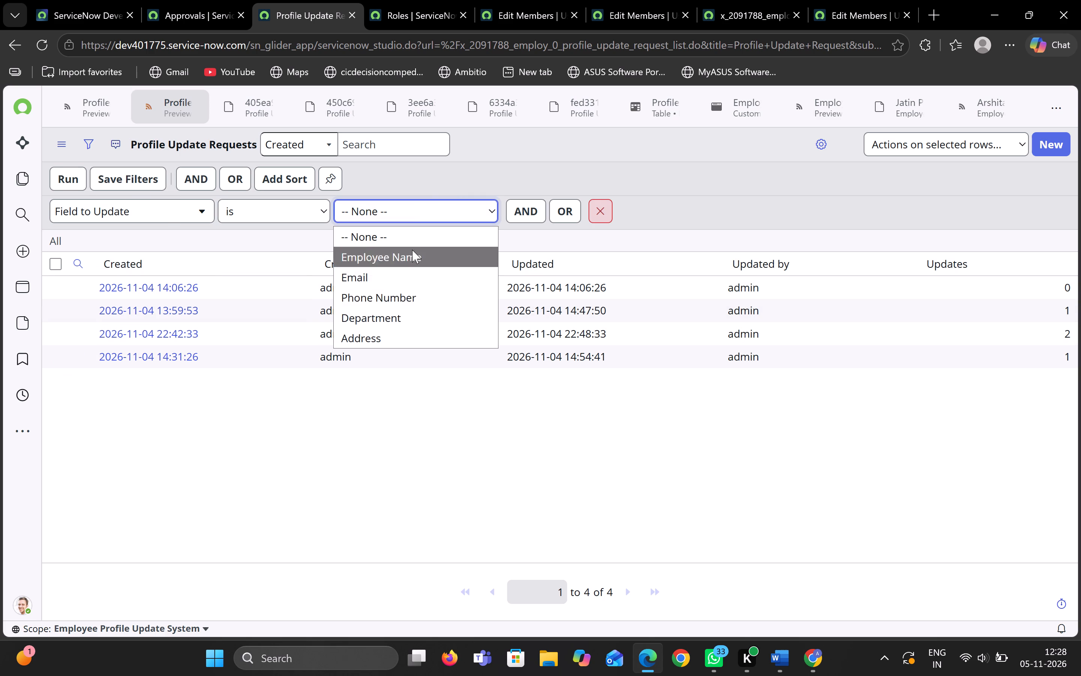
left_click(423, 321)
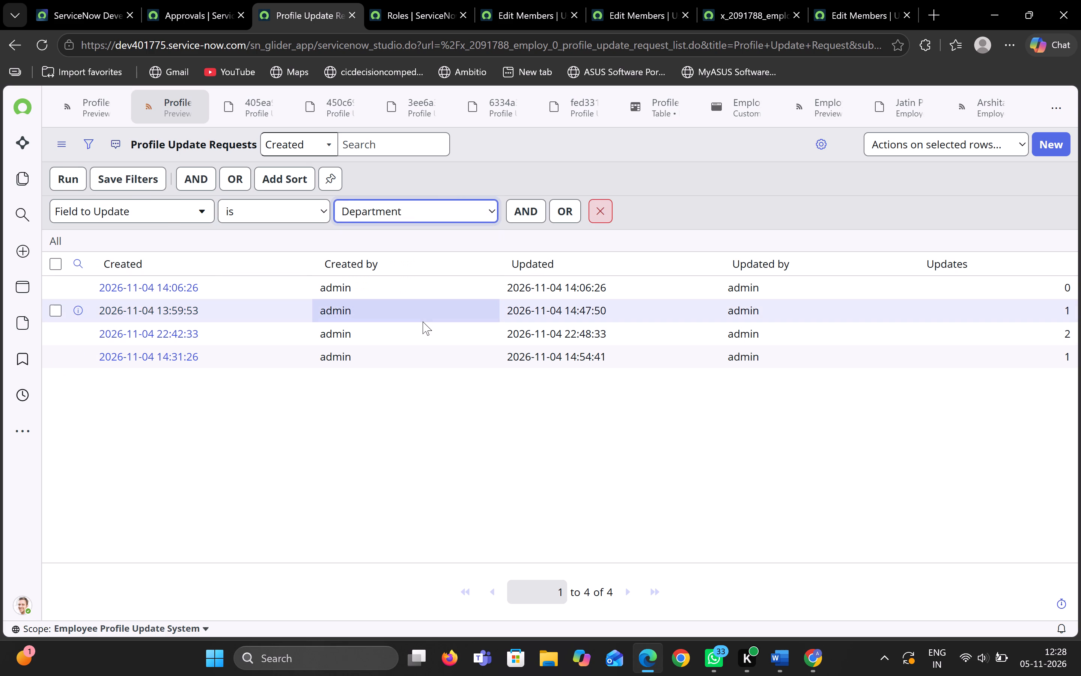
left_click(73, 175)
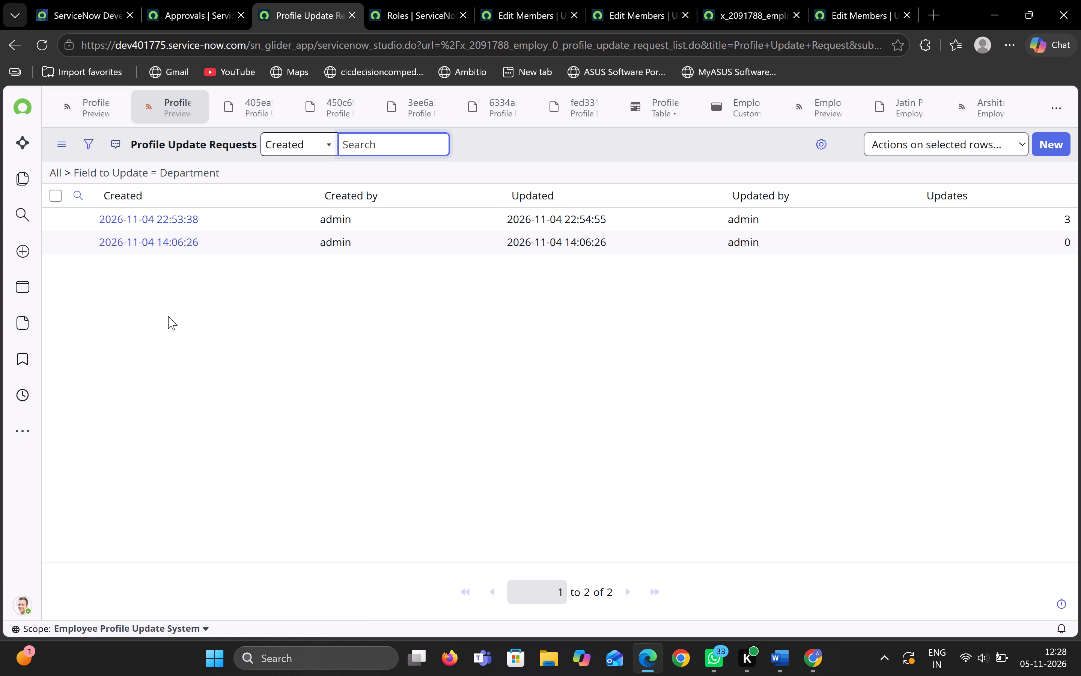
Examine the request status of the department requests created at 14:06:26 and 22:53:38.
left_click(143, 241)
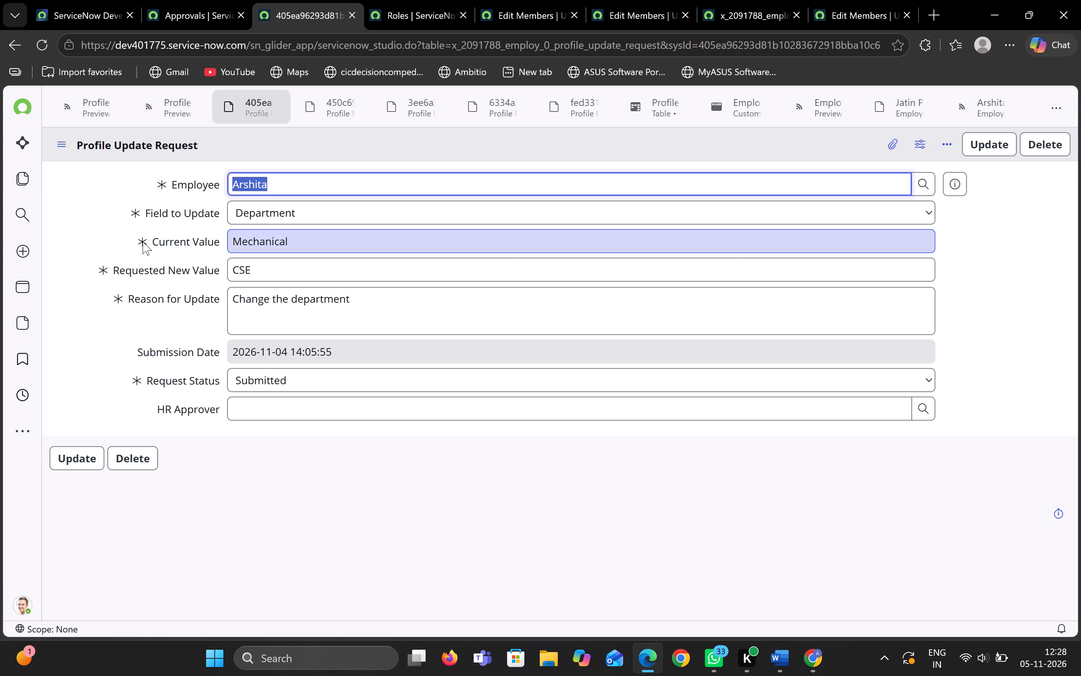
left_click(169, 104)
left_click(173, 220)
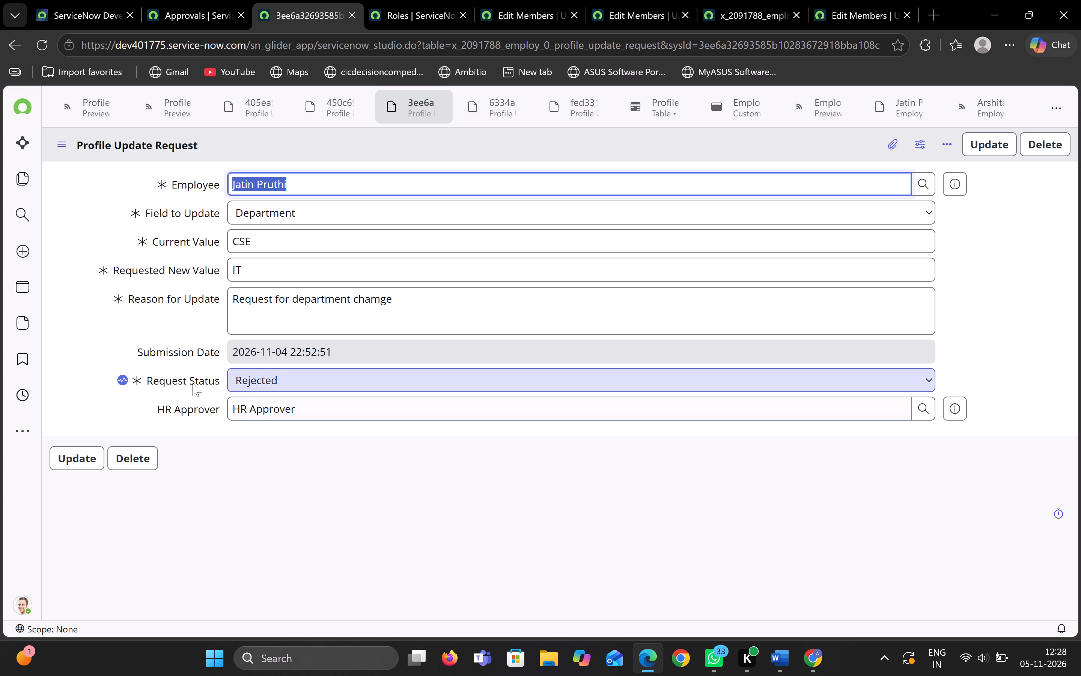
left_click(121, 378)
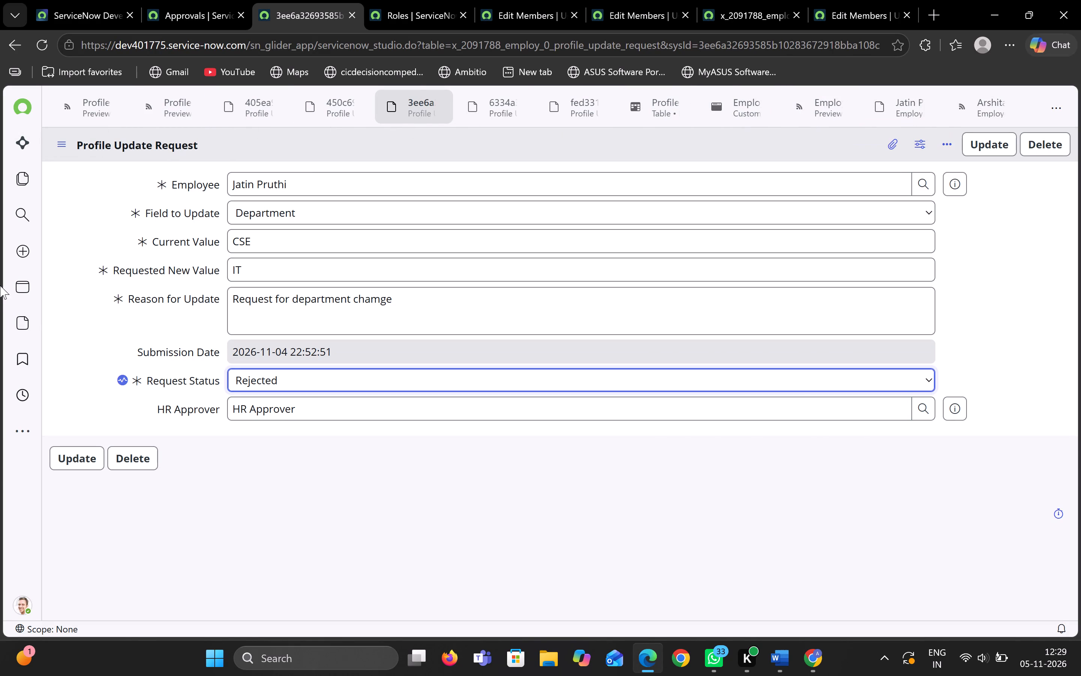
Close the two Profile Update Request preview tabs and the 405ea9, 450c69 and fed331 request tabs, keeping 3ee6a3 and 6334a3 open.
left_click(88, 116)
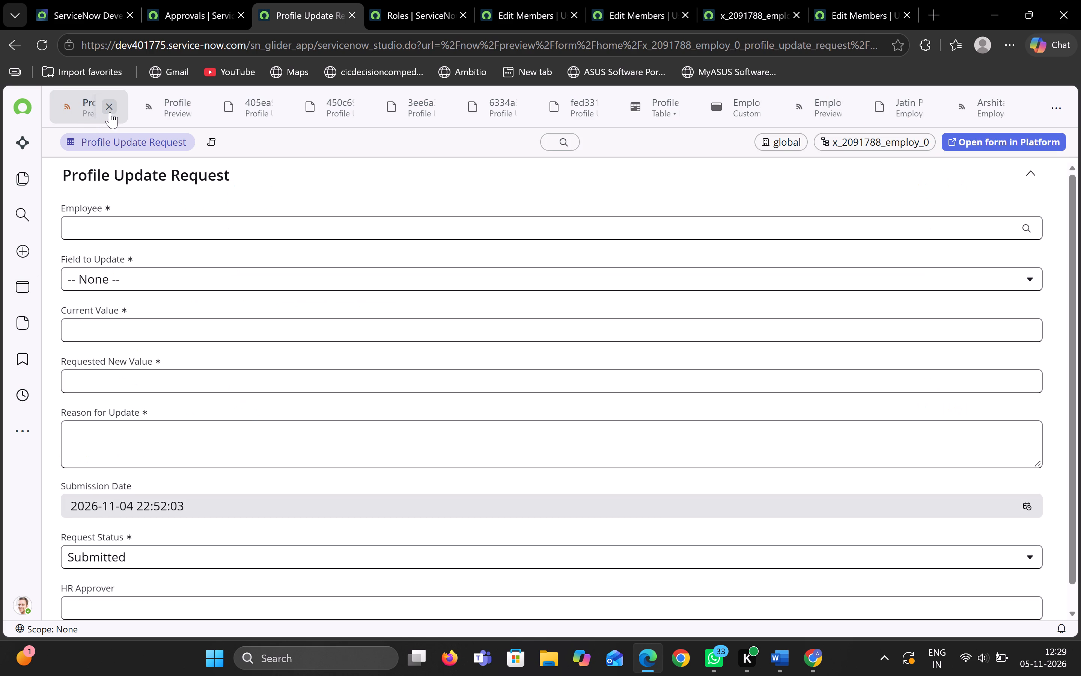
left_click(110, 112)
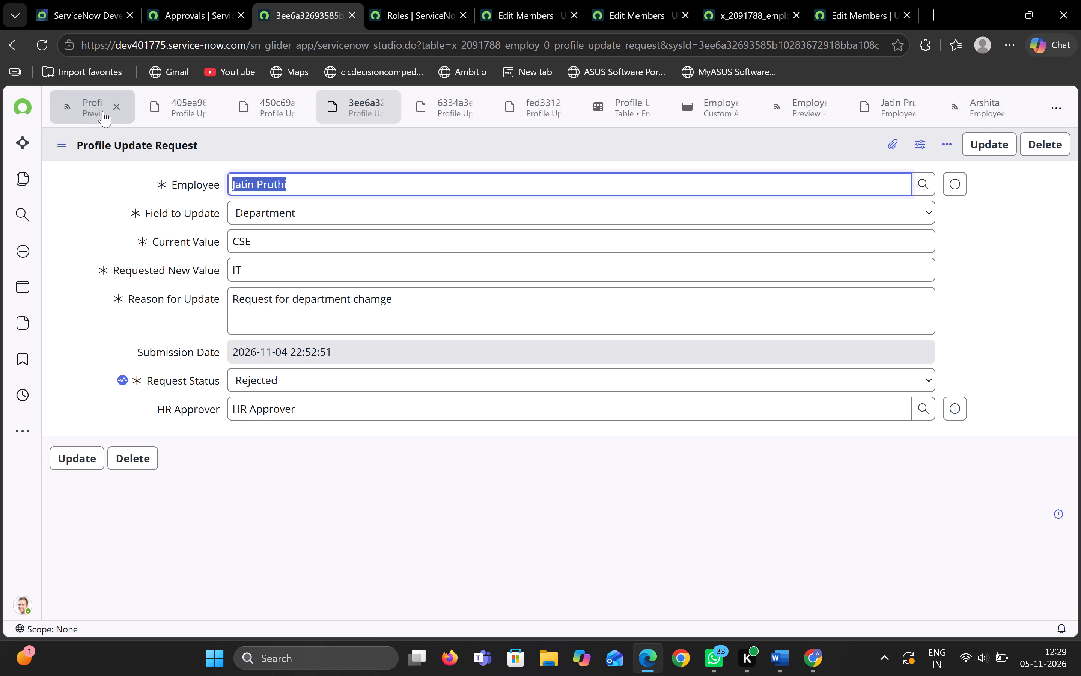
left_click(88, 110)
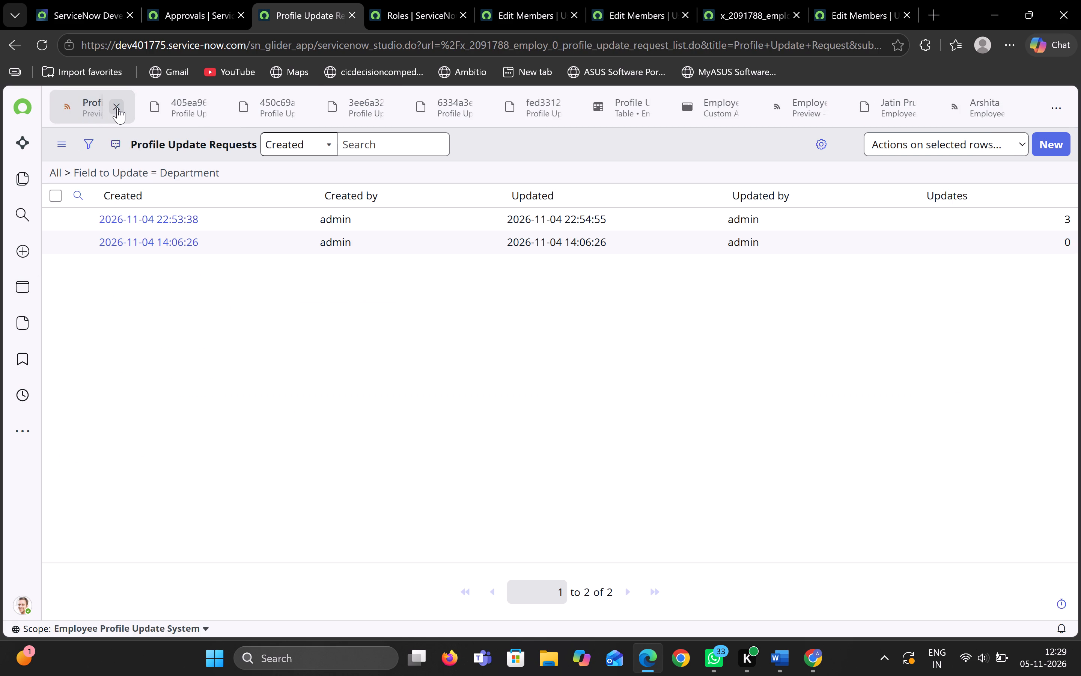
left_click(119, 107)
left_click(97, 109)
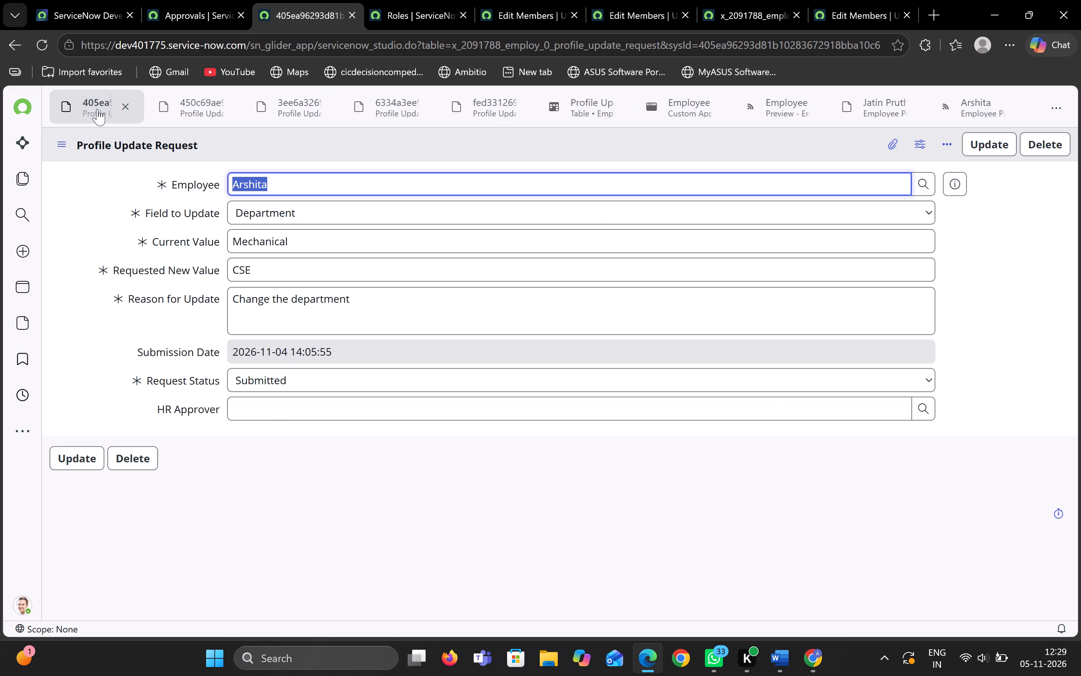
left_click(122, 109)
left_click(108, 110)
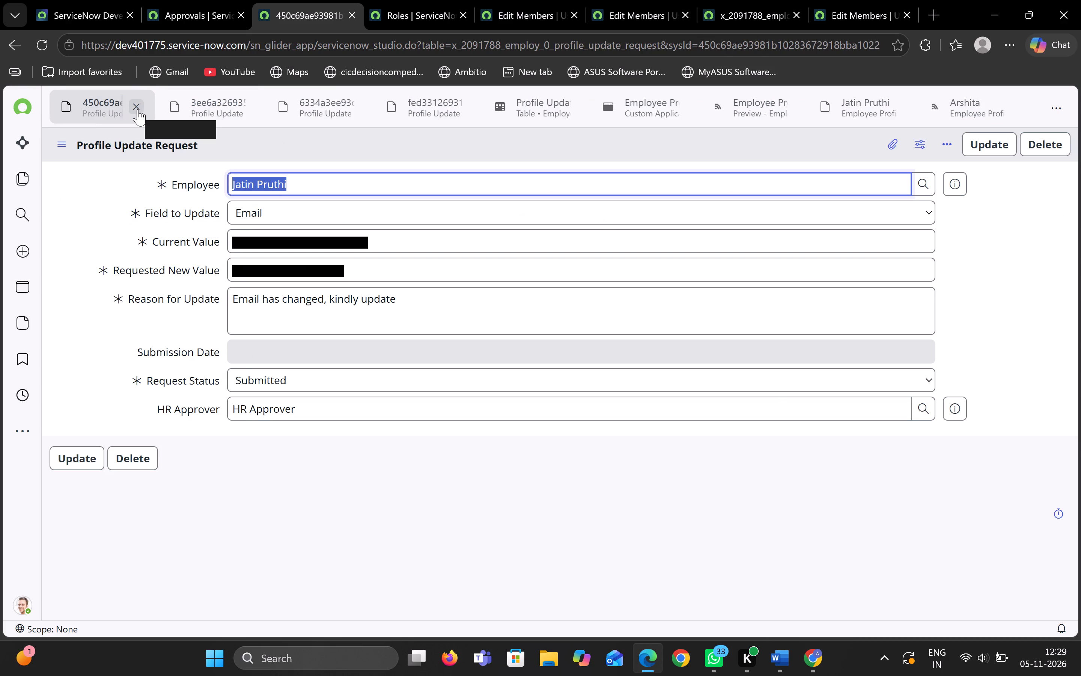
left_click(138, 109)
left_click(122, 110)
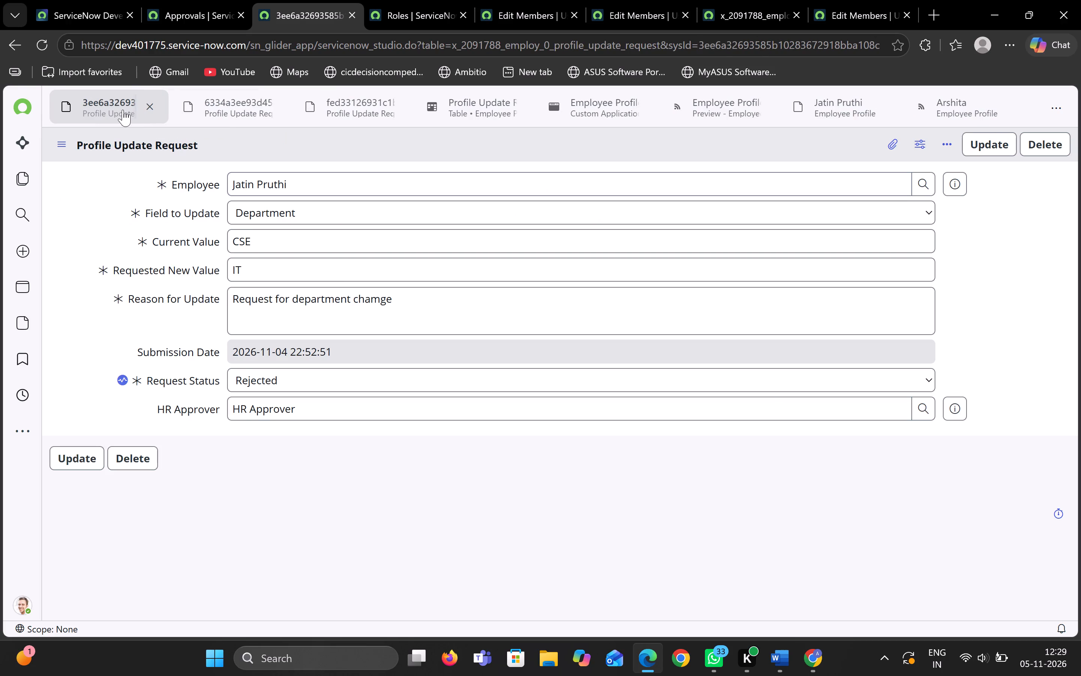
left_click(201, 107)
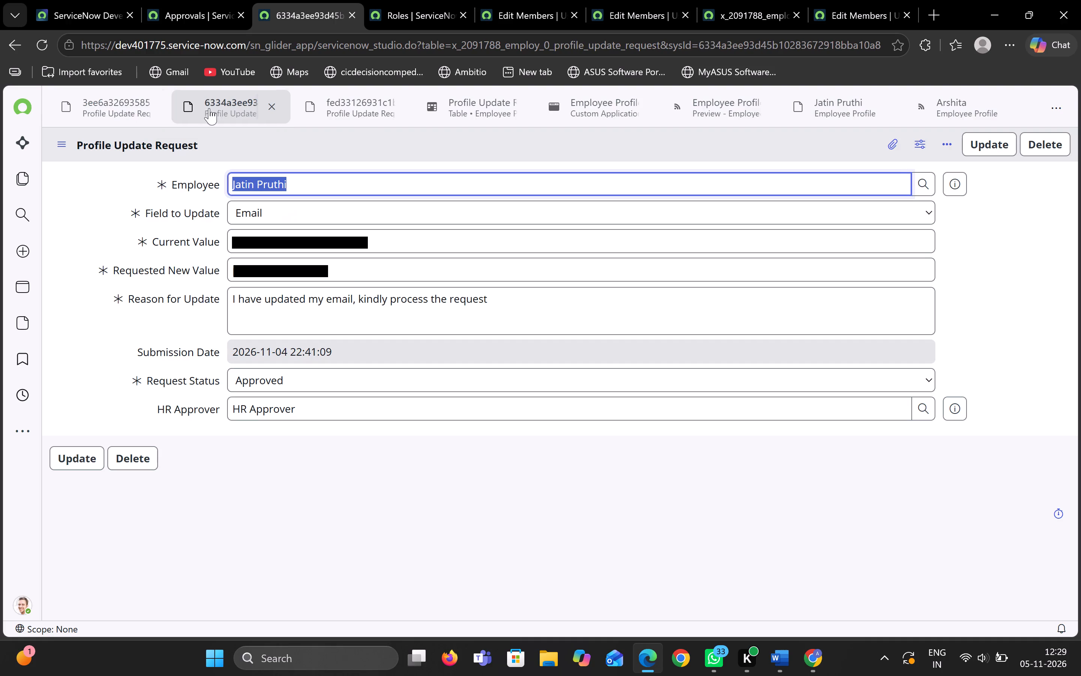
left_click(360, 113)
left_click(394, 107)
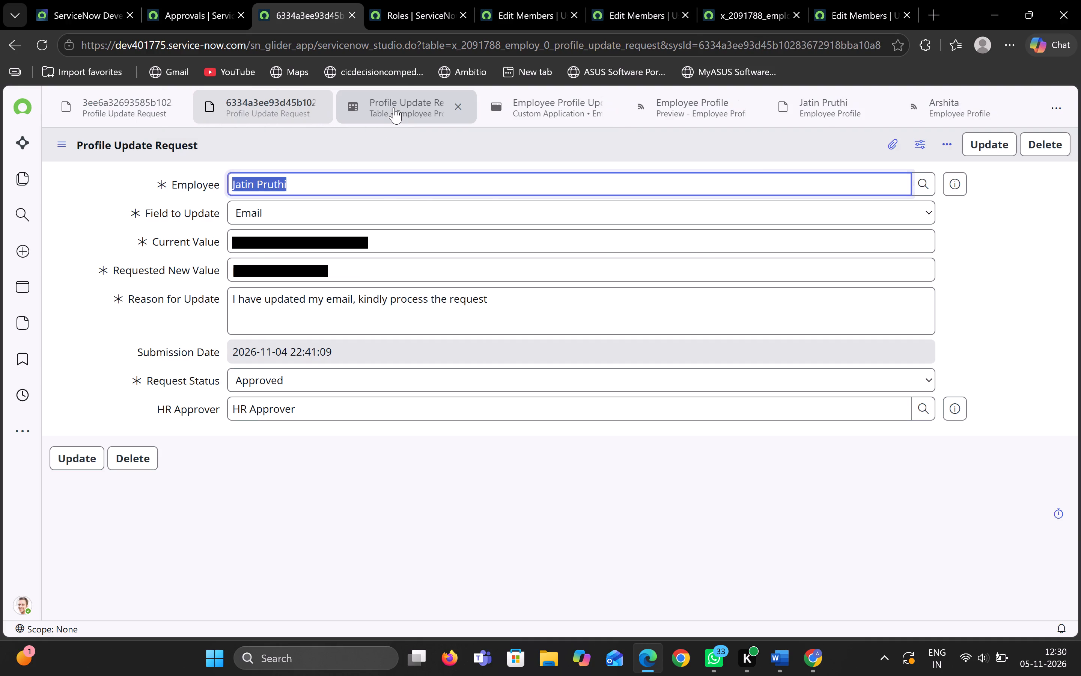
Open the Employee Profile Approval Flow from the Employee Profile Update System application and examine its trigger, approval conditions and update actions.
left_click(399, 107)
left_click(533, 103)
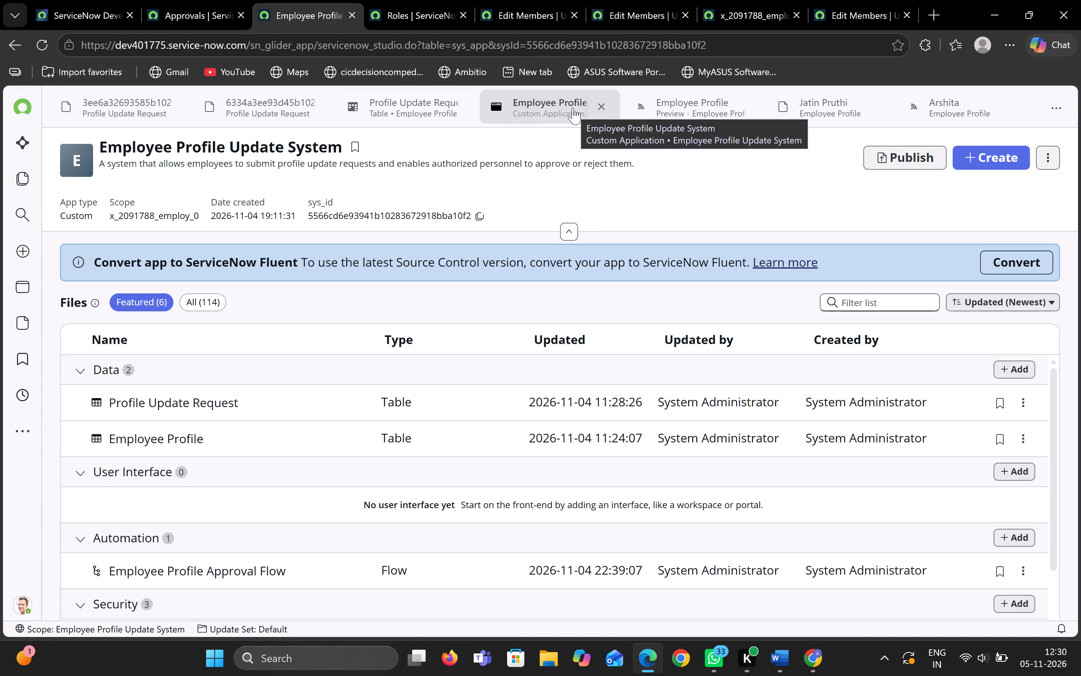
scroll(411, 347, "down", 3)
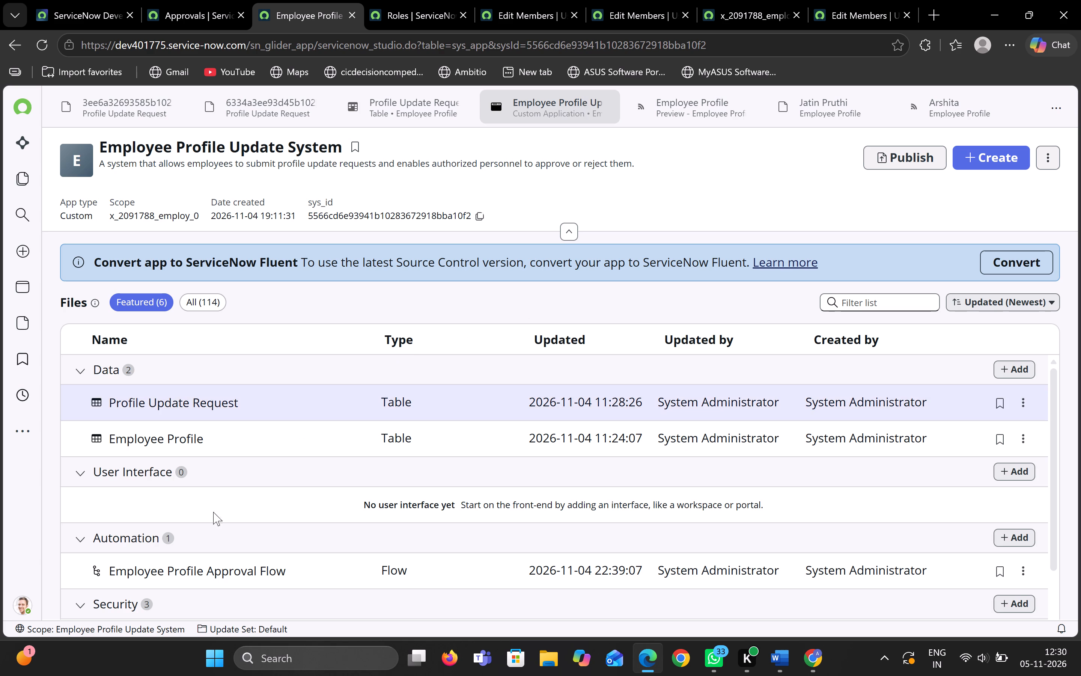
left_click(188, 567)
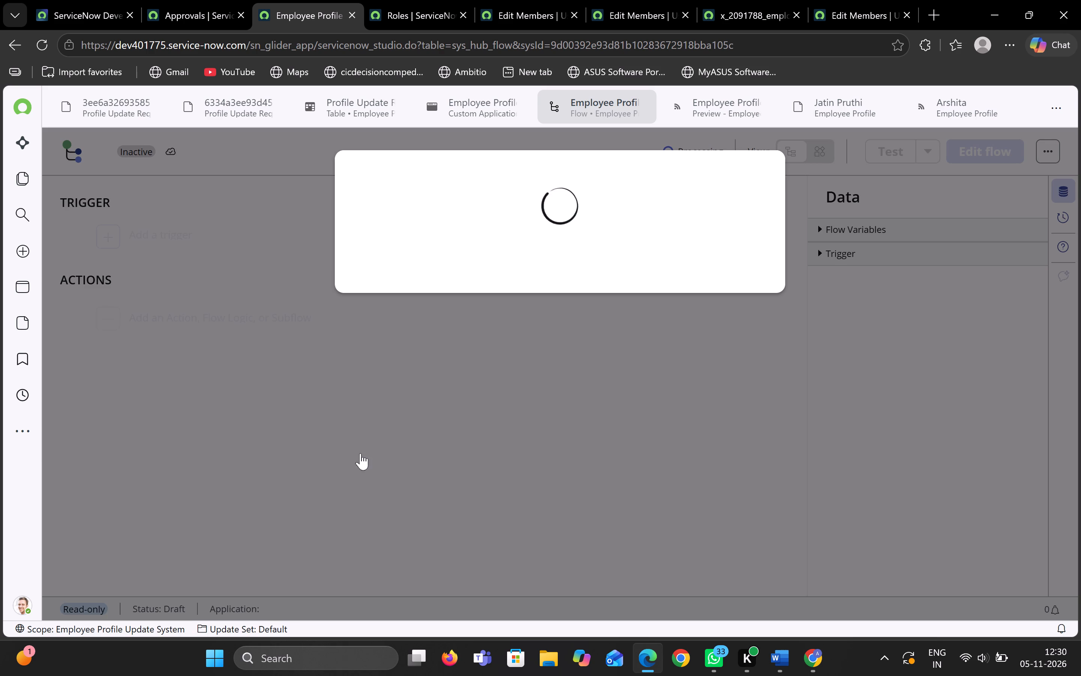
scroll(608, 423, "down", 1)
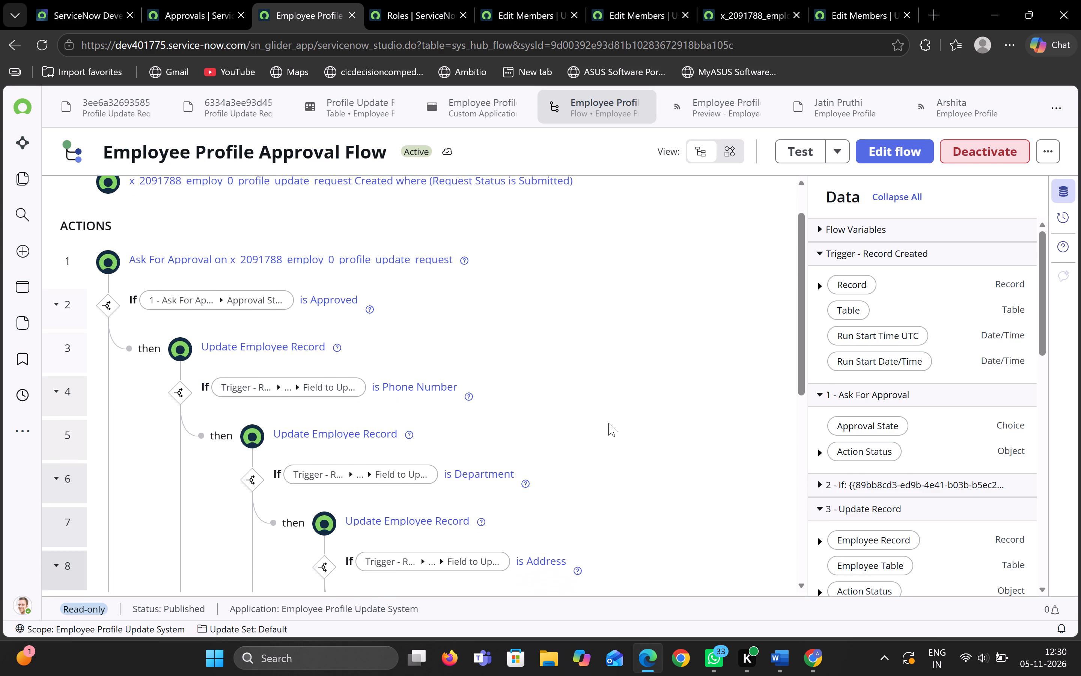
scroll(608, 423, "down", 1)
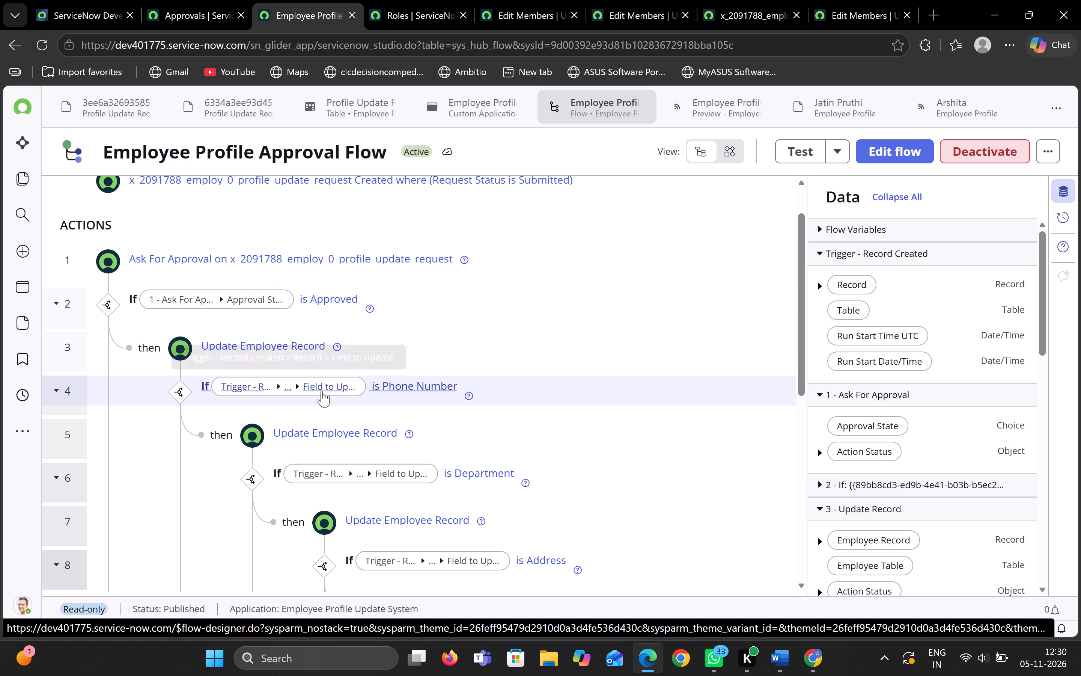
scroll(595, 356, "down", 1)
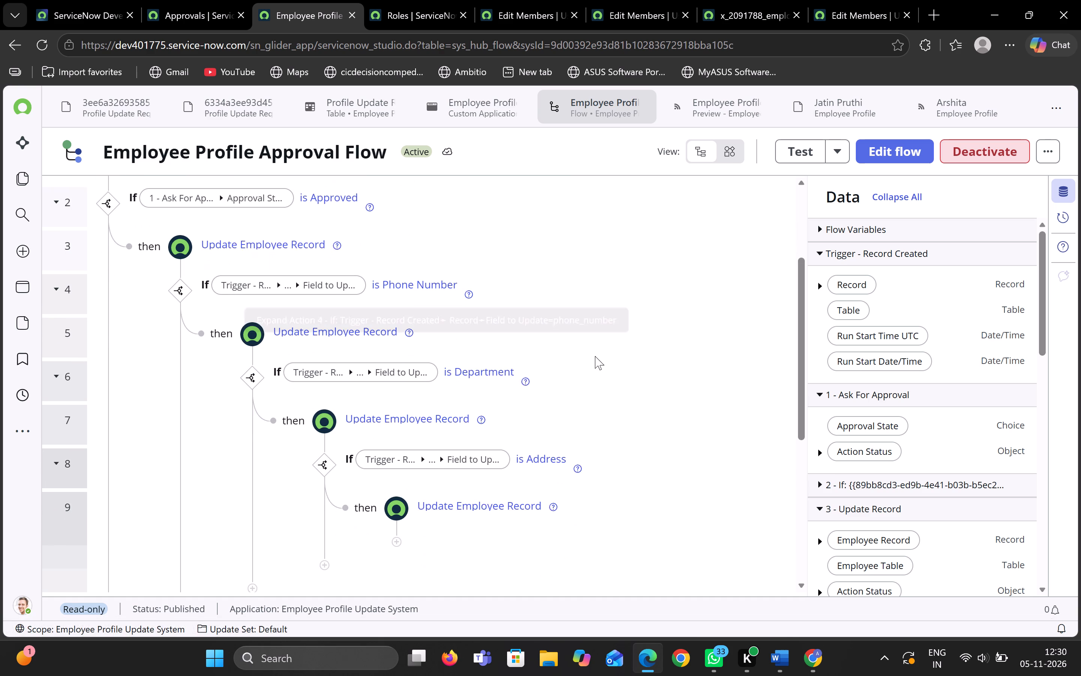
scroll(595, 356, "down", 1)
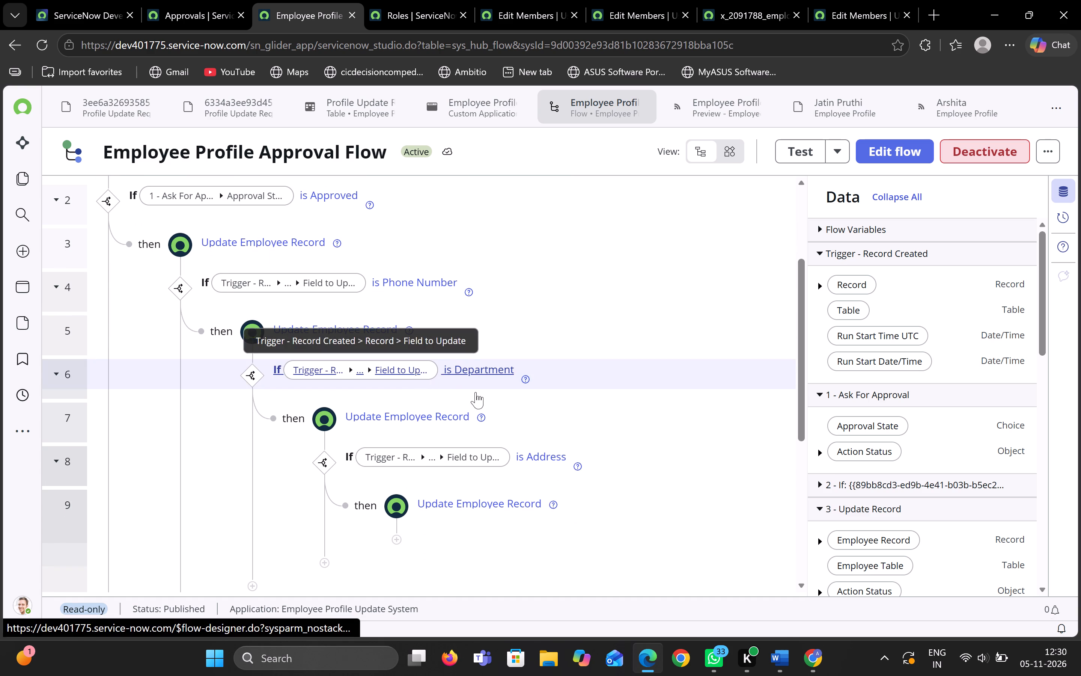
scroll(655, 446, "down", 2)
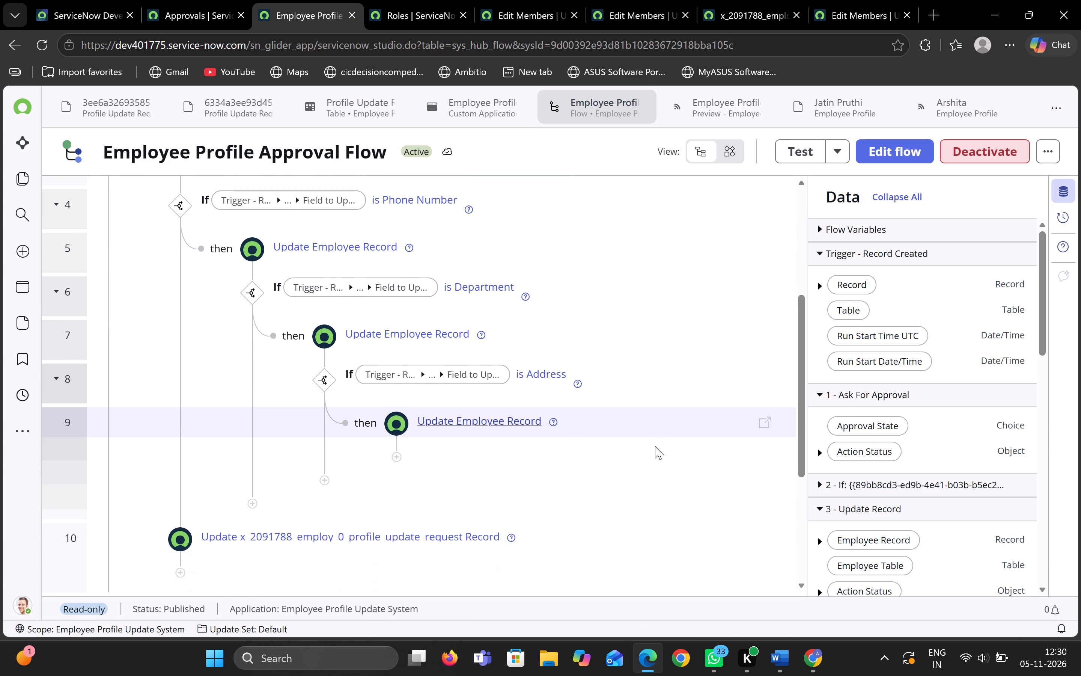
scroll(655, 446, "down", 2)
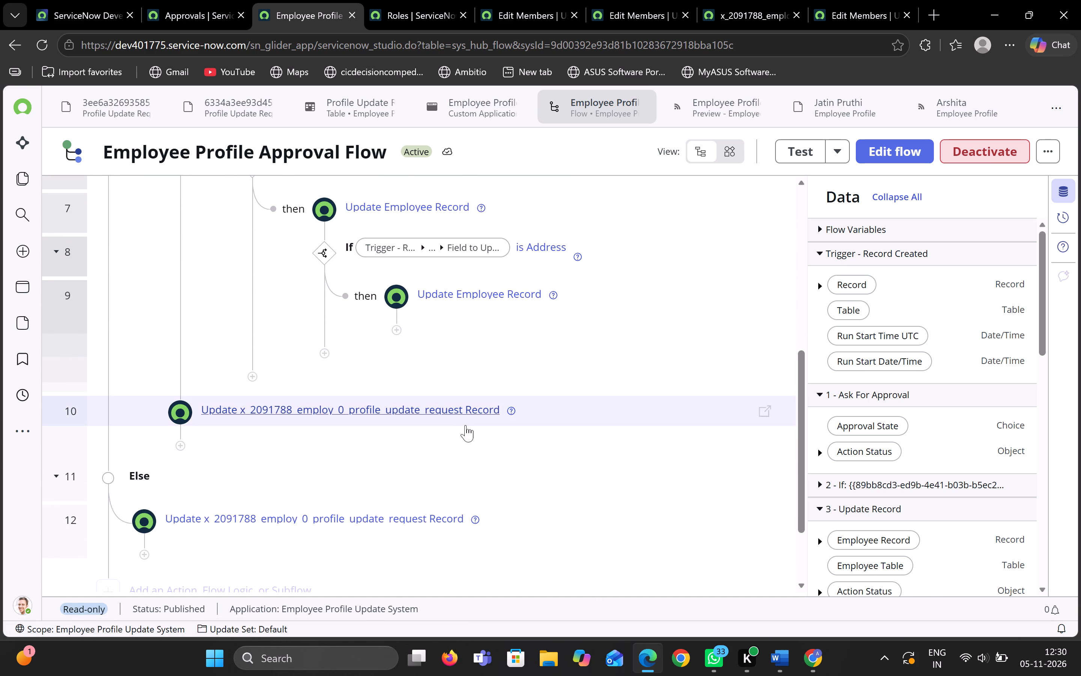
scroll(634, 481, "down", 1)
scroll(634, 481, "up", 4)
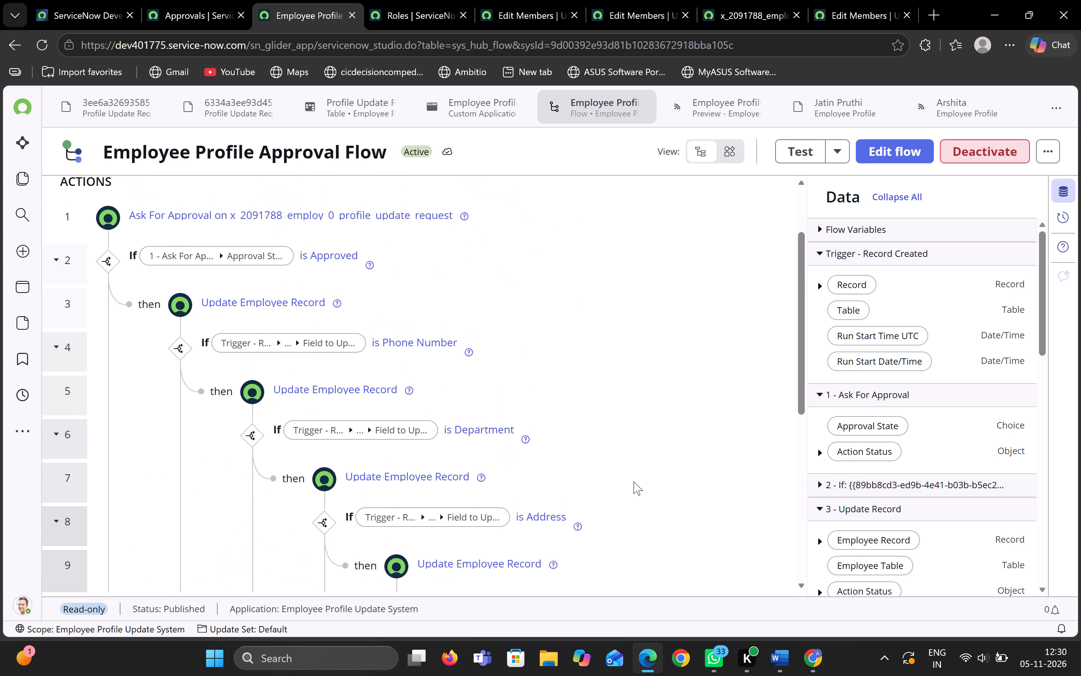
scroll(634, 481, "up", 2)
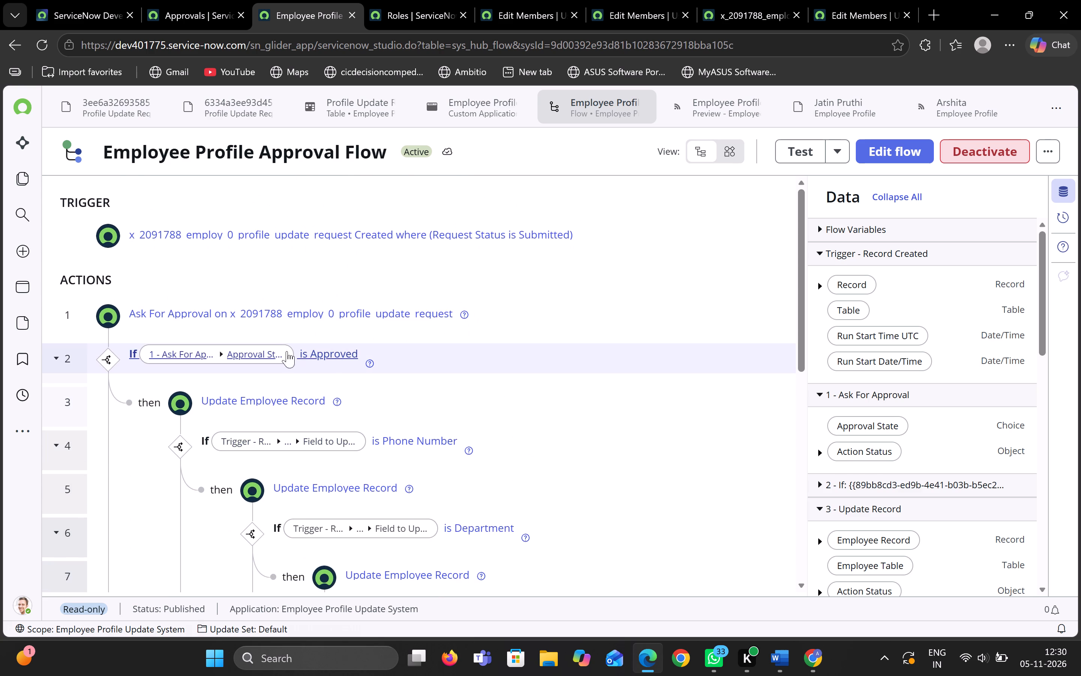
scroll(540, 388, "down", 2)
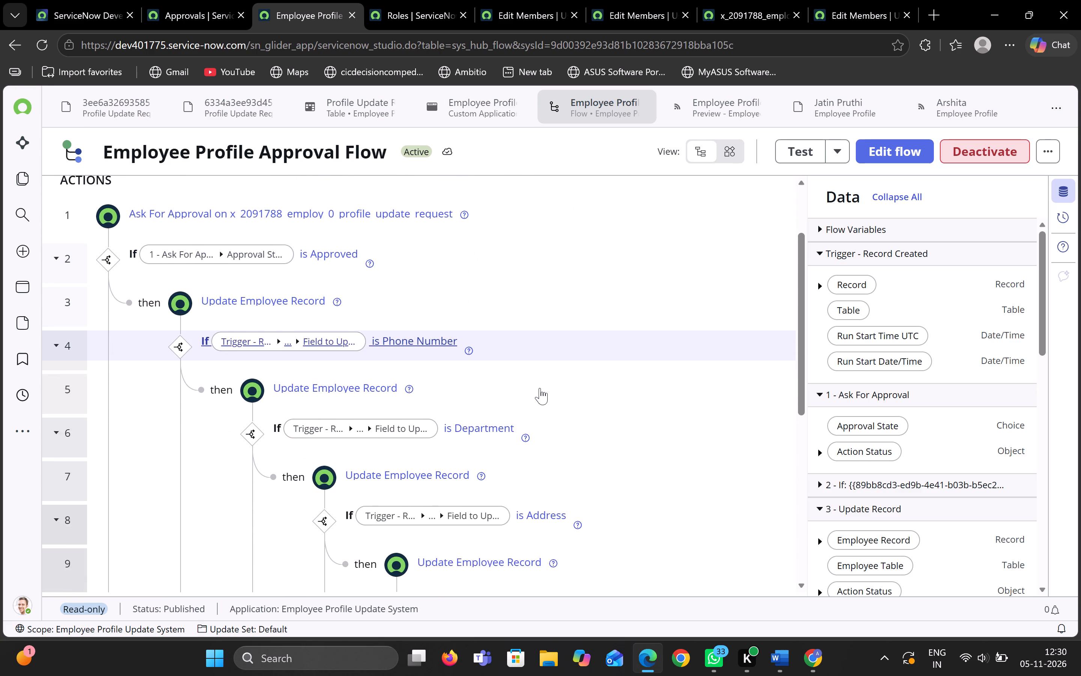
scroll(540, 388, "down", 1)
scroll(540, 388, "up", 1)
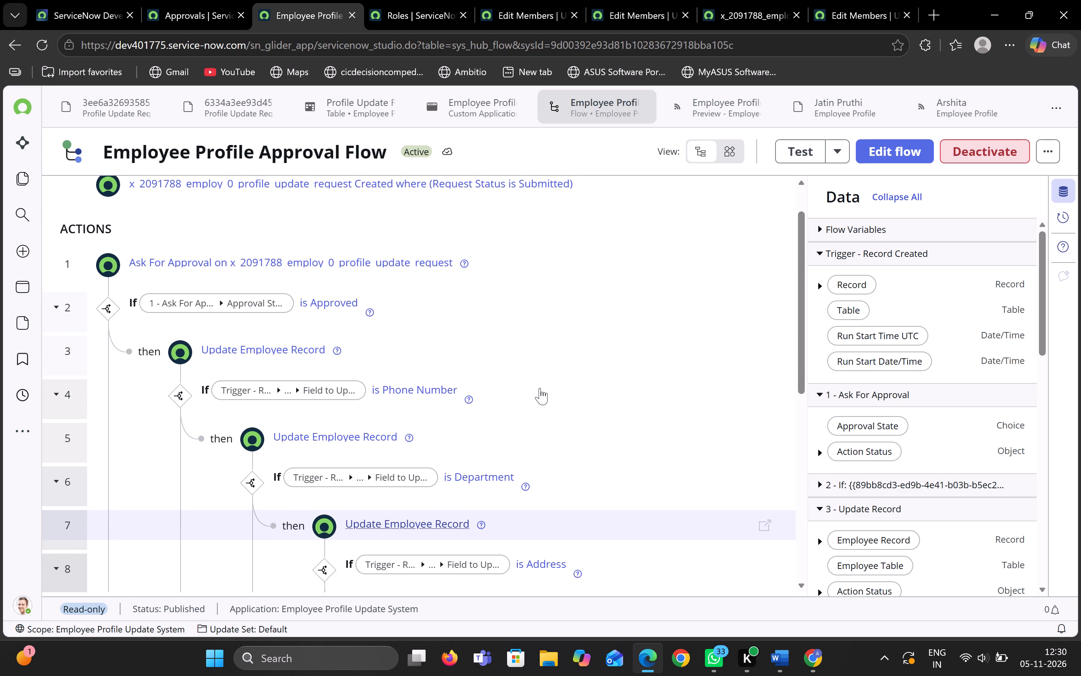
scroll(540, 388, "up", 1)
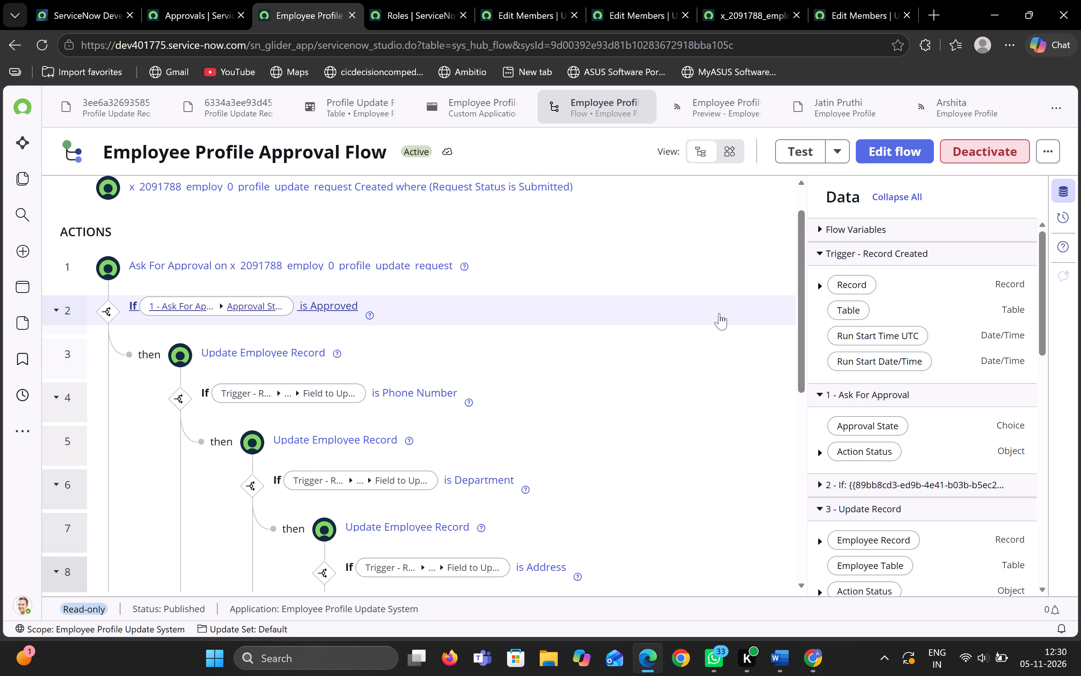
scroll(719, 313, "down", 6)
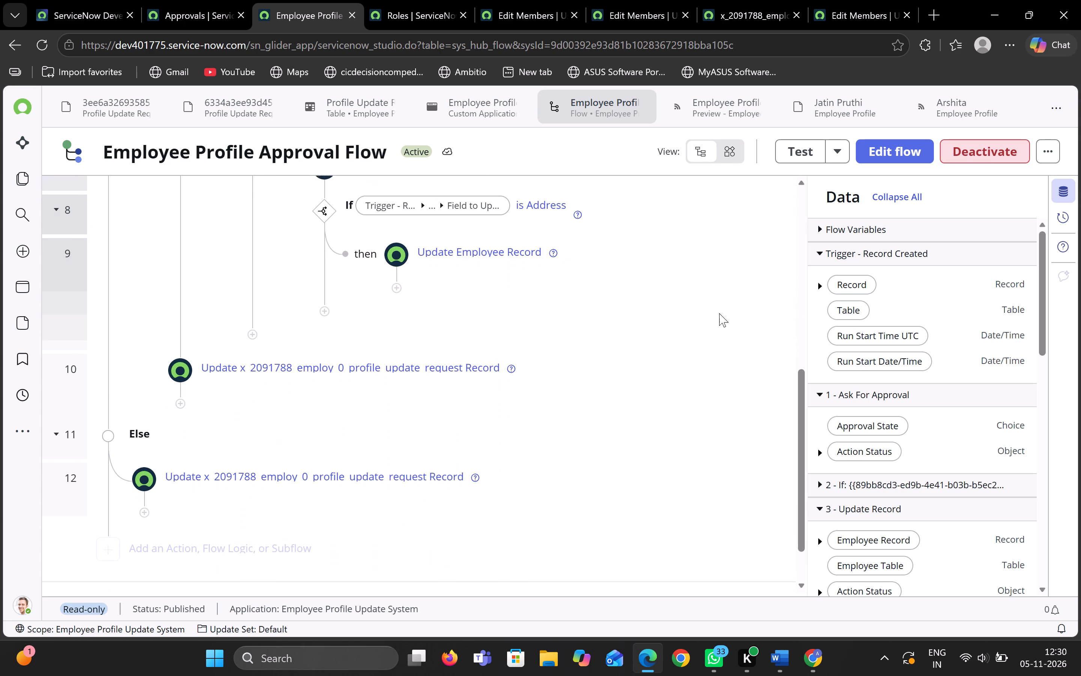
Expand the update action in the flow's Else branch and examine its record, table and field inputs.
left_click(378, 468)
scroll(553, 489, "down", 1)
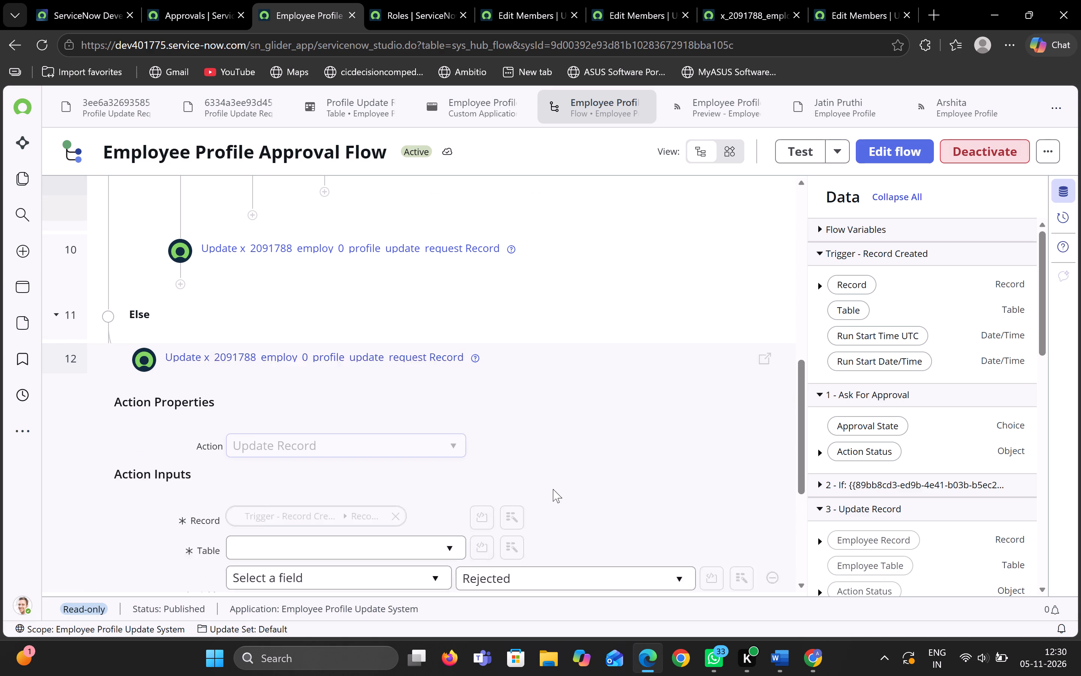
scroll(553, 489, "down", 2)
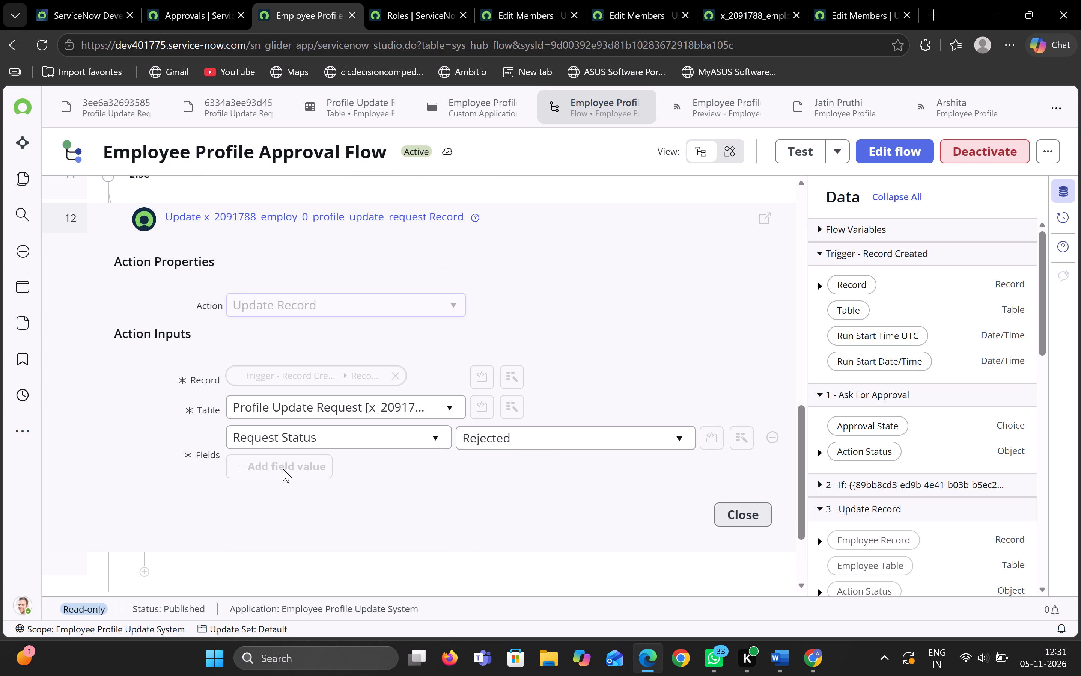
Put the Employee Profile Approval Flow into edit mode and show it as a diagram with the action properties closed.
scroll(401, 350, "up", 1)
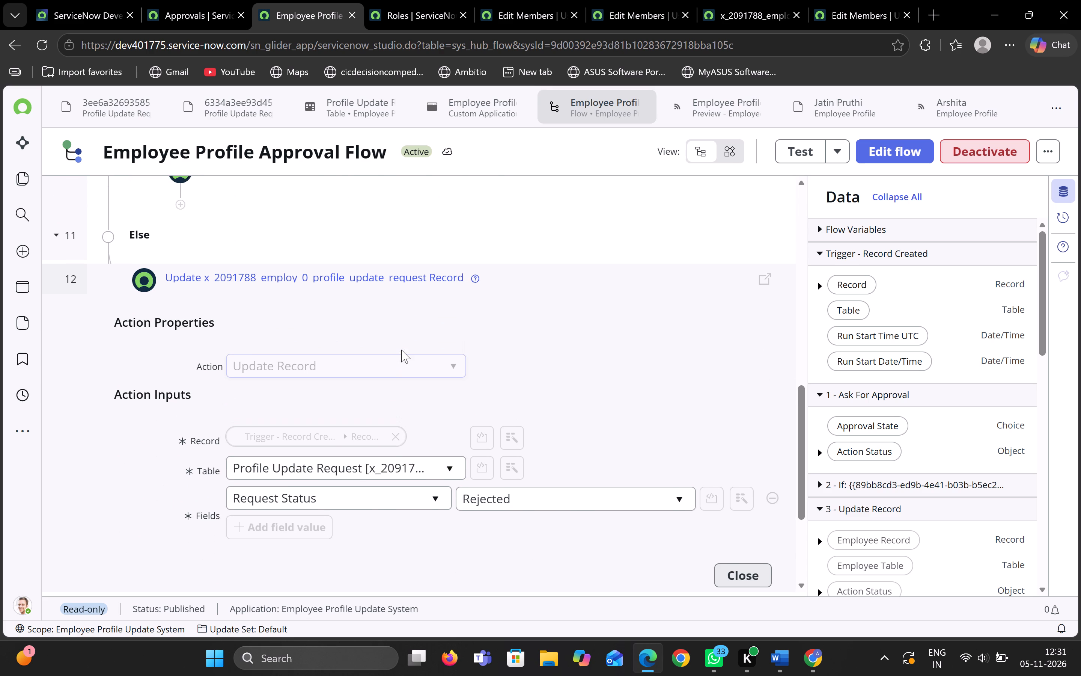
scroll(401, 350, "up", 1)
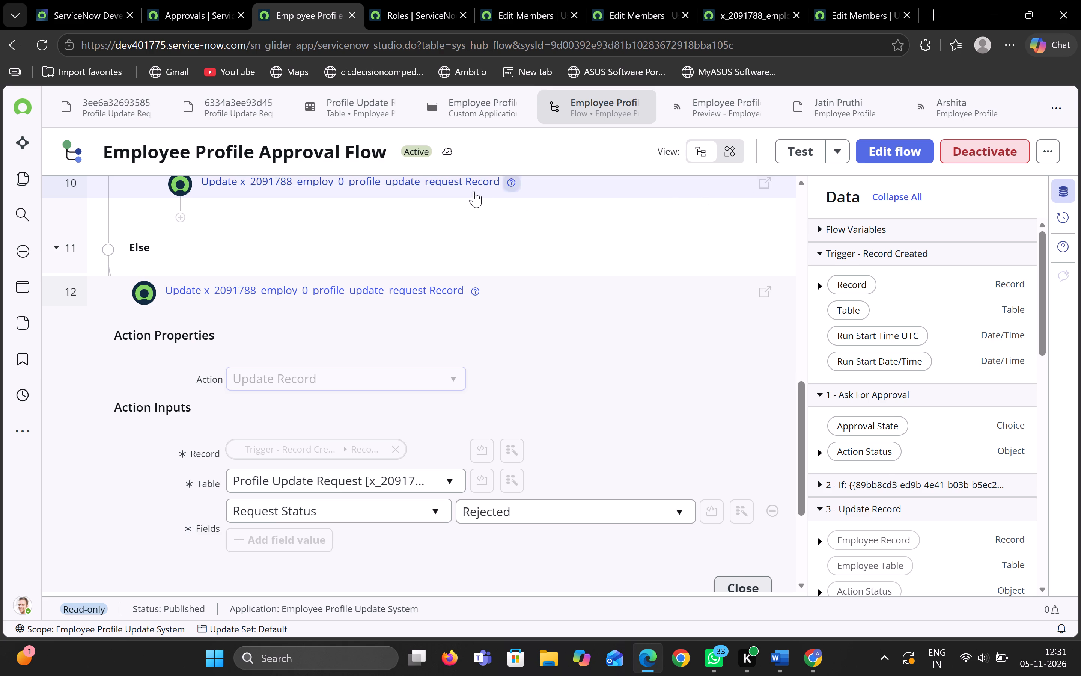
left_click(900, 156)
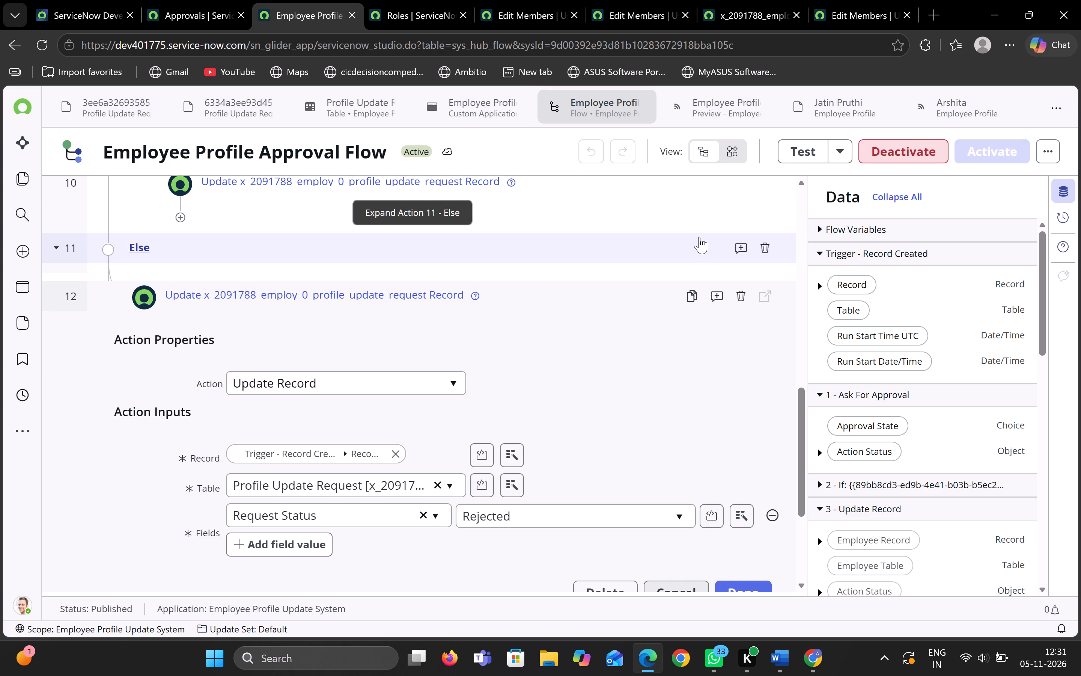
scroll(674, 248, "up", 7)
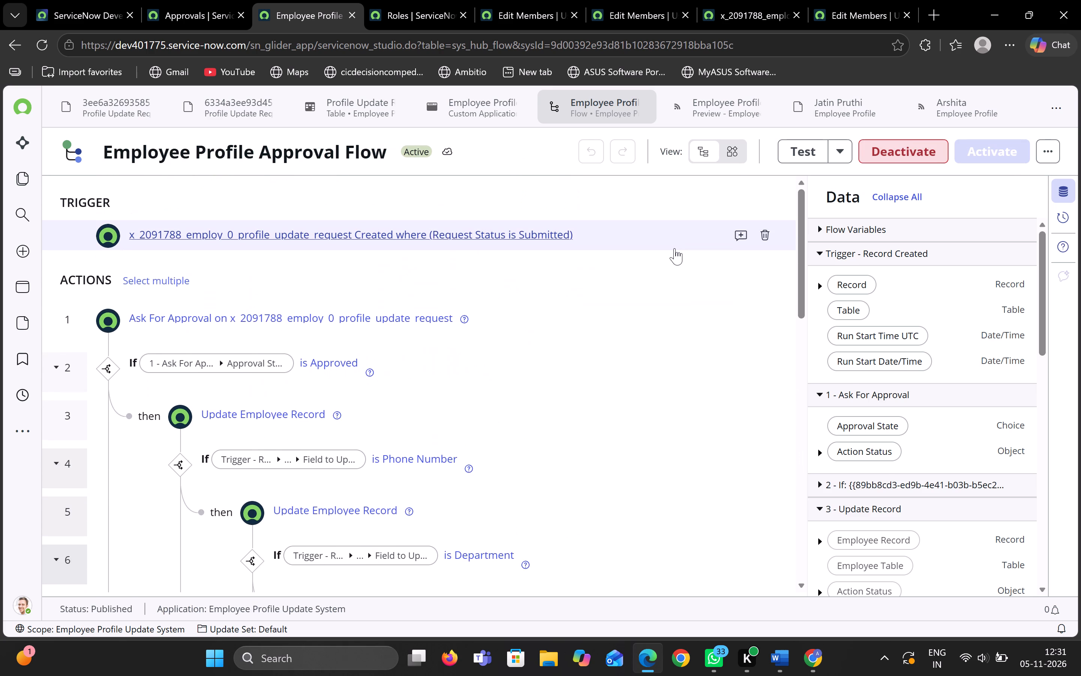
left_click(736, 150)
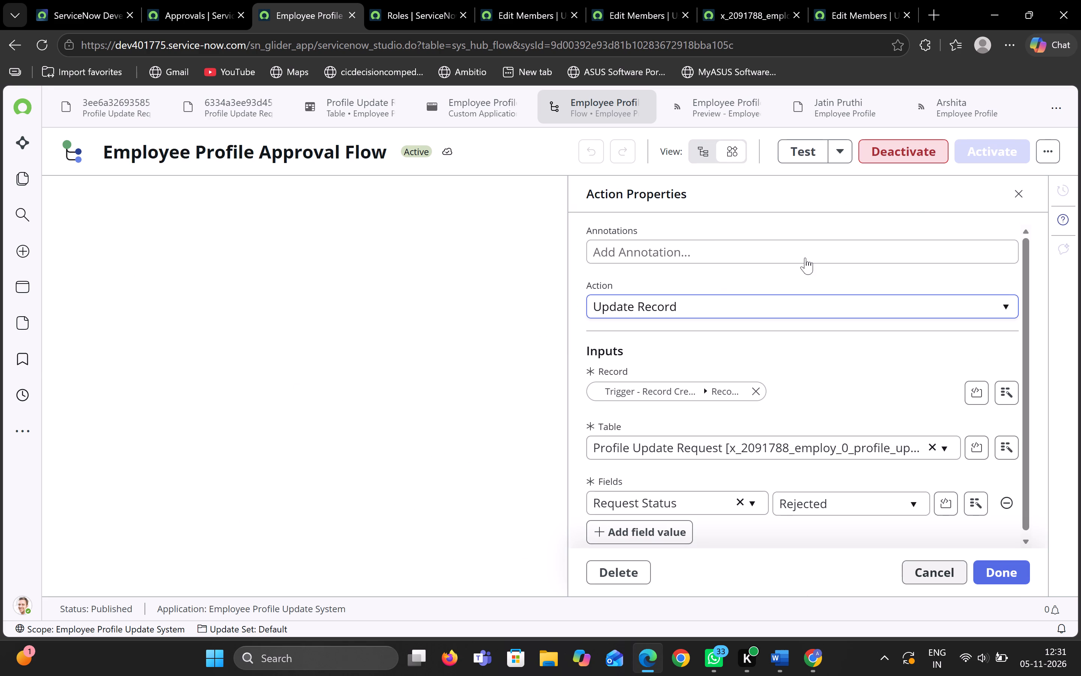
left_click(1016, 194)
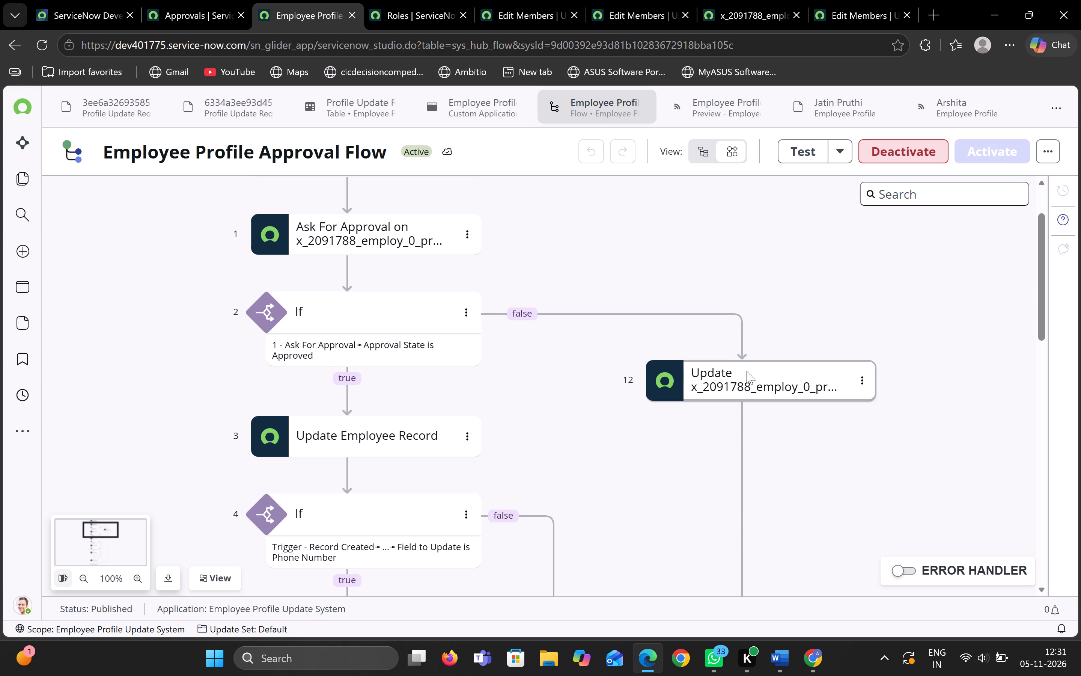
Add the Rejection Reason field to update action 12 on the false branch of the approval condition.
left_click(790, 373)
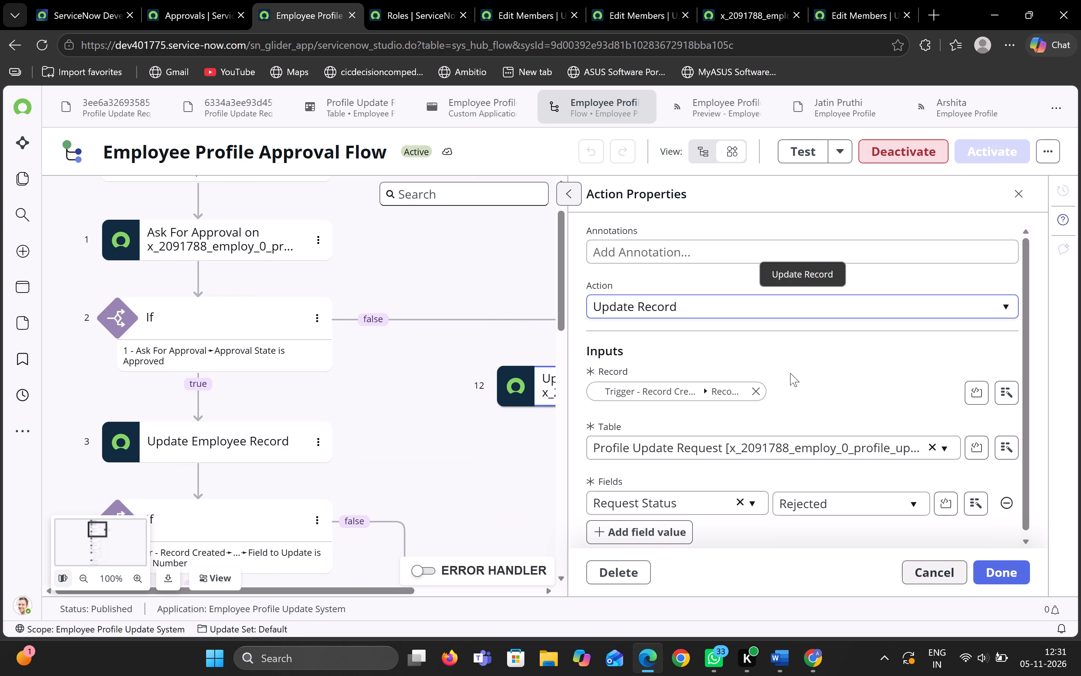
scroll(803, 419, "down", 2)
left_click(604, 530)
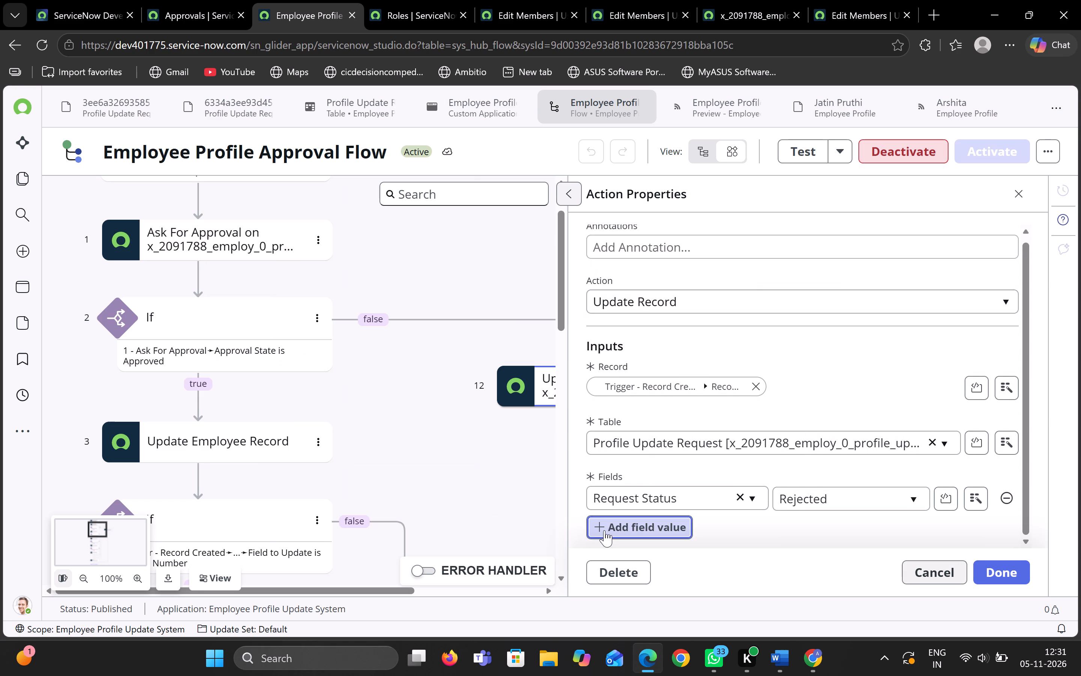
left_click(677, 524)
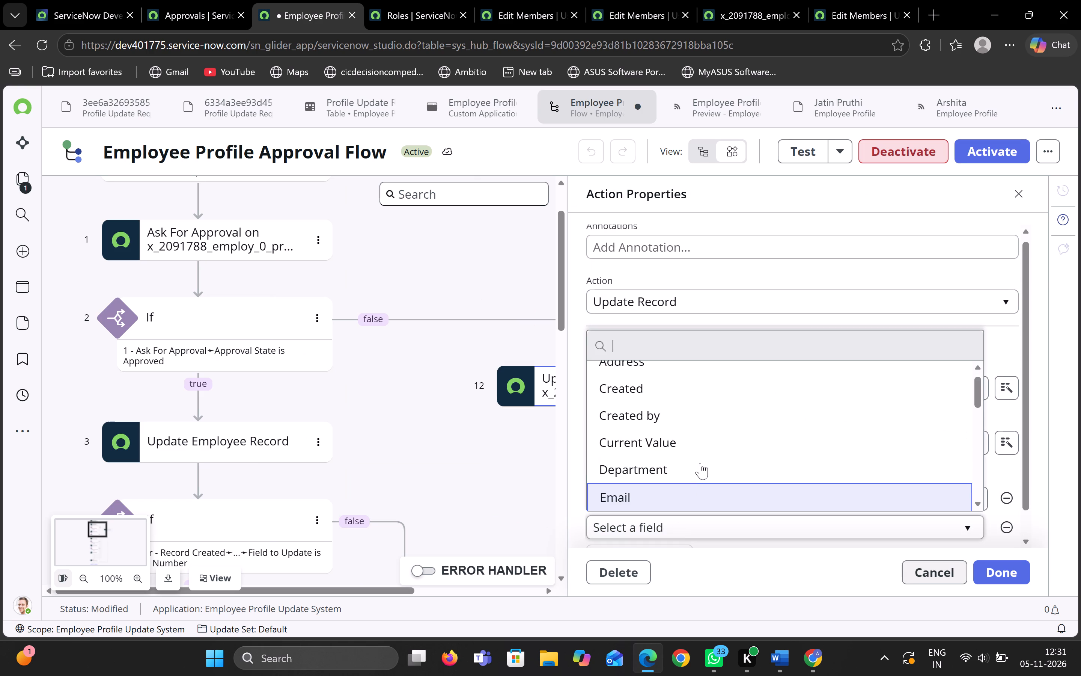
scroll(700, 463, "down", 4)
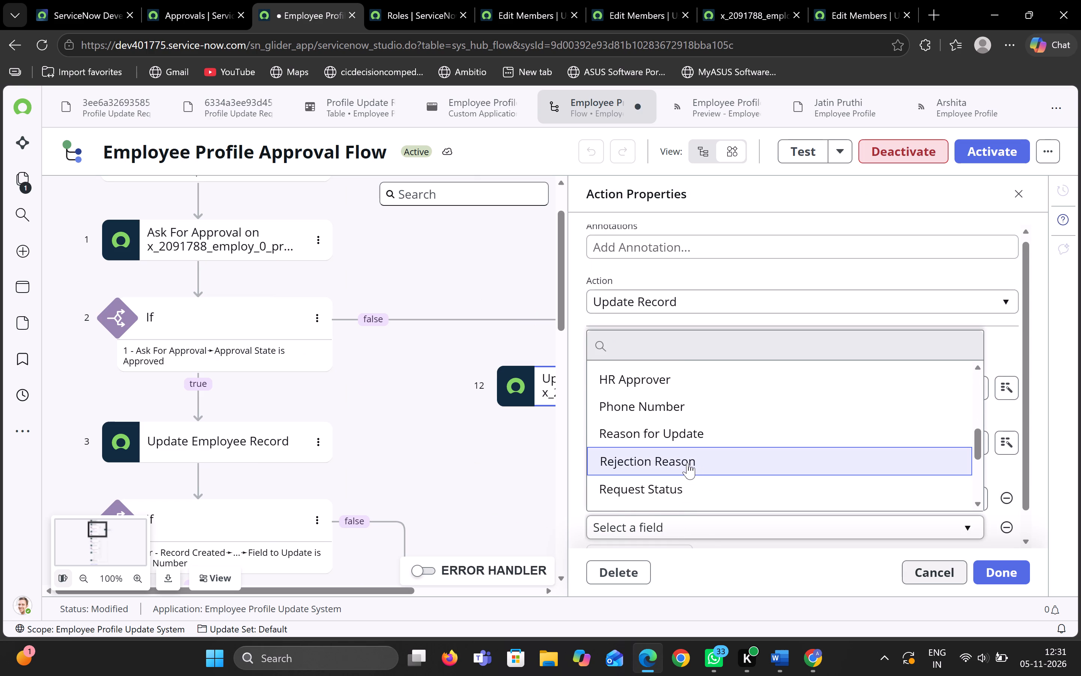
left_click(687, 463)
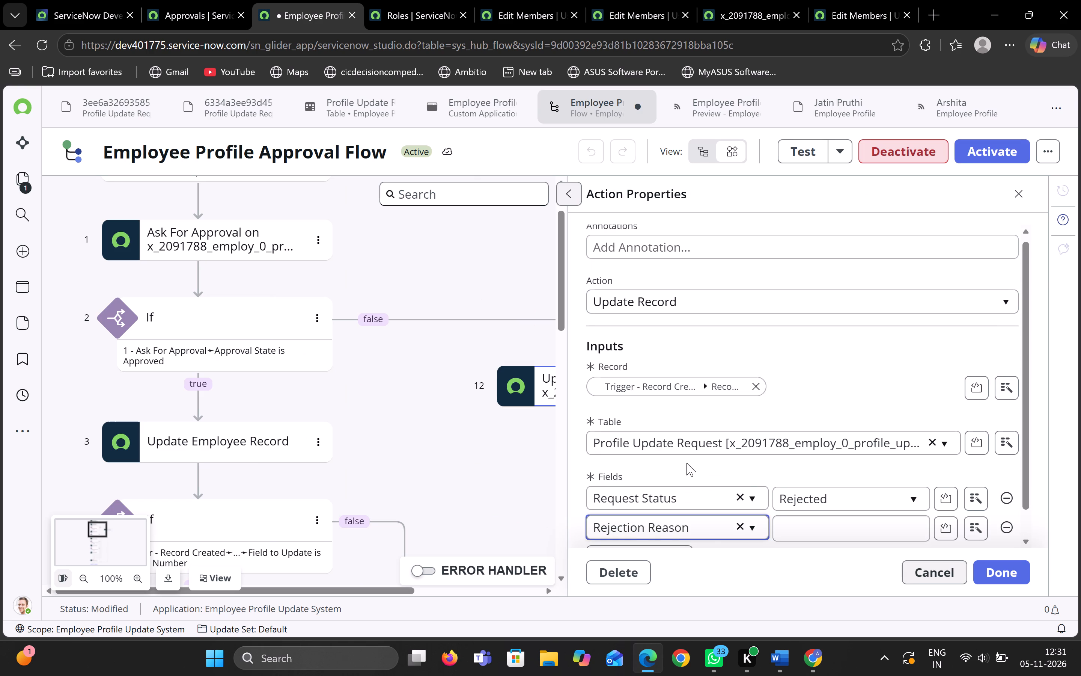
Look for a Rejection Reason value in the flow data under 1 - Ask For Approval, Action Status.
scroll(771, 475, "down", 1)
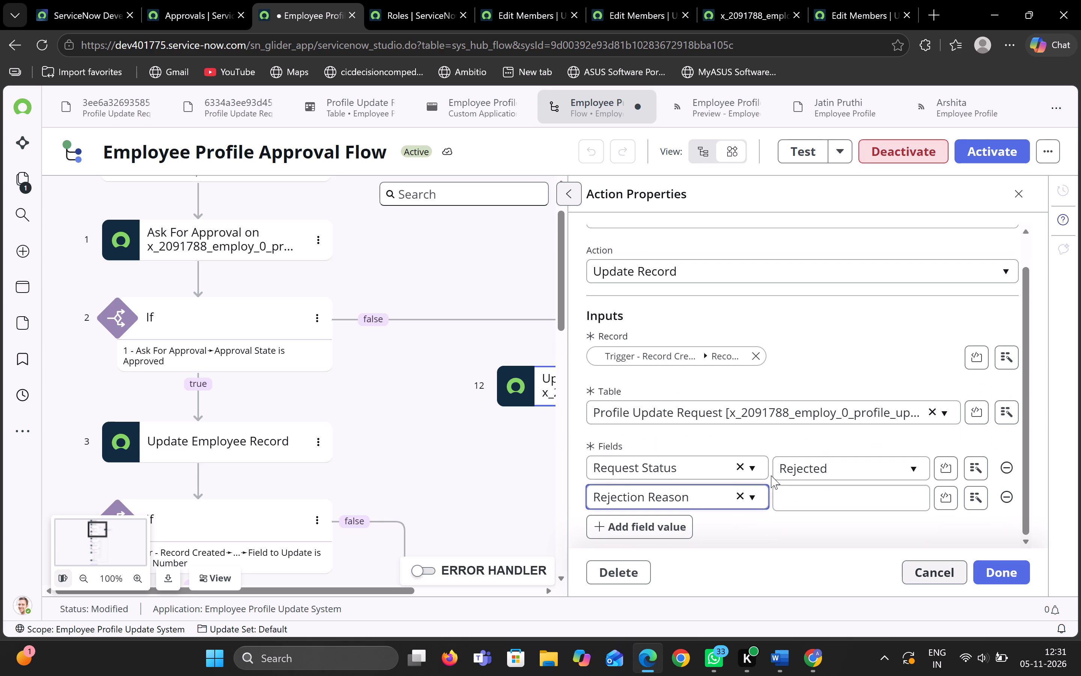
left_click(986, 498)
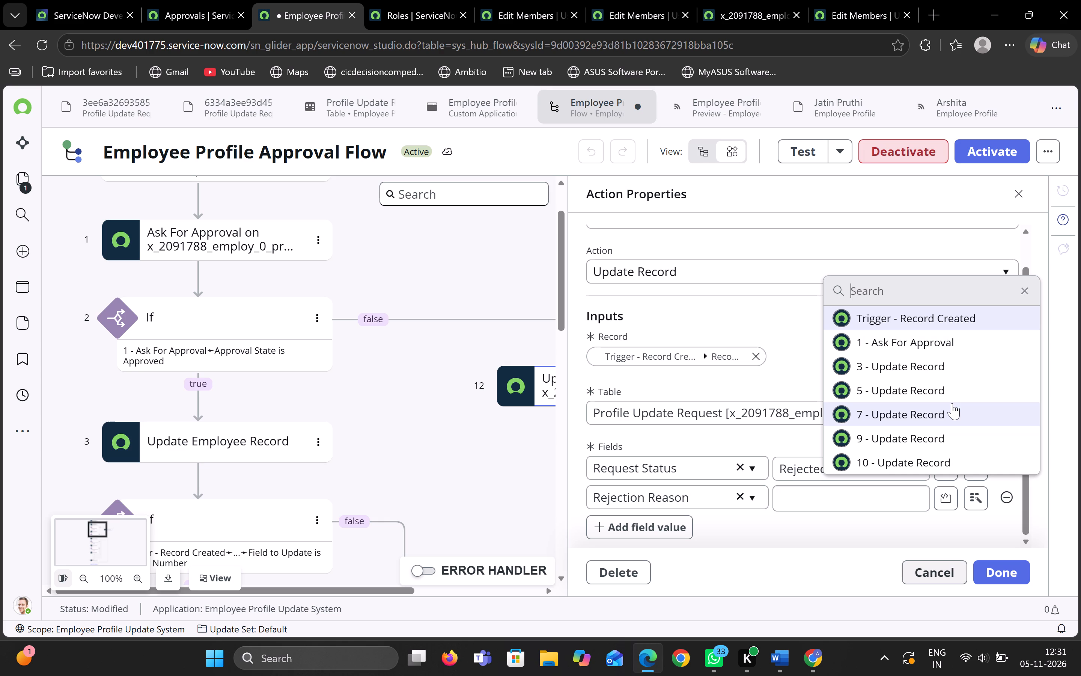
left_click(947, 338)
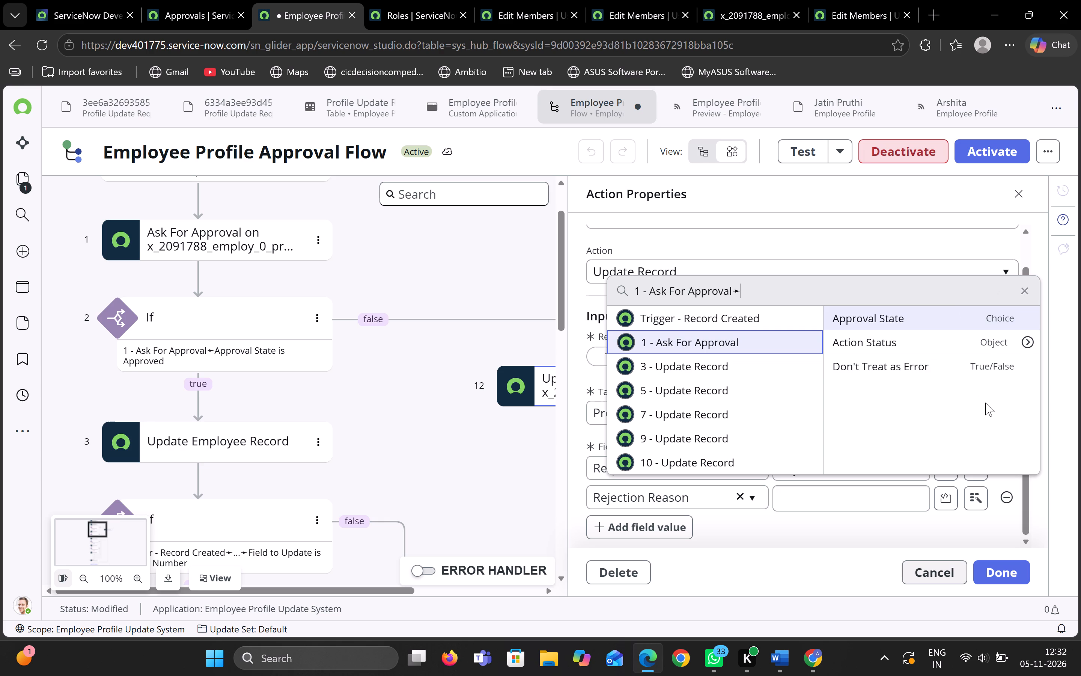
left_click(1028, 343)
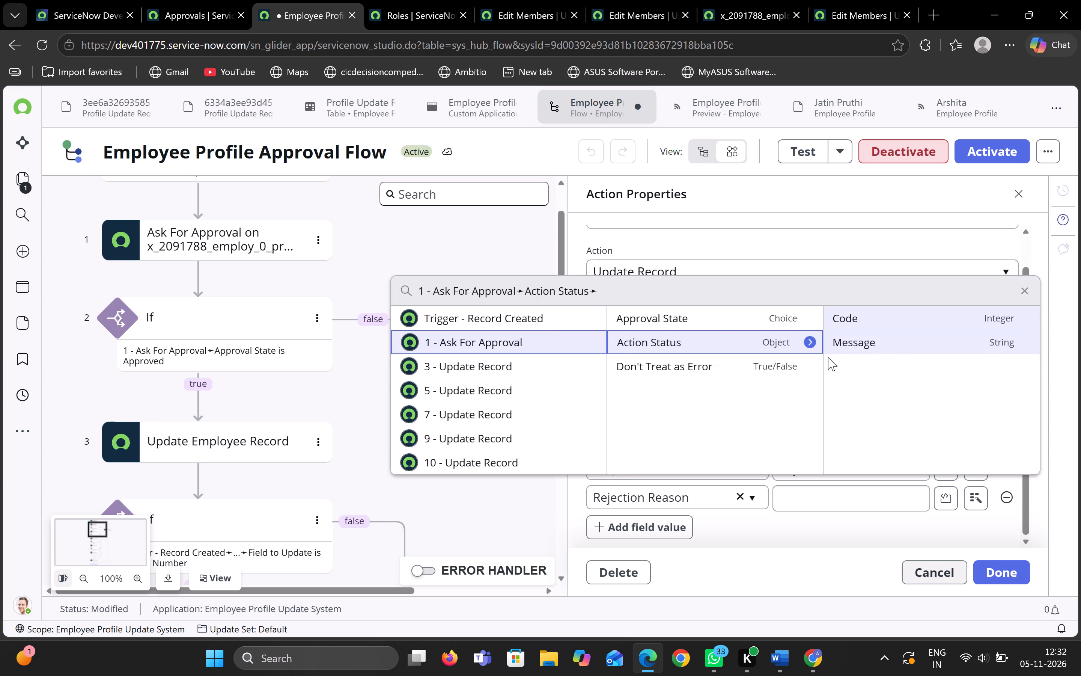
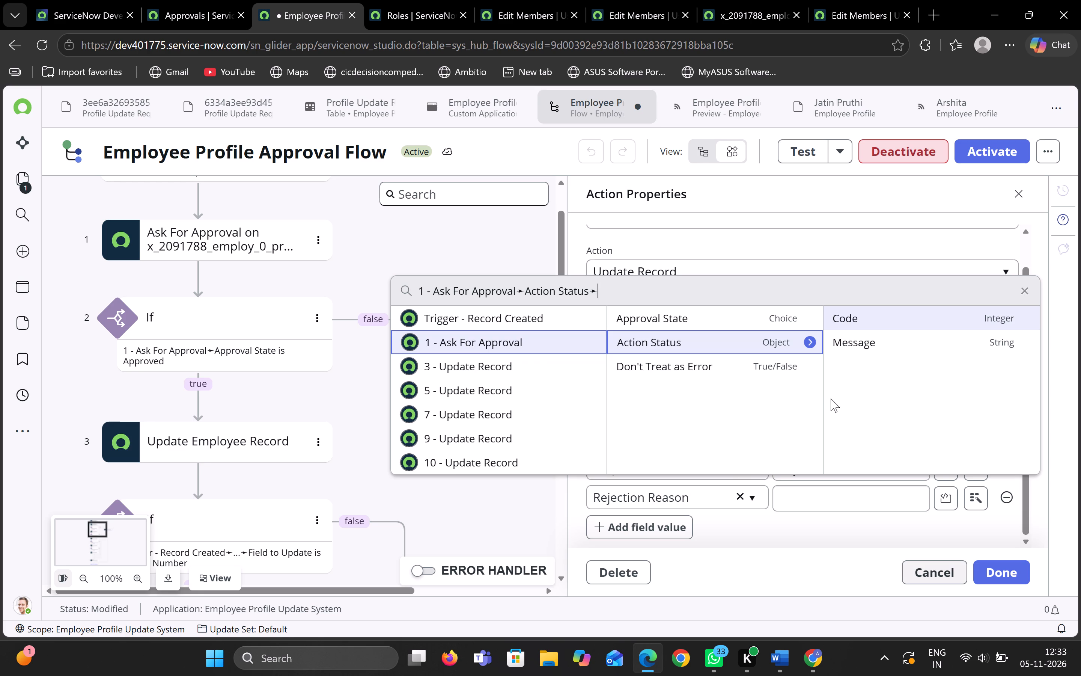
Look for a Rejection Reason value in the flow data under Trigger - Record Created, Record.
left_click(809, 500)
left_click(1024, 297)
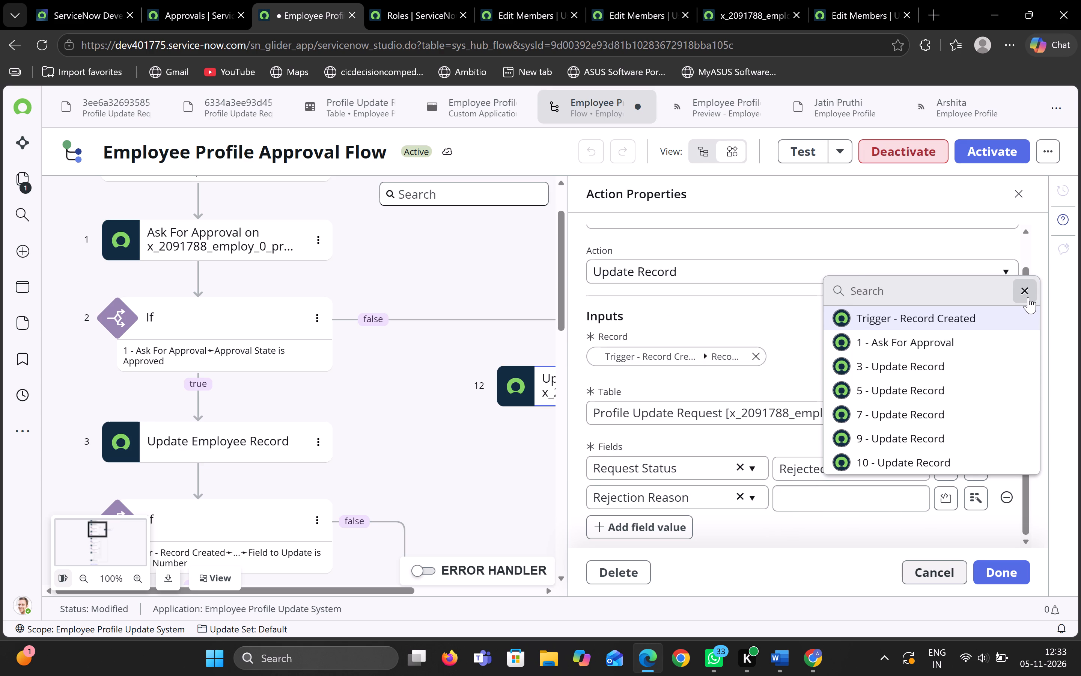
left_click(1028, 297)
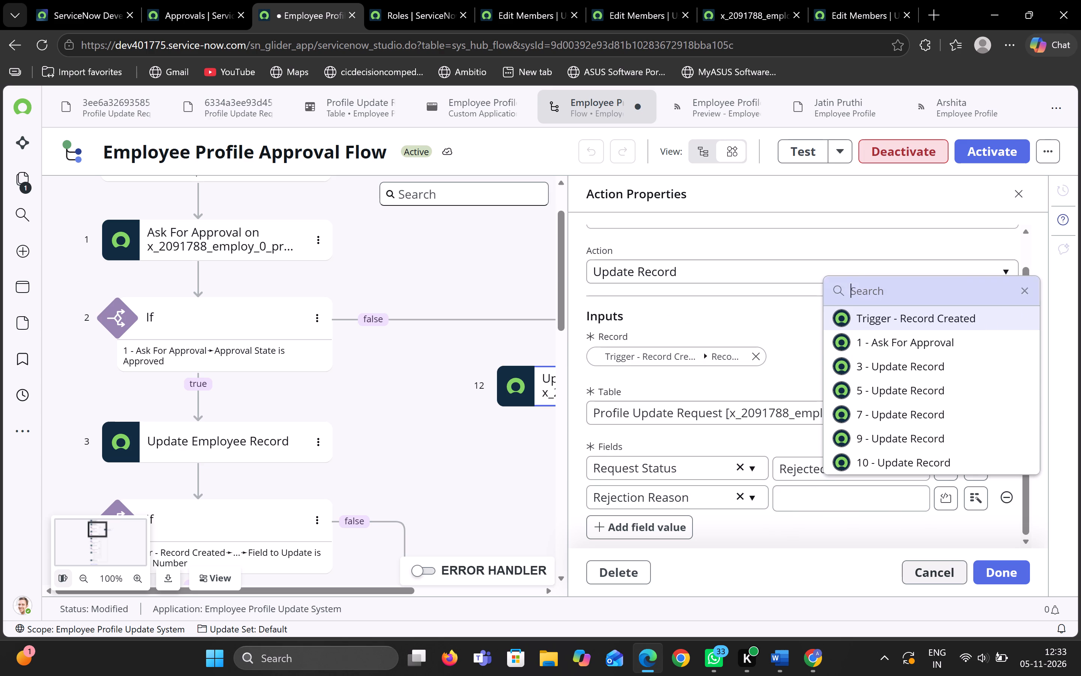
left_click(1013, 315)
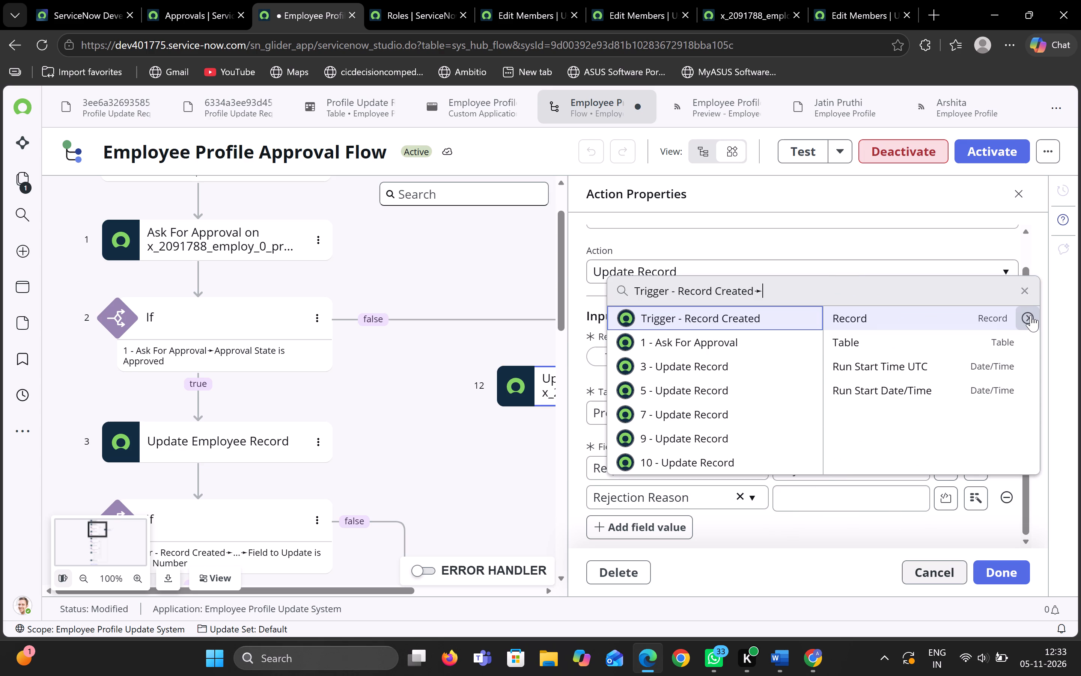
left_click(1031, 315)
scroll(985, 343, "down", 5)
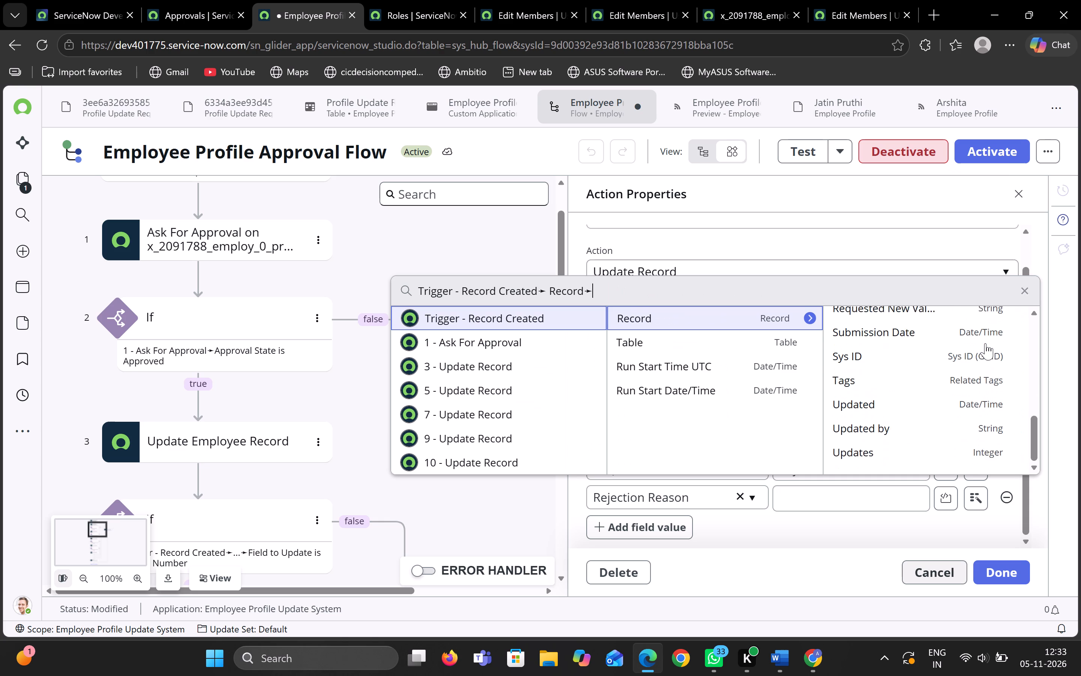
scroll(985, 343, "down", 3)
scroll(985, 343, "up", 3)
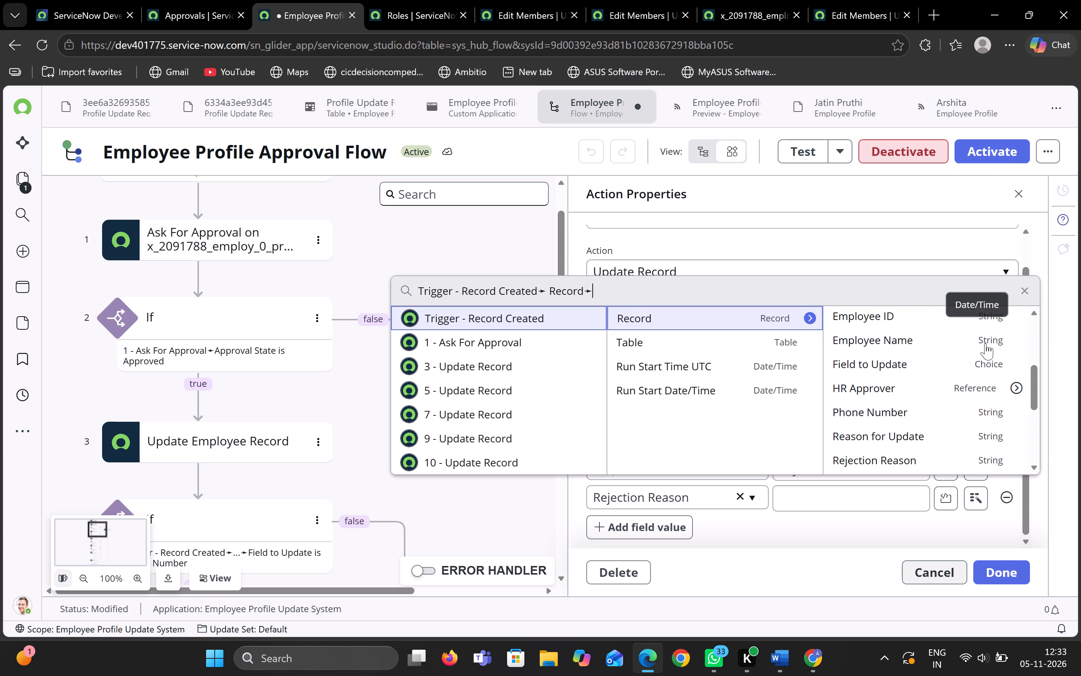
scroll(985, 343, "up", 4)
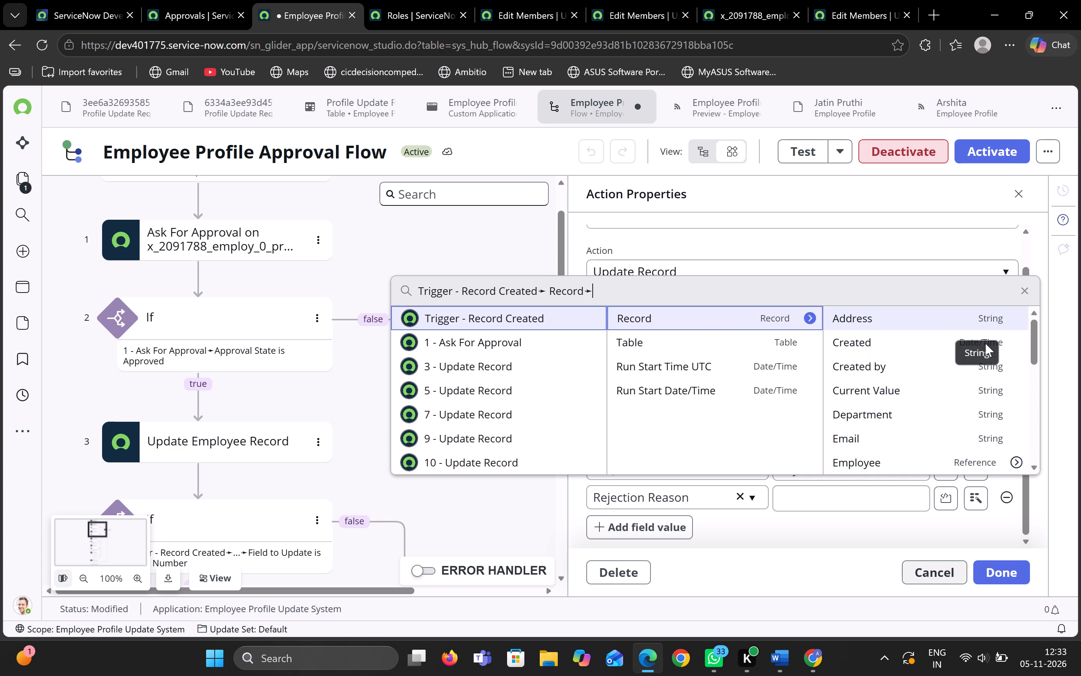
scroll(963, 372, "down", 2)
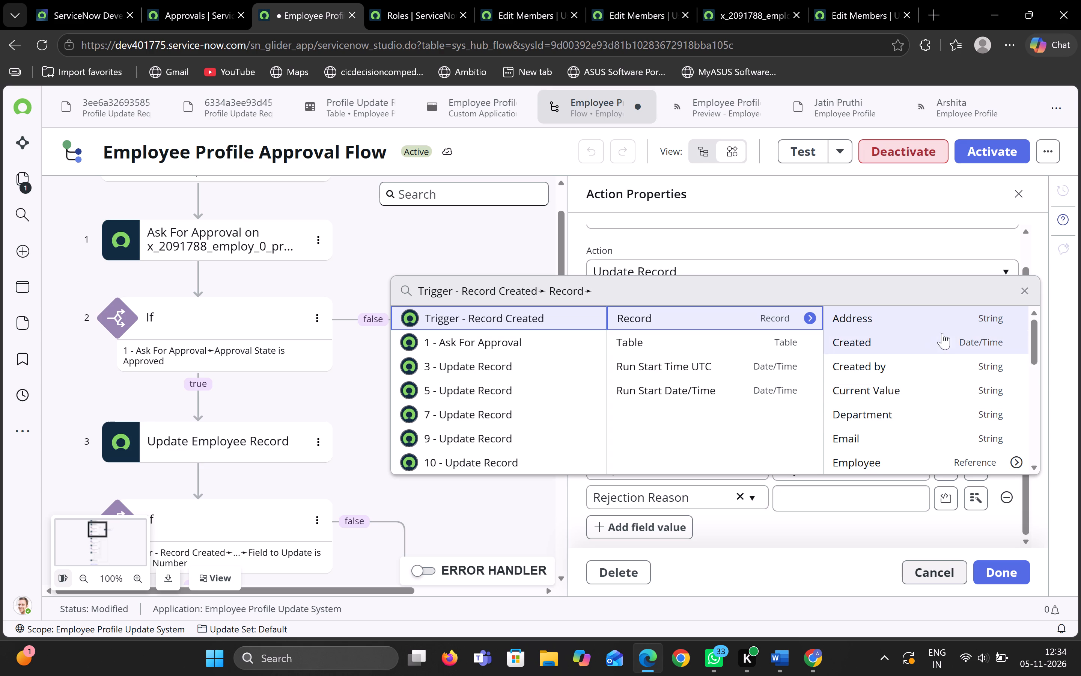
left_click(1022, 293)
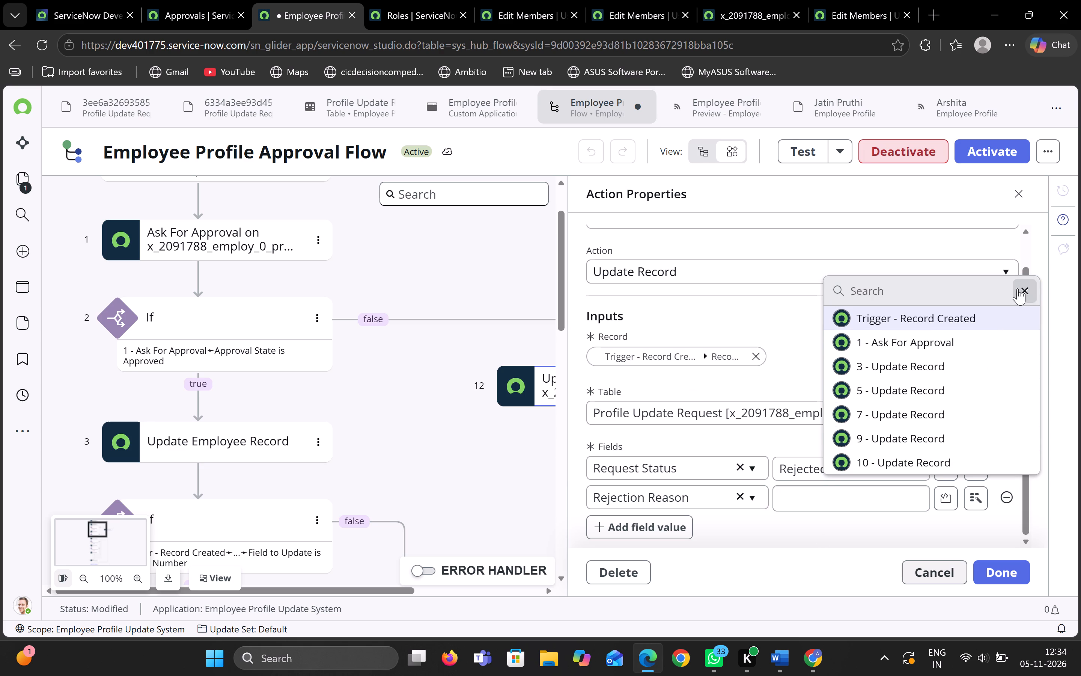
left_click(1024, 292)
left_click(1031, 293)
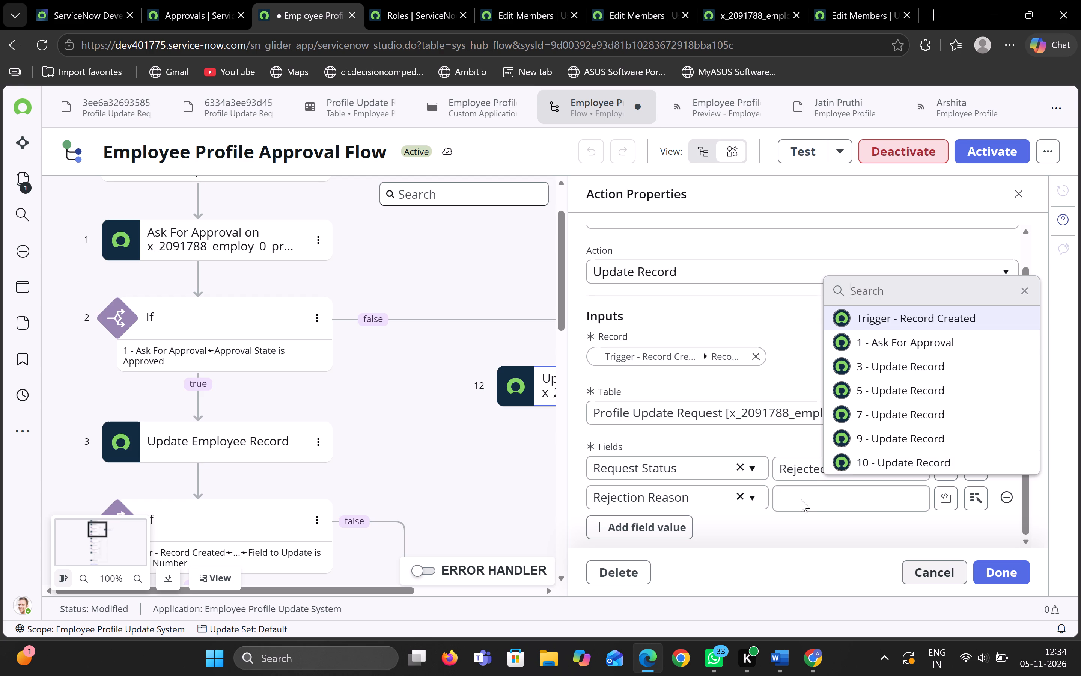
Set update action 12's Rejection Reason to "Request rejected by HR. Please contact HR for further clarification" and save the action.
left_click(801, 499)
left_click(801, 499)
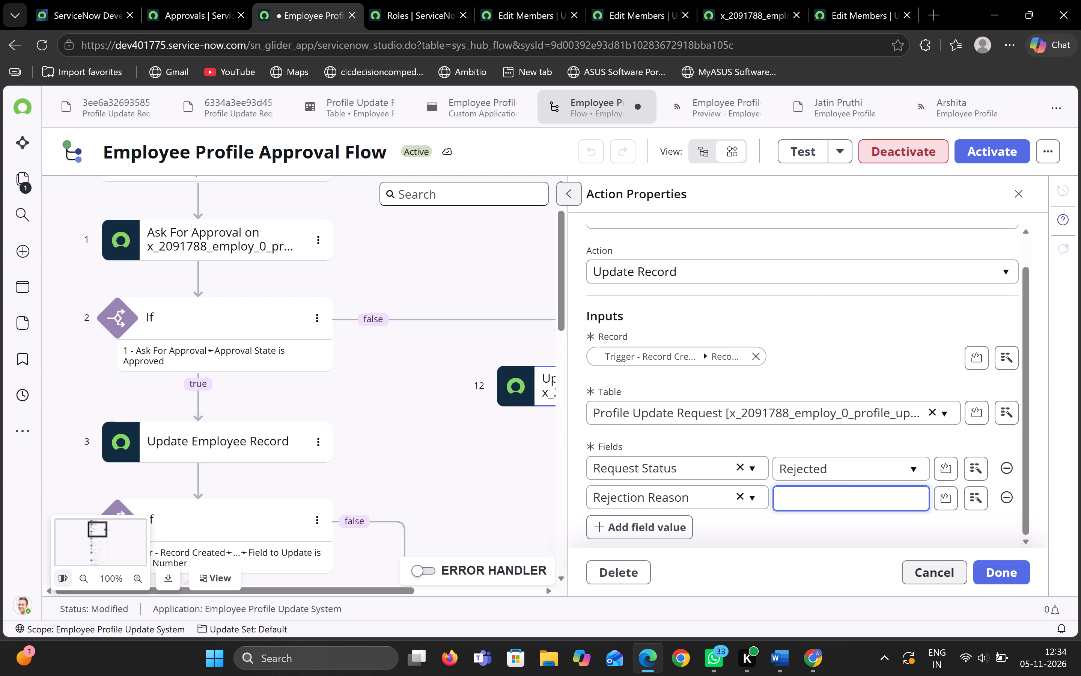
type("Request rejected by HR")
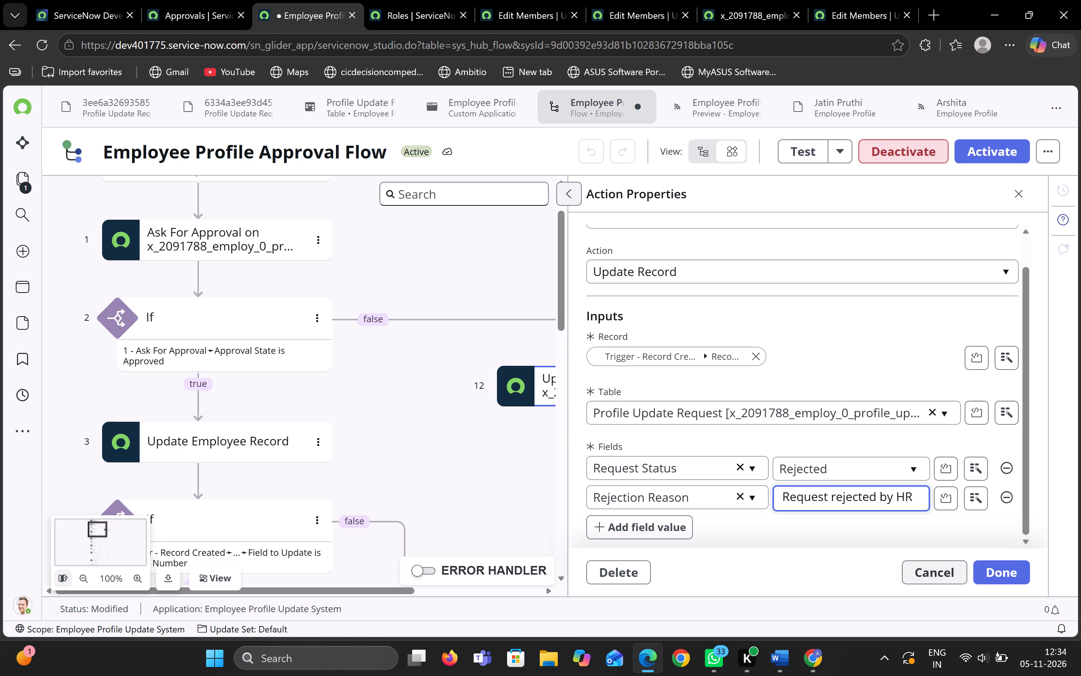
type(". P")
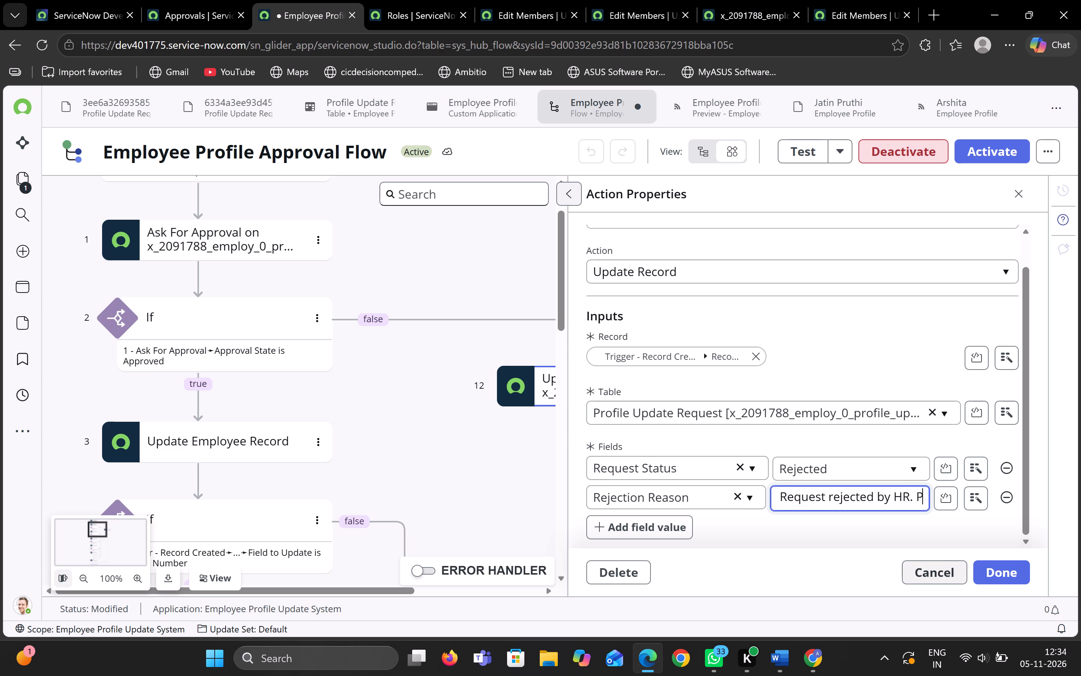
type("lease contact")
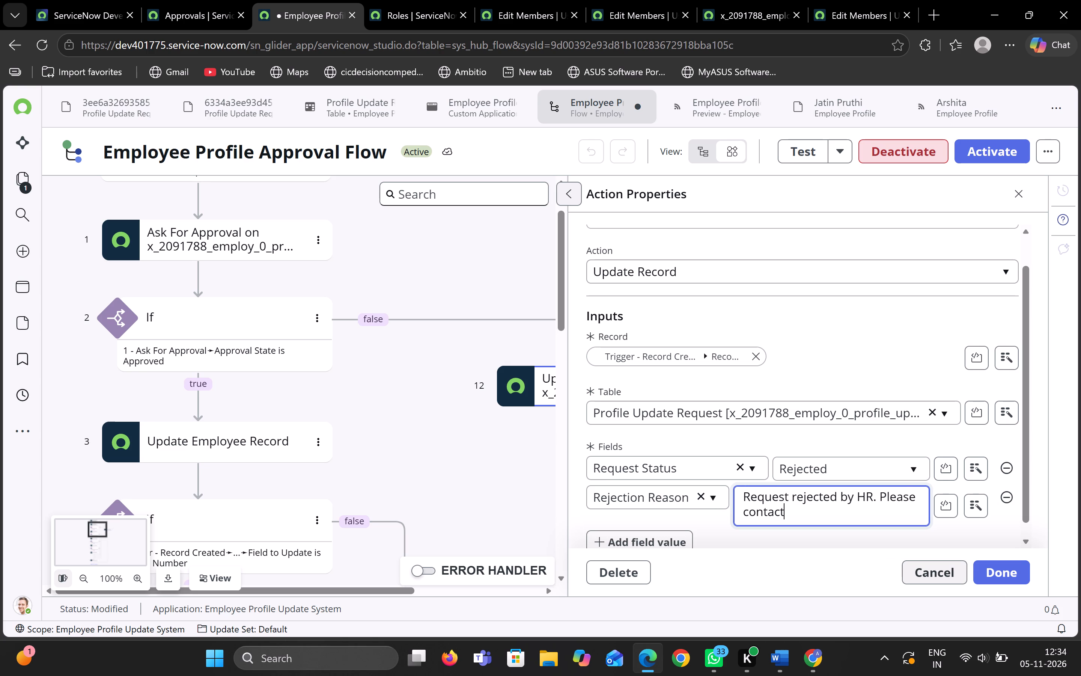
key("space")
type("HR for further")
key("space")
type("clarification")
left_click(714, 532)
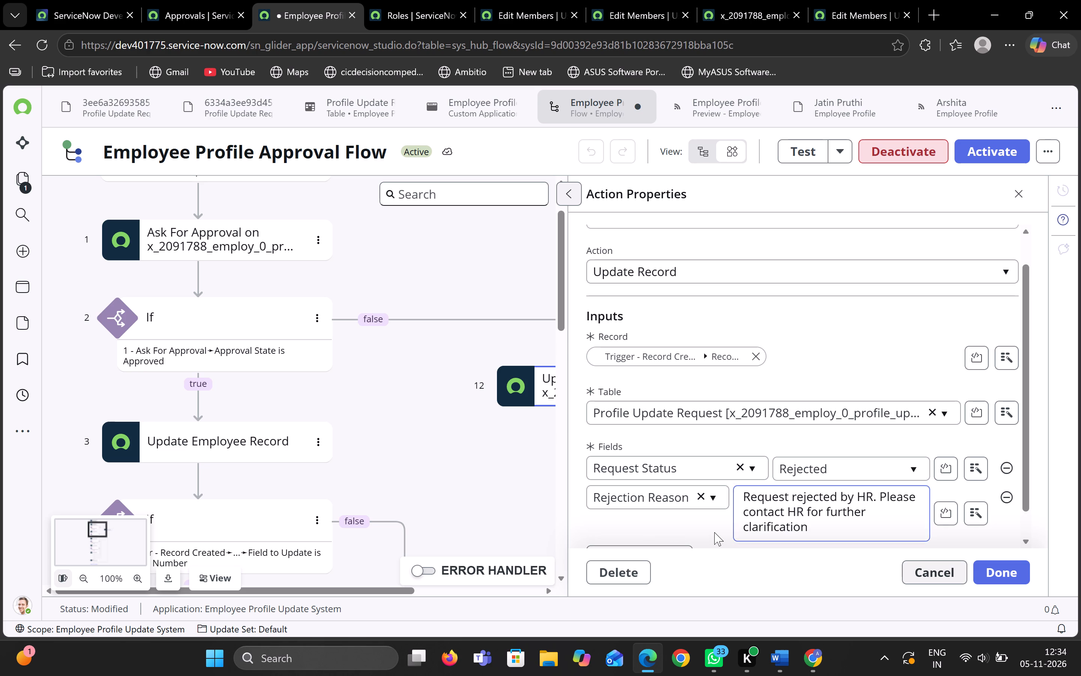
scroll(714, 532, "down", 2)
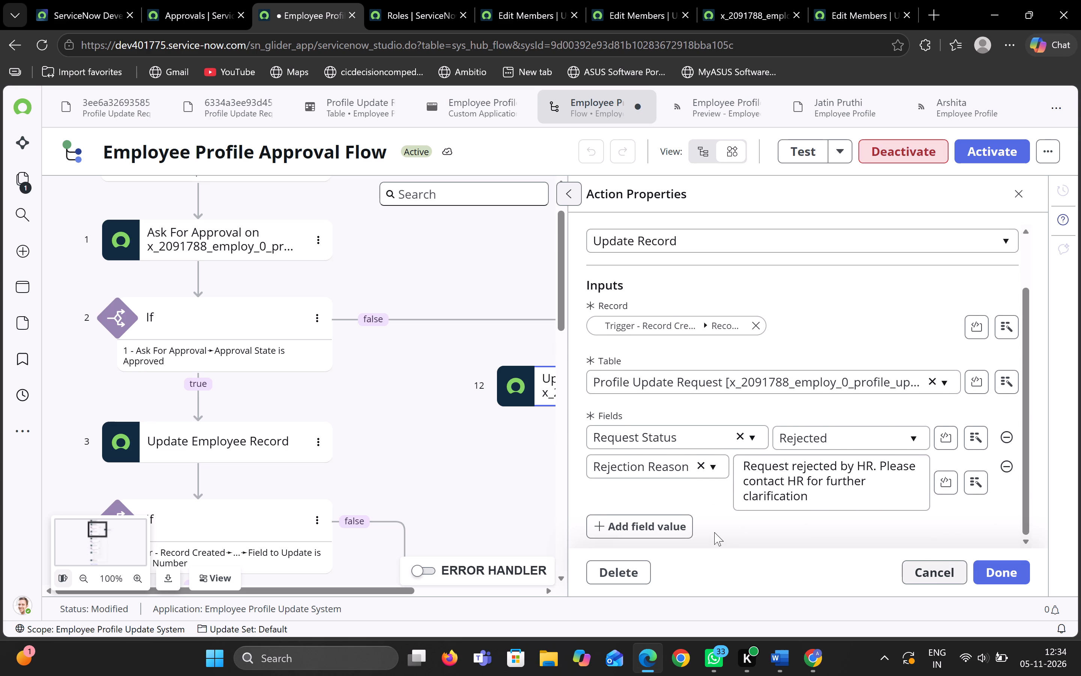
left_click(1013, 573)
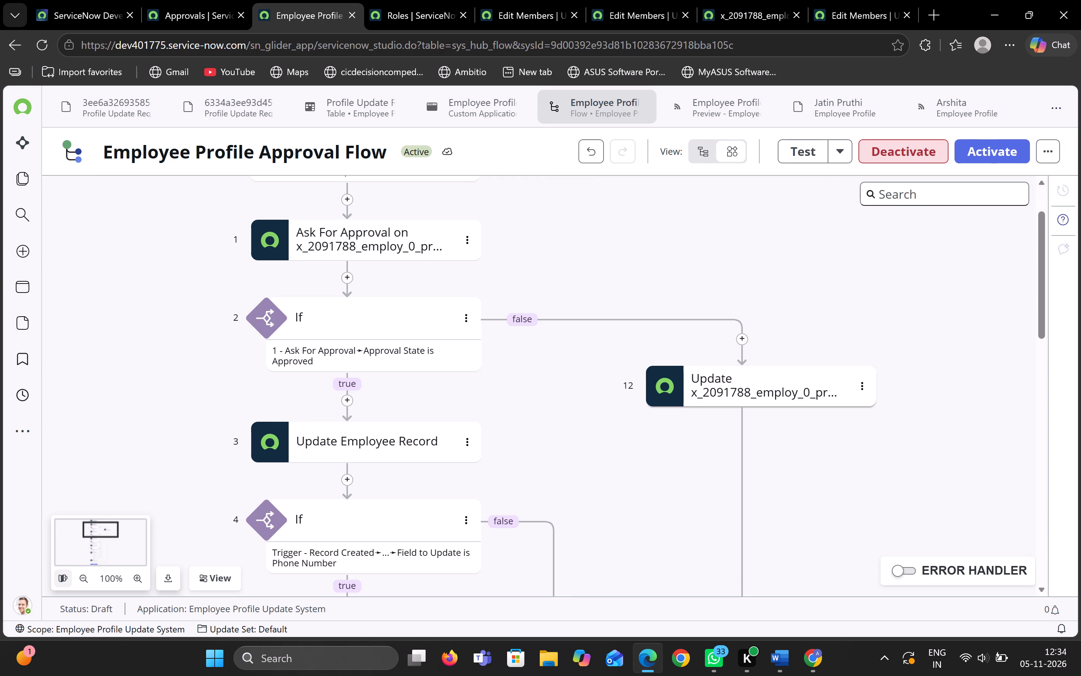
Reopen update action 12 on the false branch and check its Request Status and Rejection Reason values.
left_click(824, 382)
scroll(824, 382, "down", 1)
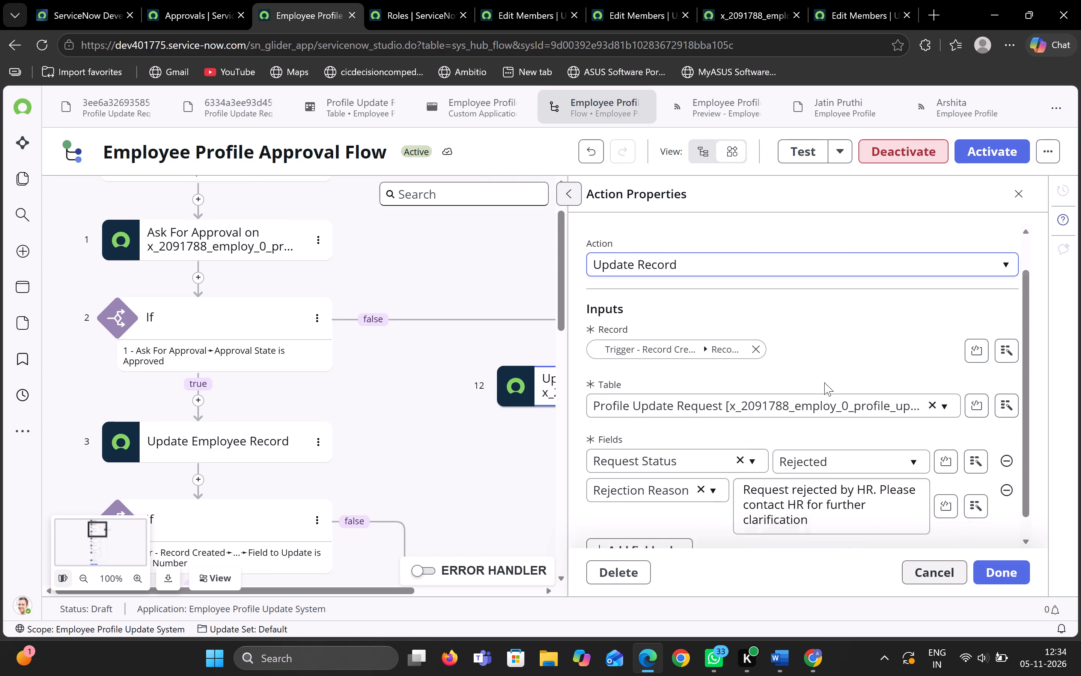
scroll(824, 382, "down", 1)
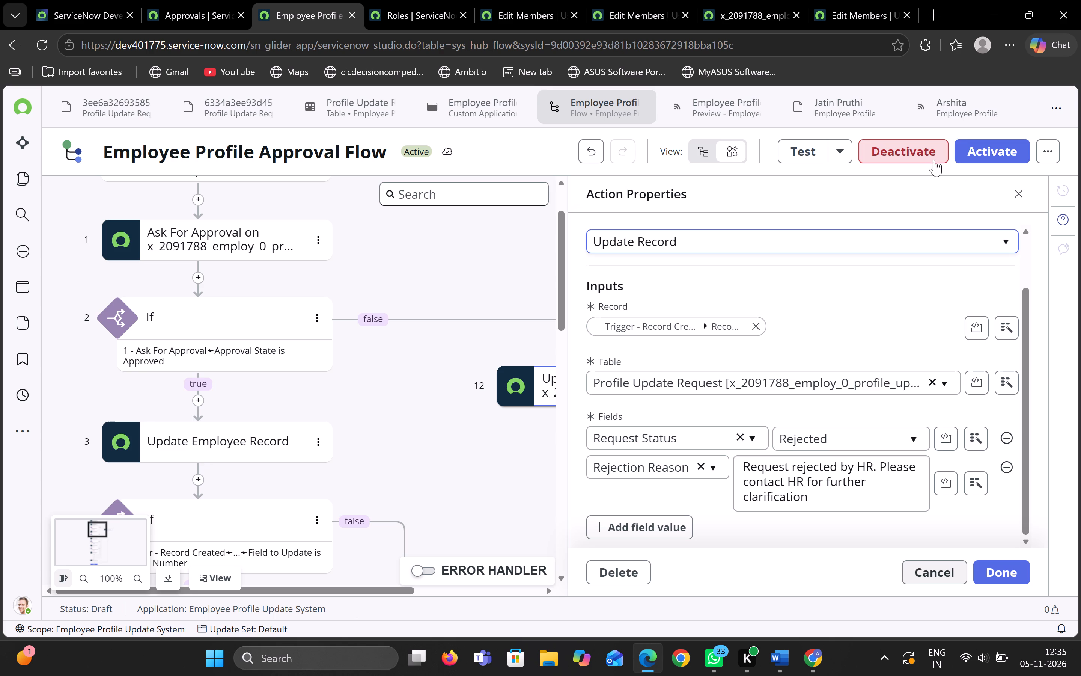
left_click(993, 571)
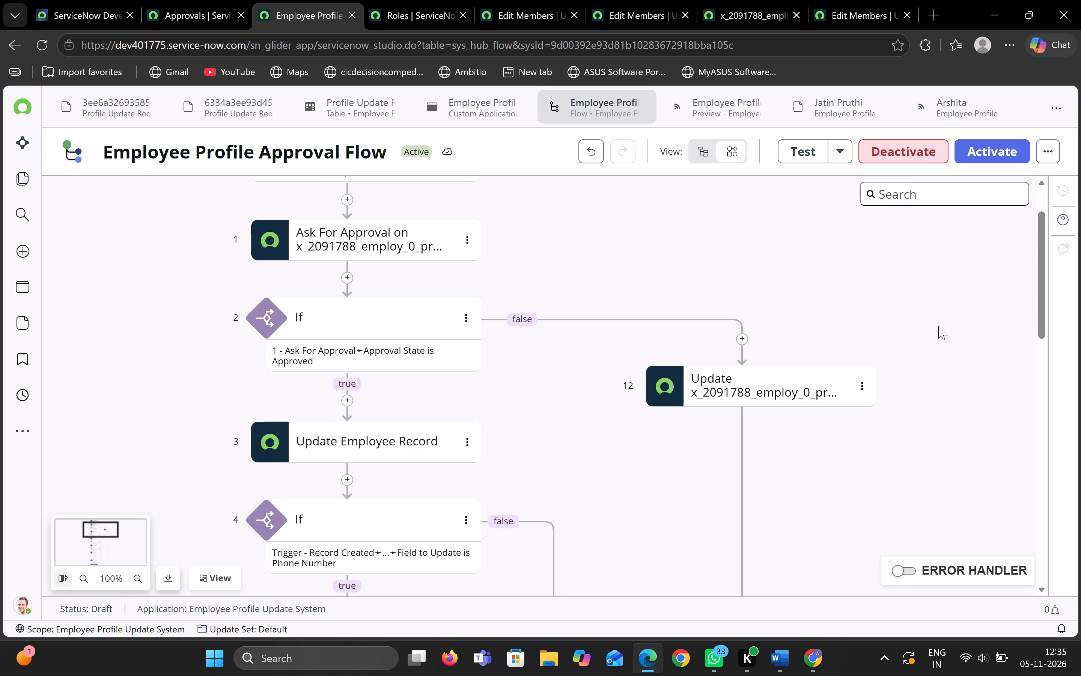
Activate the edited Employee Profile Approval Flow.
left_click(989, 151)
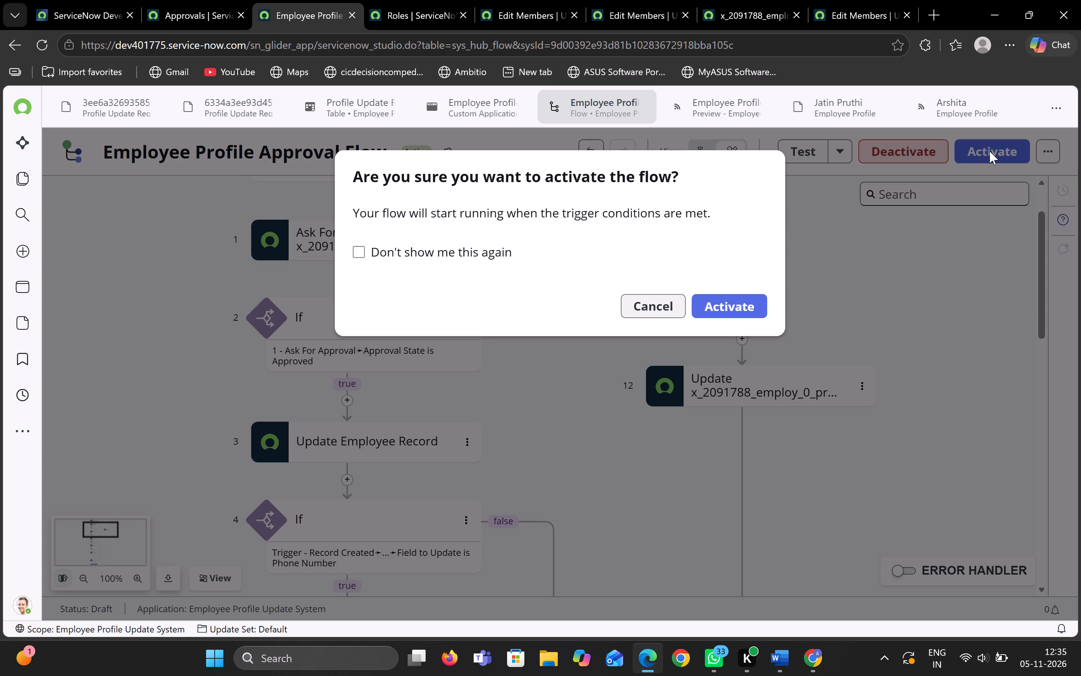
left_click(713, 308)
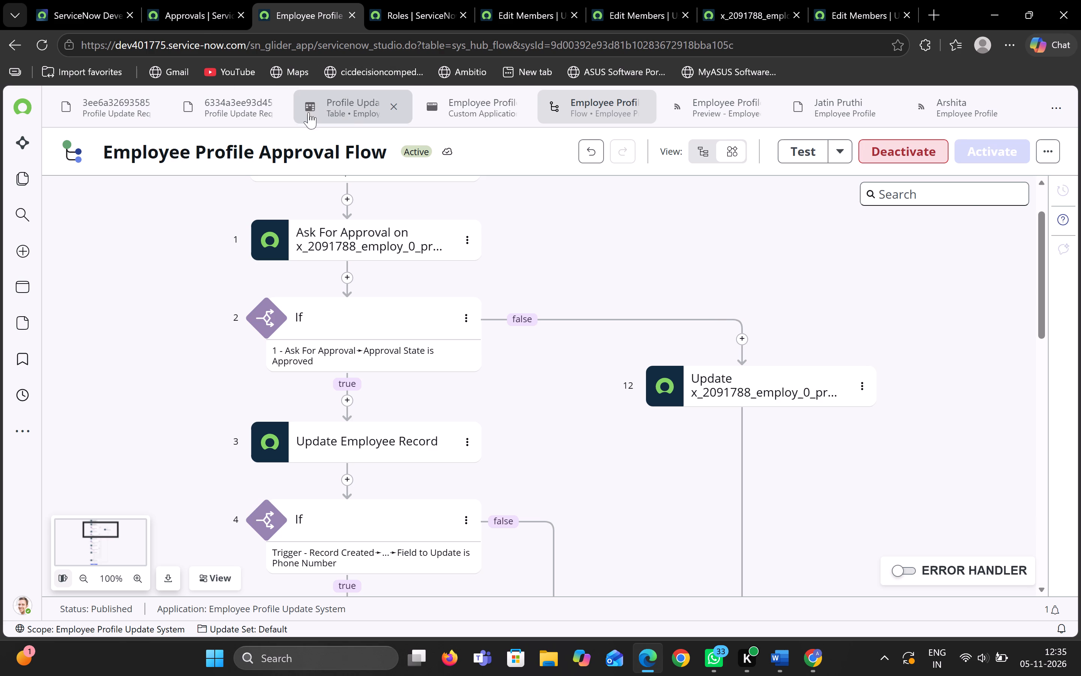
Preview the Profile Update Request table's records, filter them to Field to Update is Department, and open the department-change request.
left_click(352, 113)
left_click(370, 192)
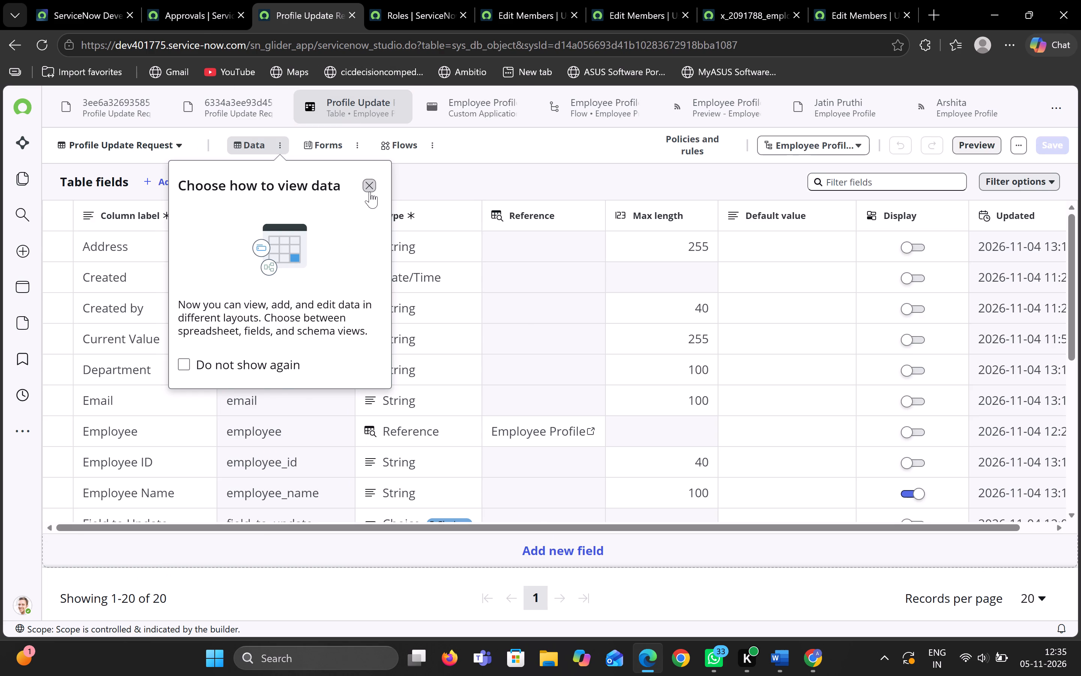
left_click(979, 145)
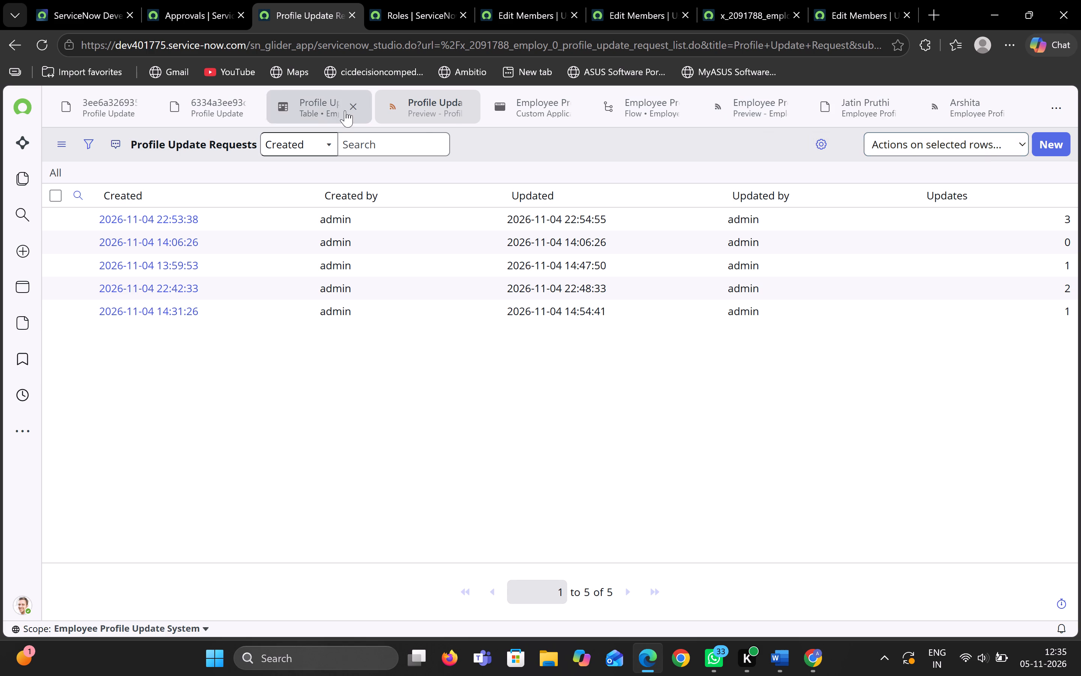
left_click(88, 140)
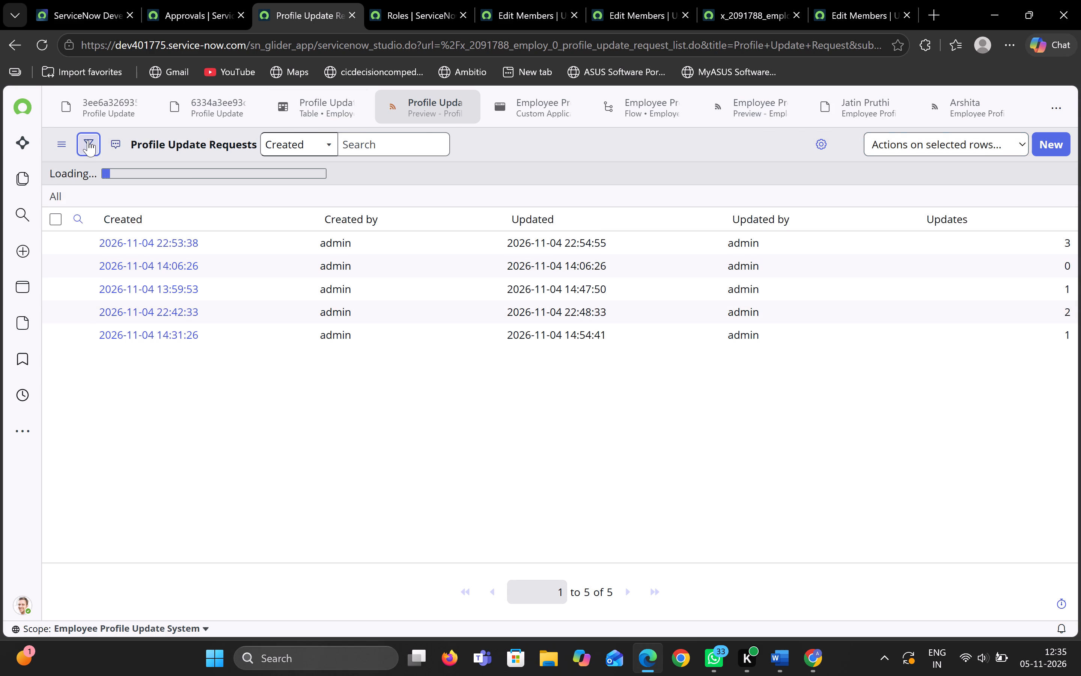
left_click(178, 202)
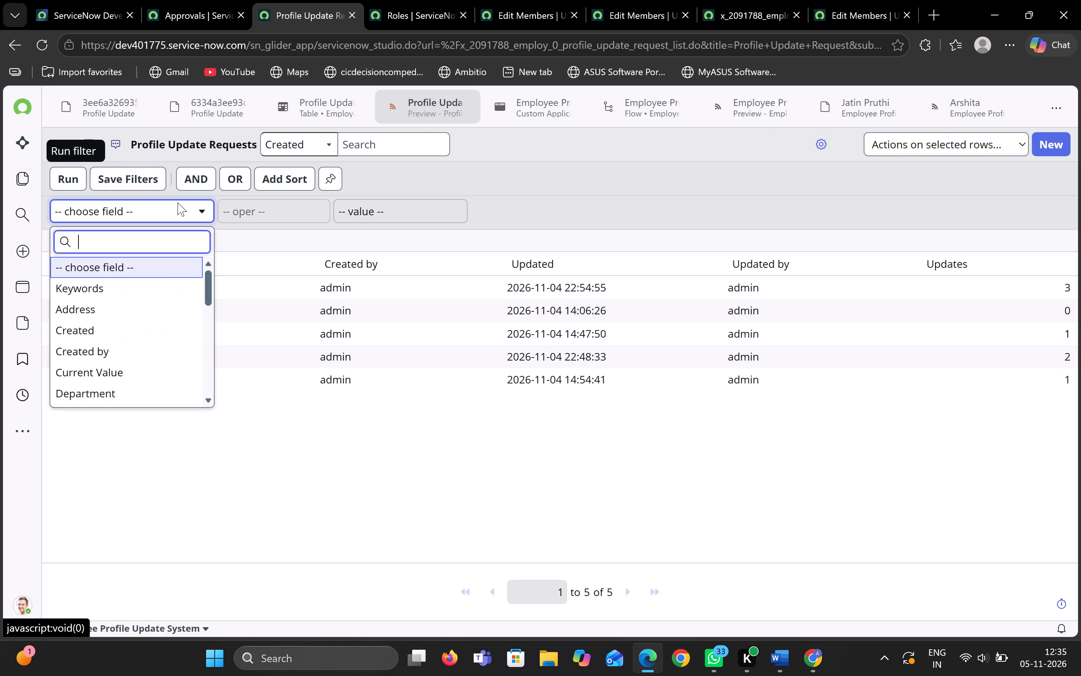
scroll(157, 336, "down", 2)
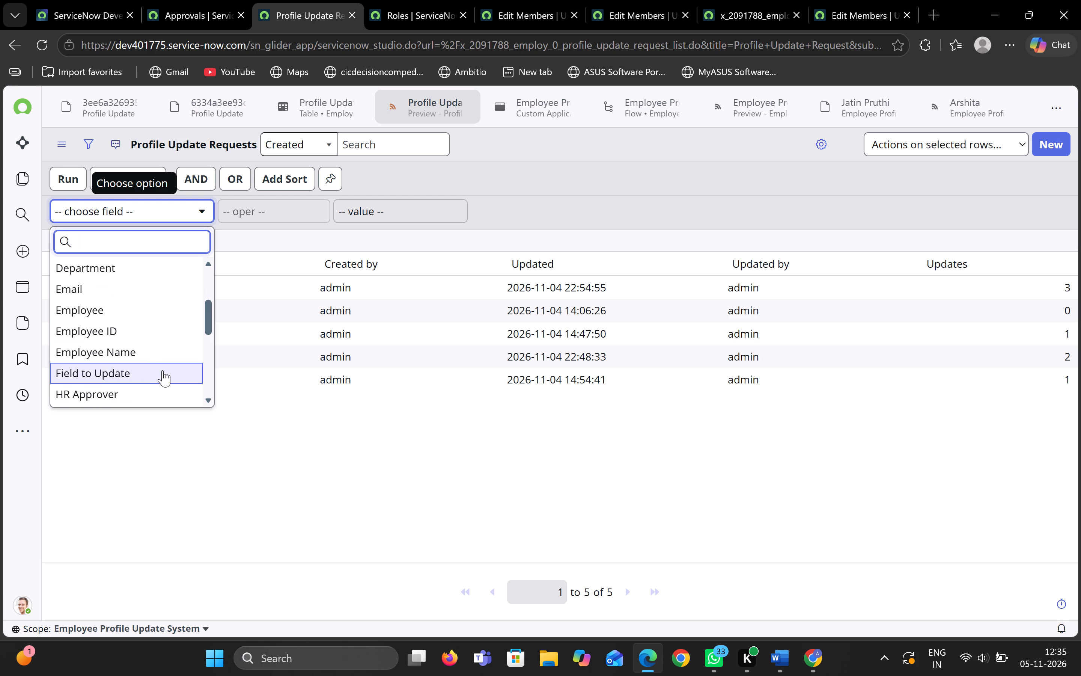
left_click(163, 370)
left_click(423, 215)
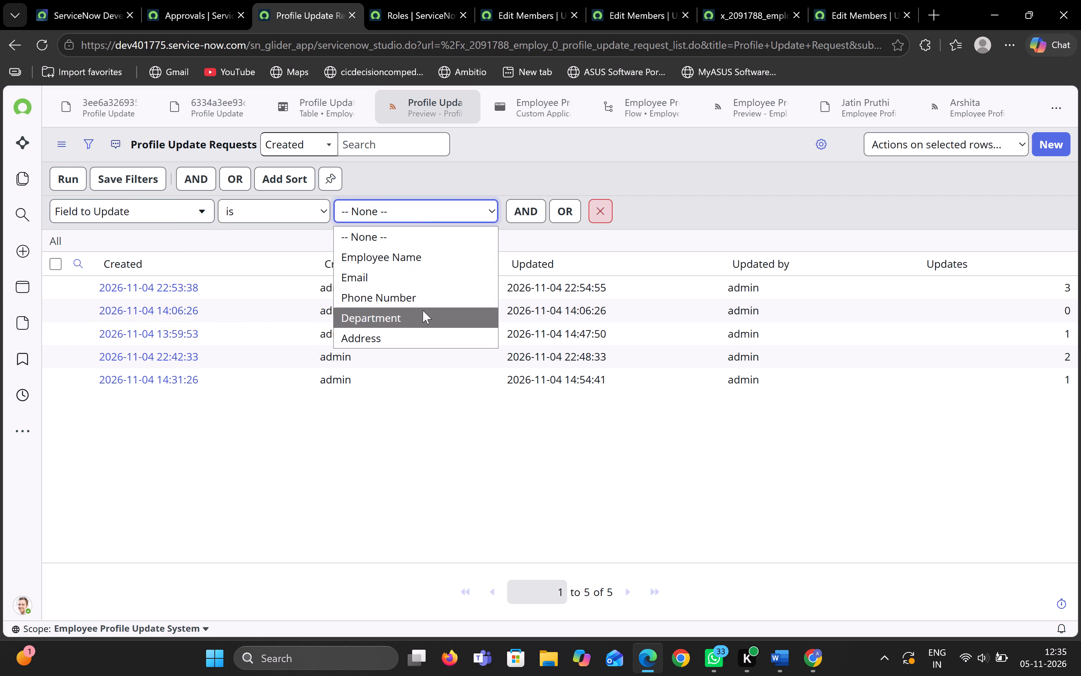
left_click(423, 310)
left_click(65, 178)
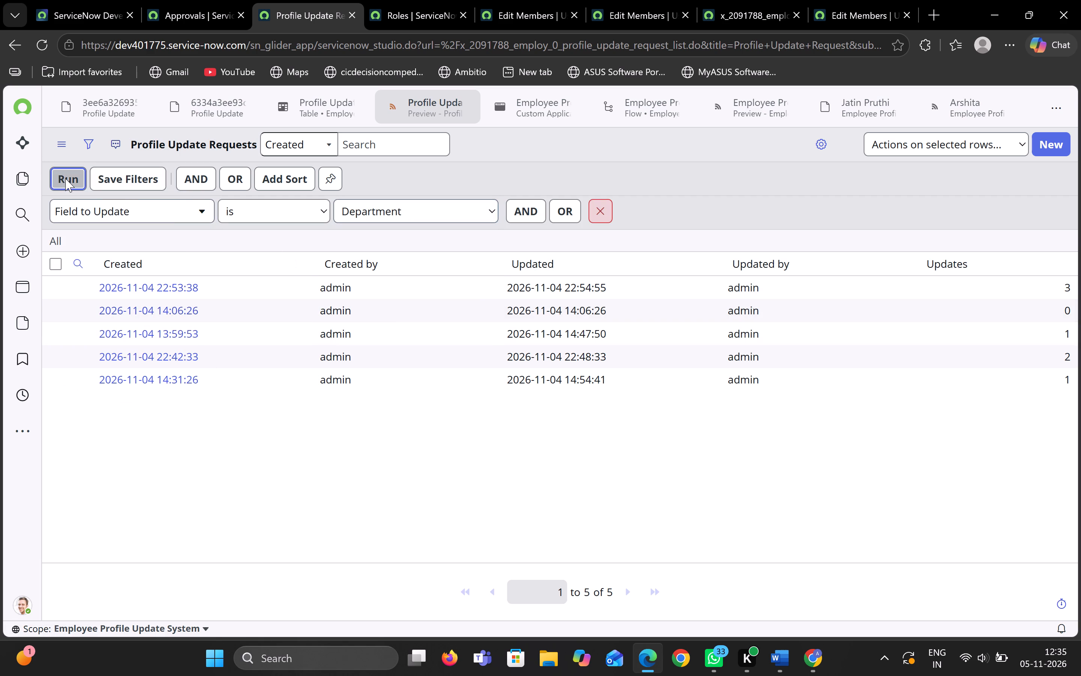
left_click(142, 220)
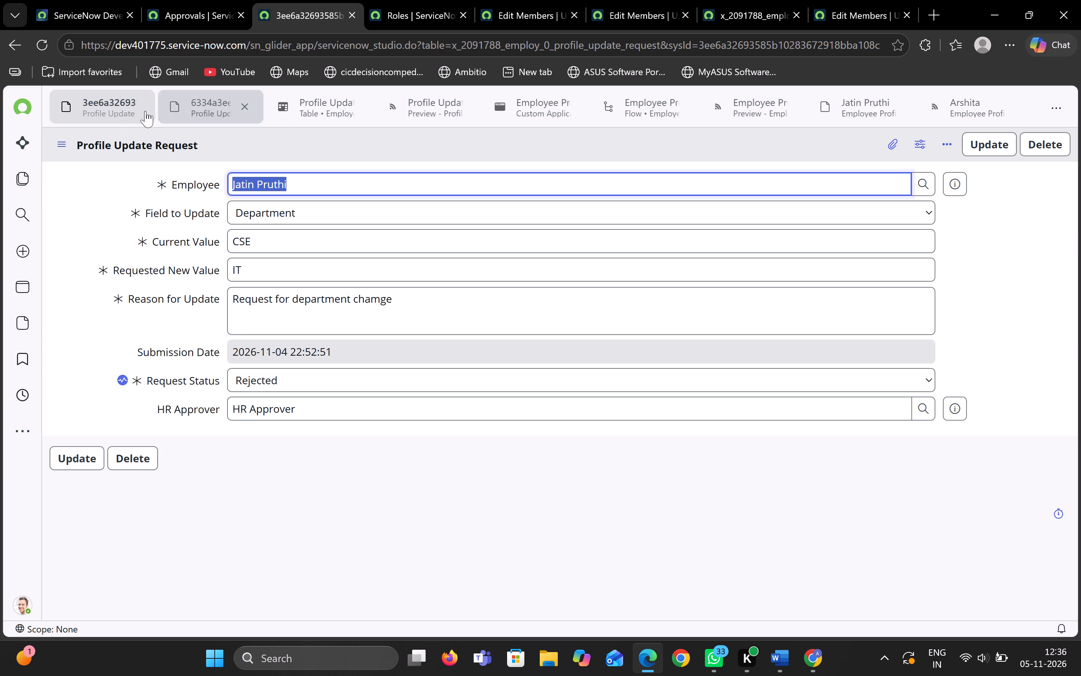
Add the Rejection Reason field below Request Status on the Profile Update Request table's default form view.
left_click(294, 110)
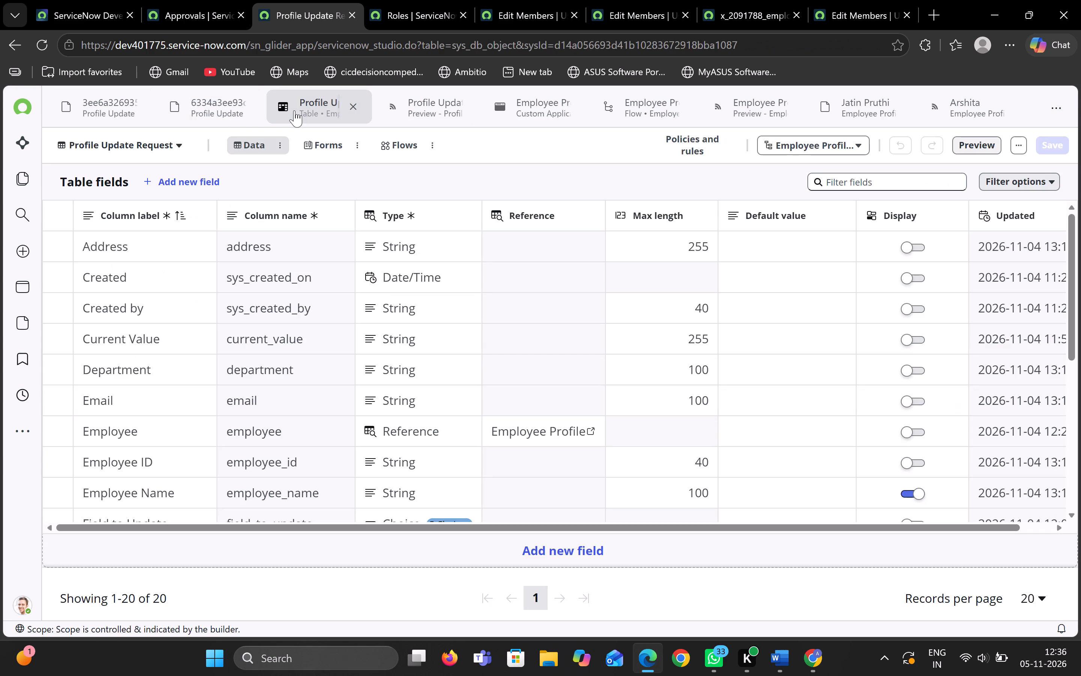
left_click(328, 152)
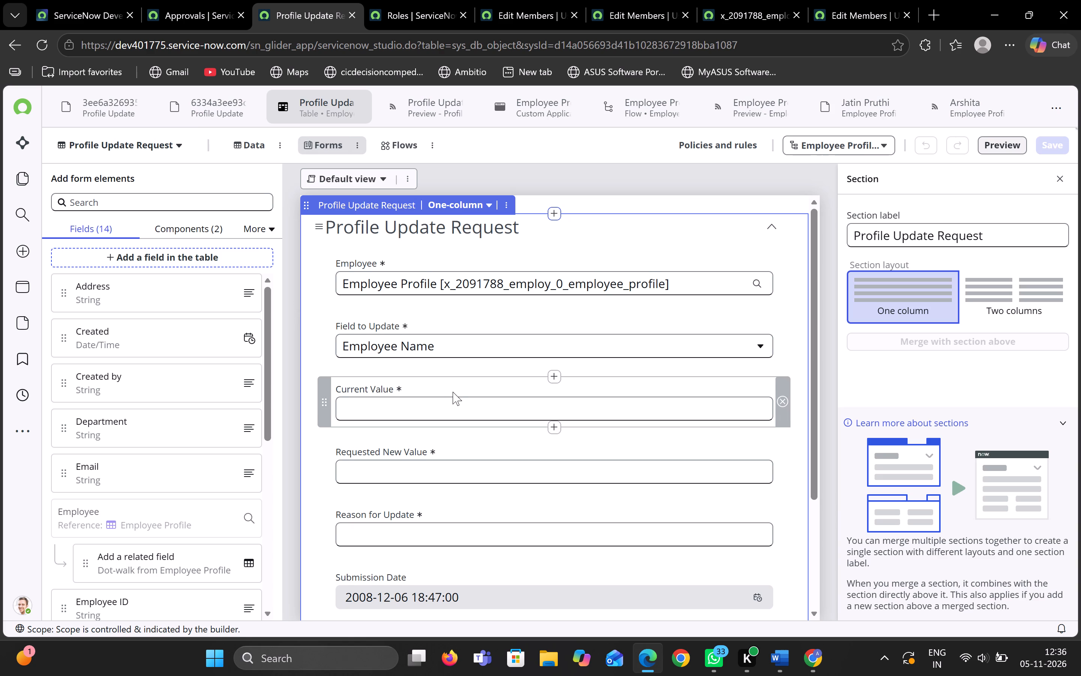
scroll(453, 392, "down", 4)
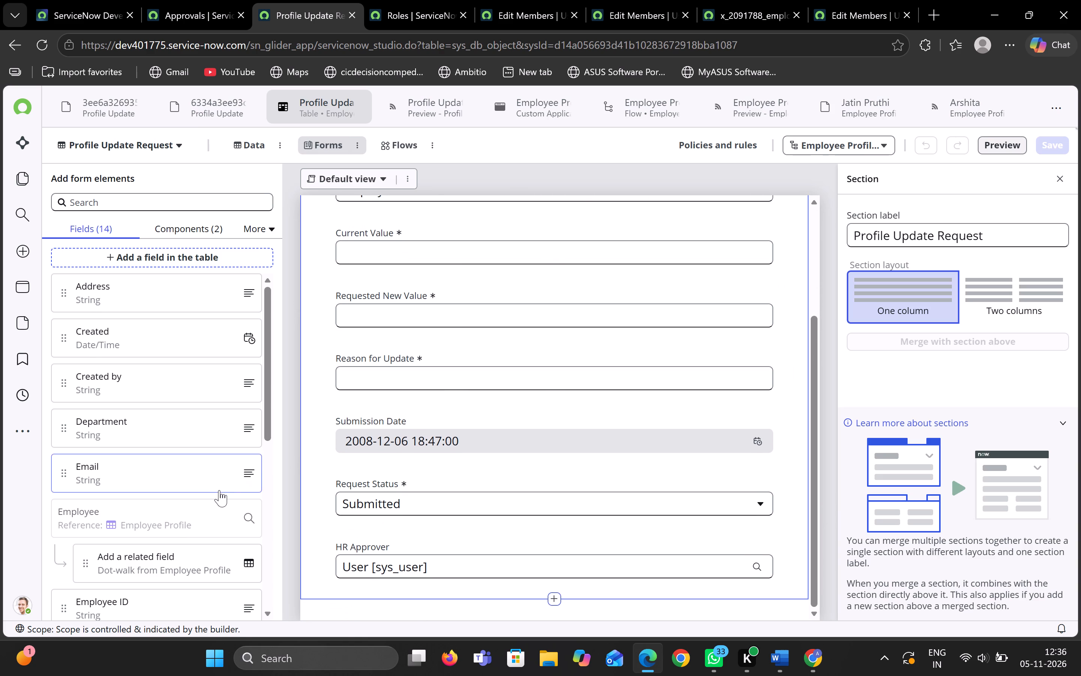
scroll(219, 490, "down", 3)
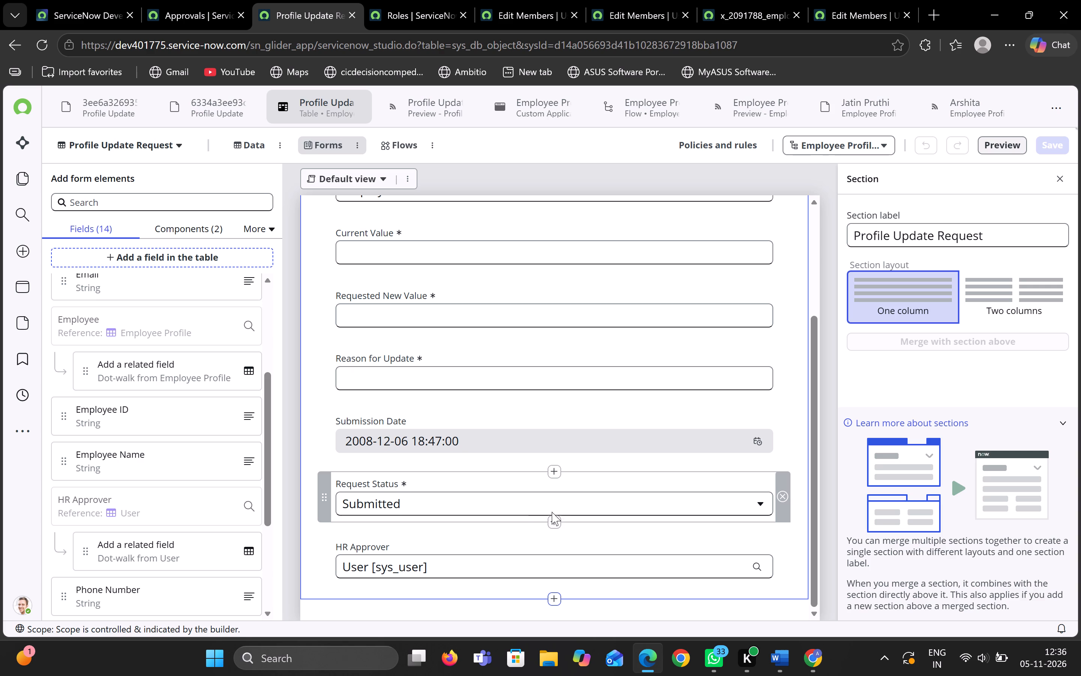
left_click(556, 522)
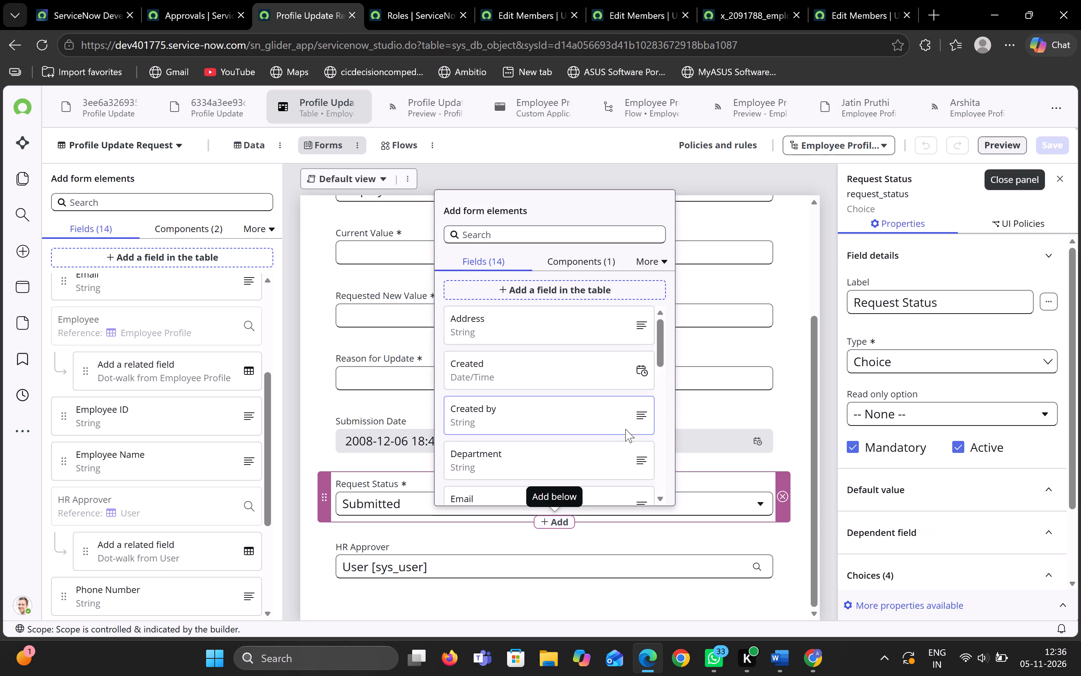
scroll(617, 423, "down", 8)
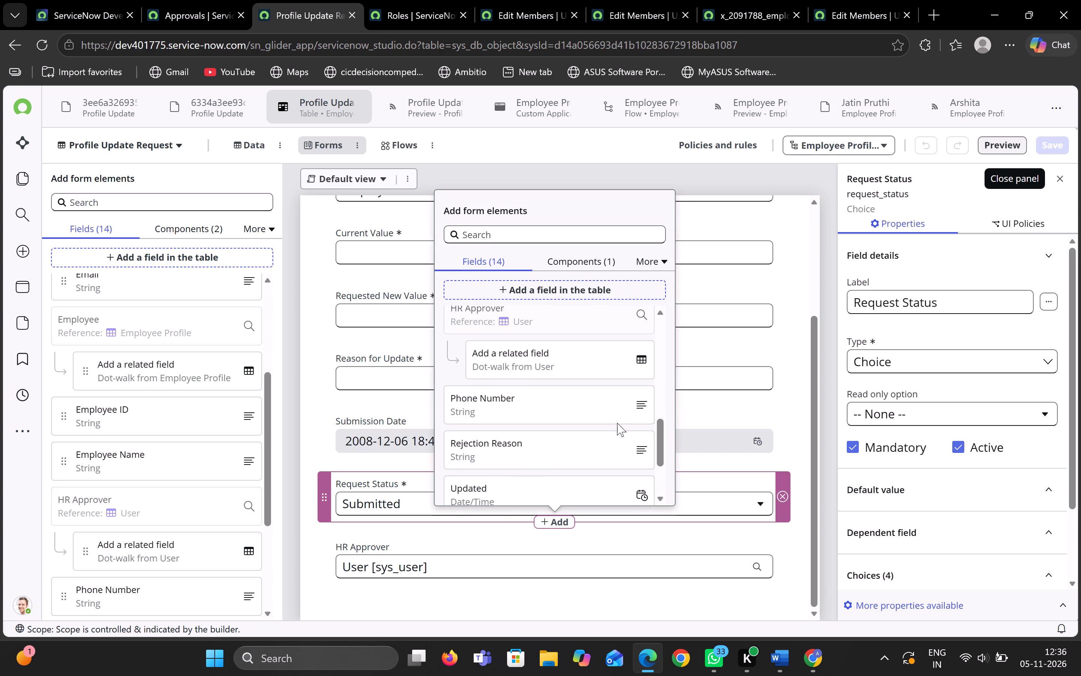
scroll(617, 423, "down", 1)
left_click(588, 401)
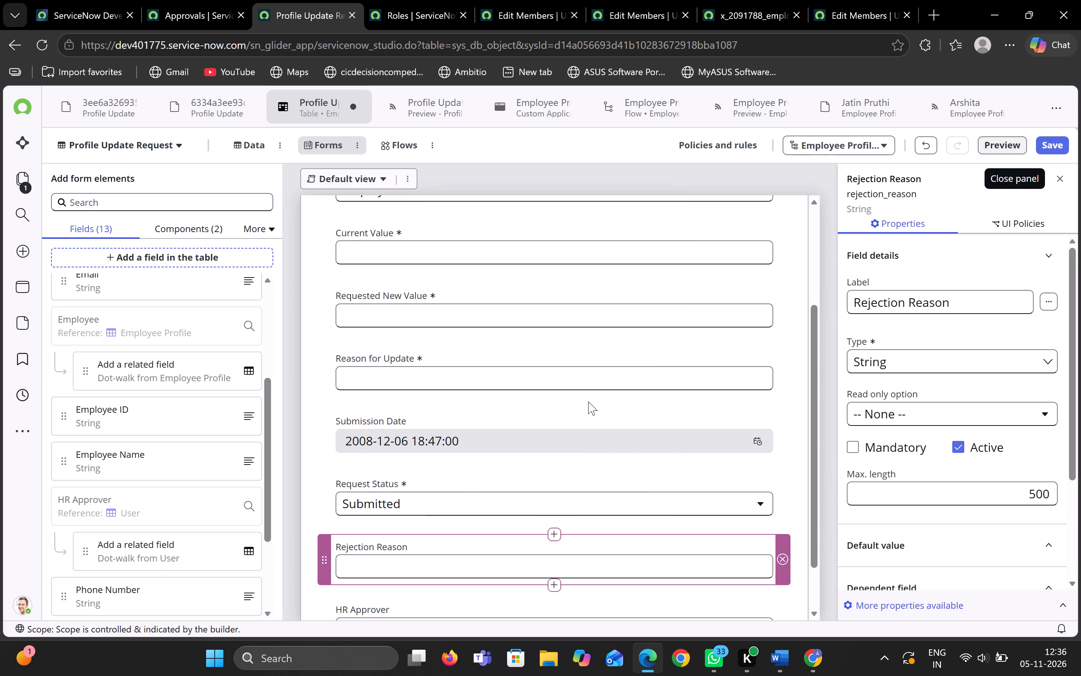
Set the Rejection Reason field's read only option to Strict Read Only and save the form.
scroll(596, 458, "down", 4)
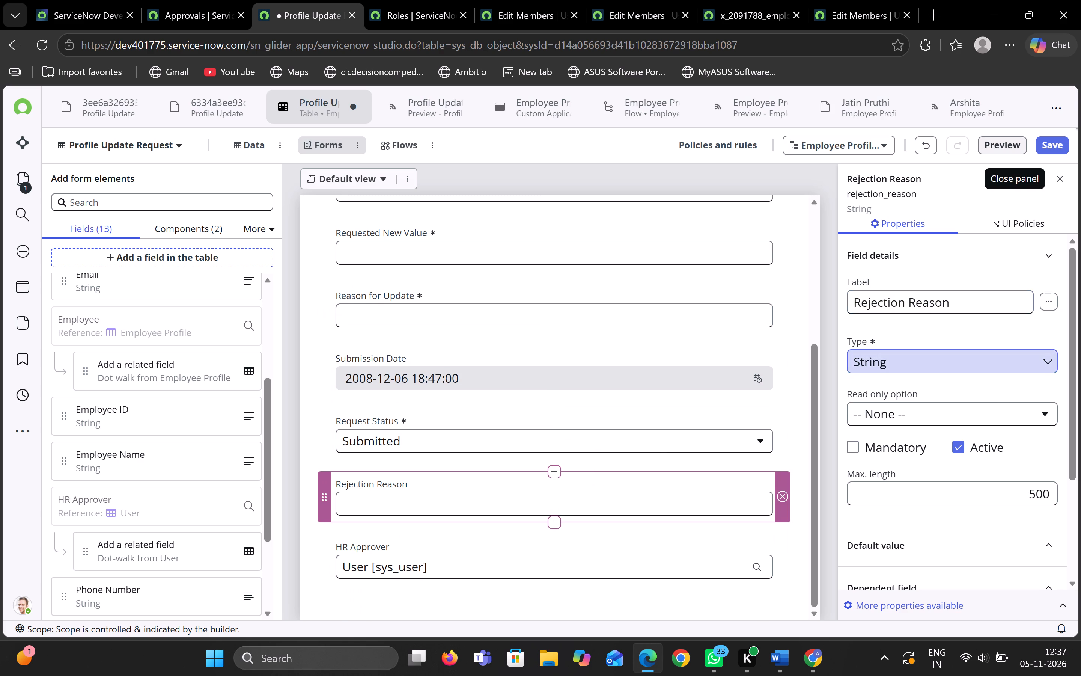
left_click(997, 420)
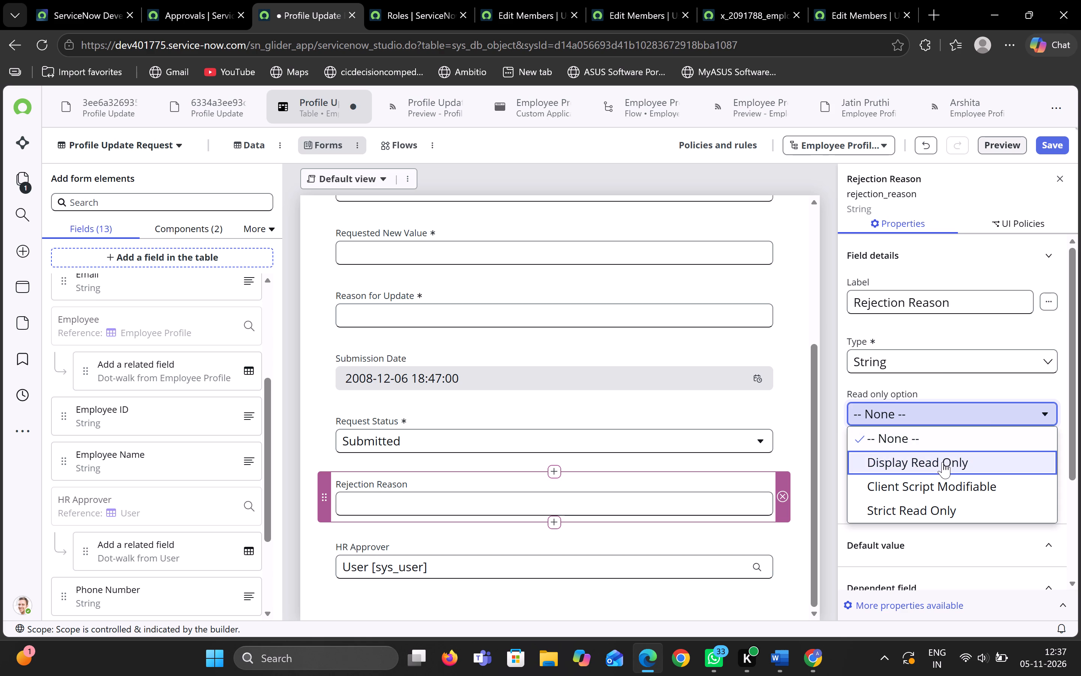
left_click(926, 510)
left_click(706, 605)
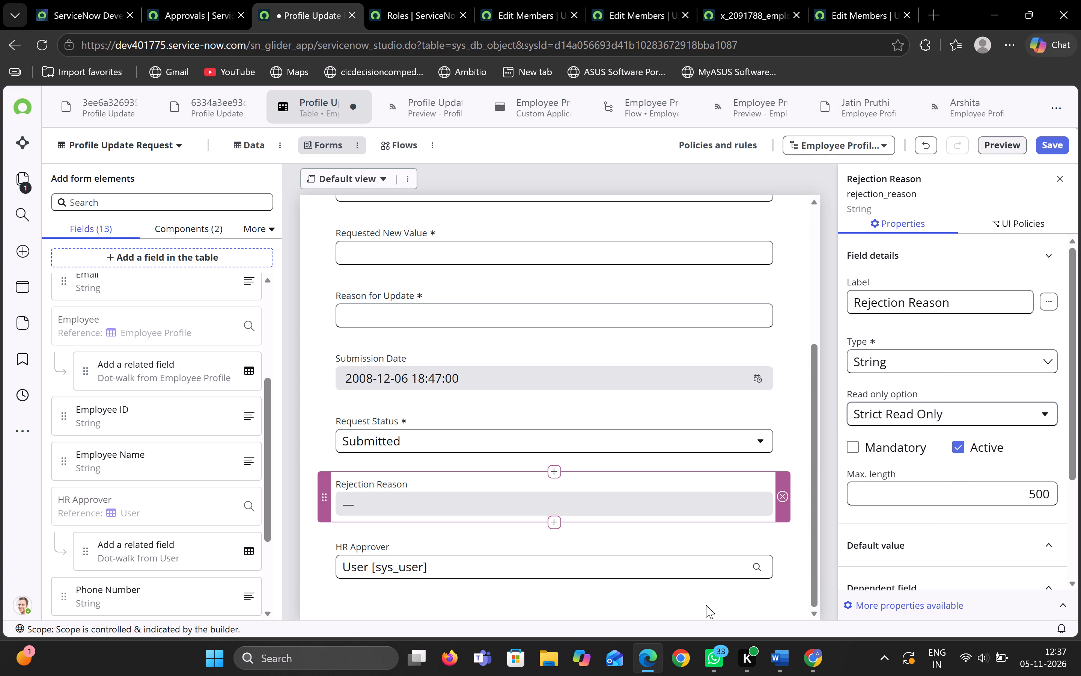
scroll(706, 605, "down", 2)
left_click(1055, 145)
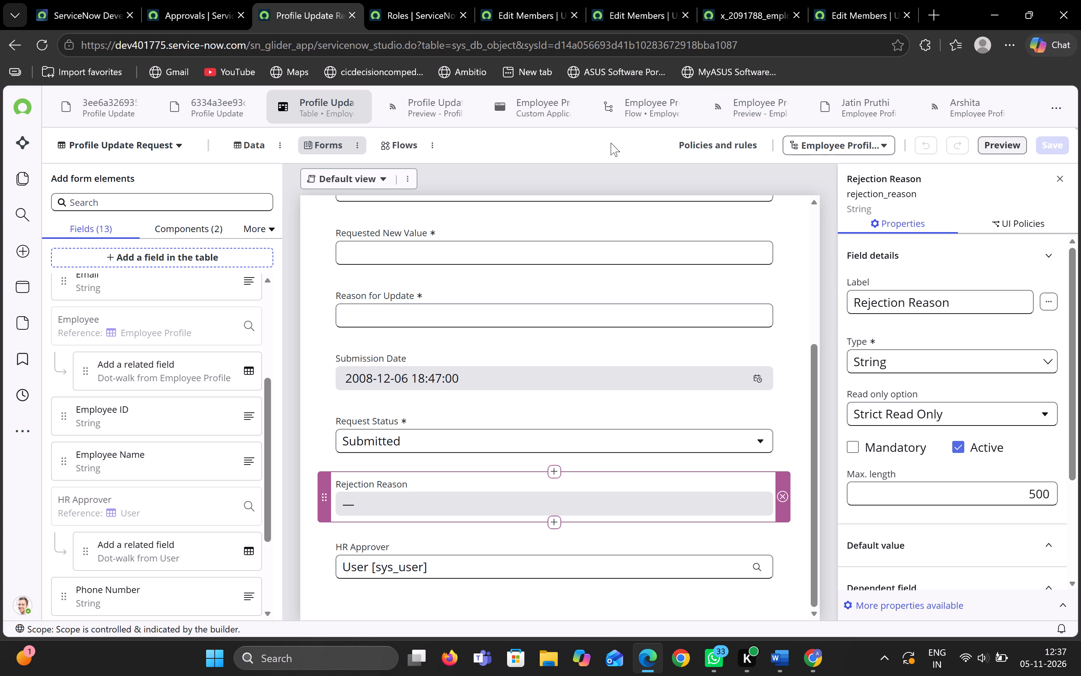
left_click(117, 7)
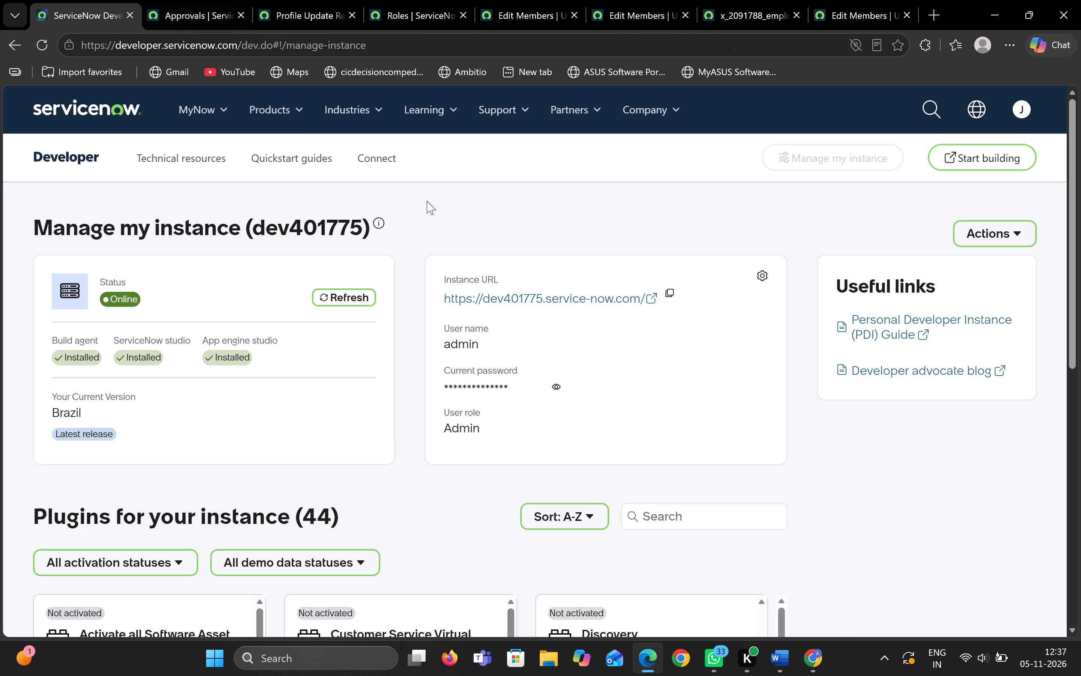
left_click(516, 297)
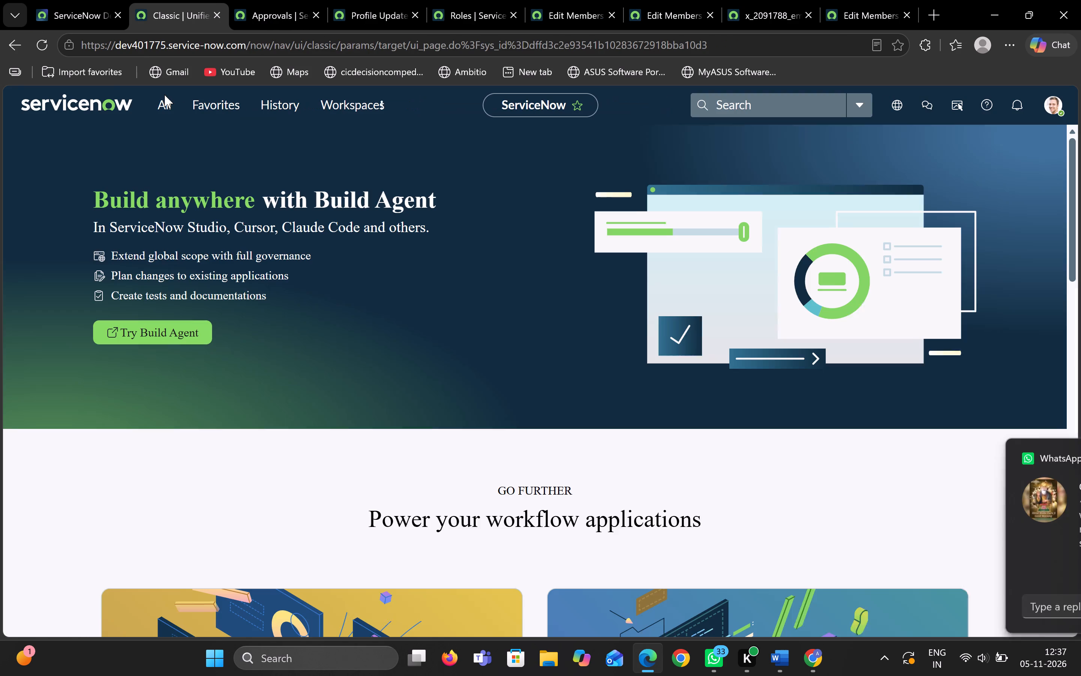
left_click(149, 104)
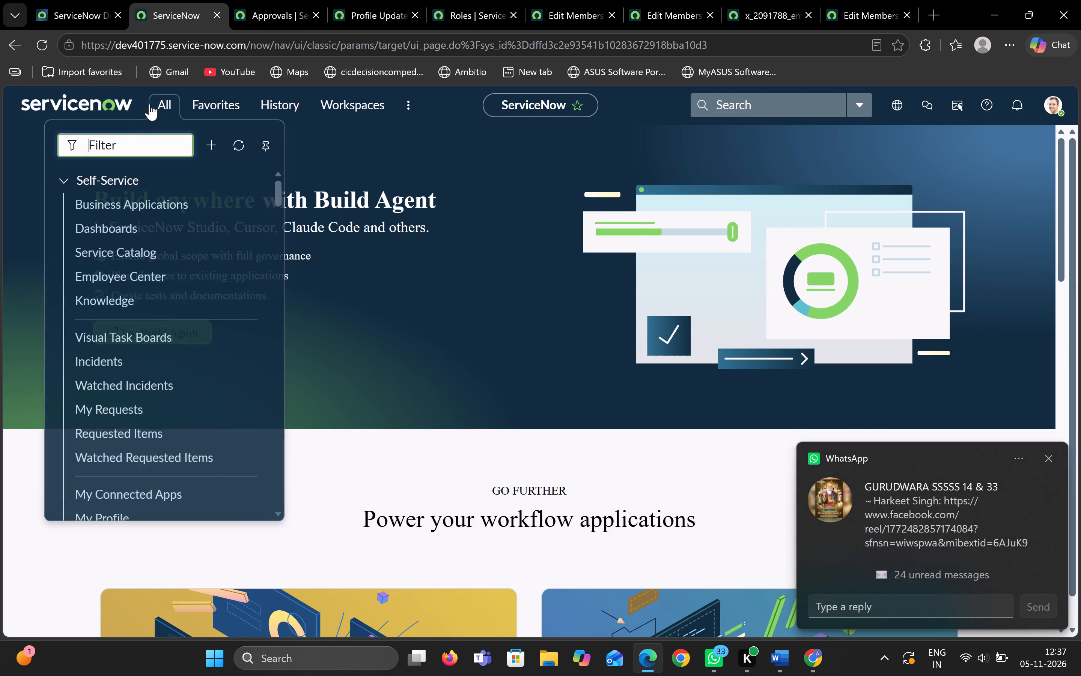
key("u")
type("ser ad")
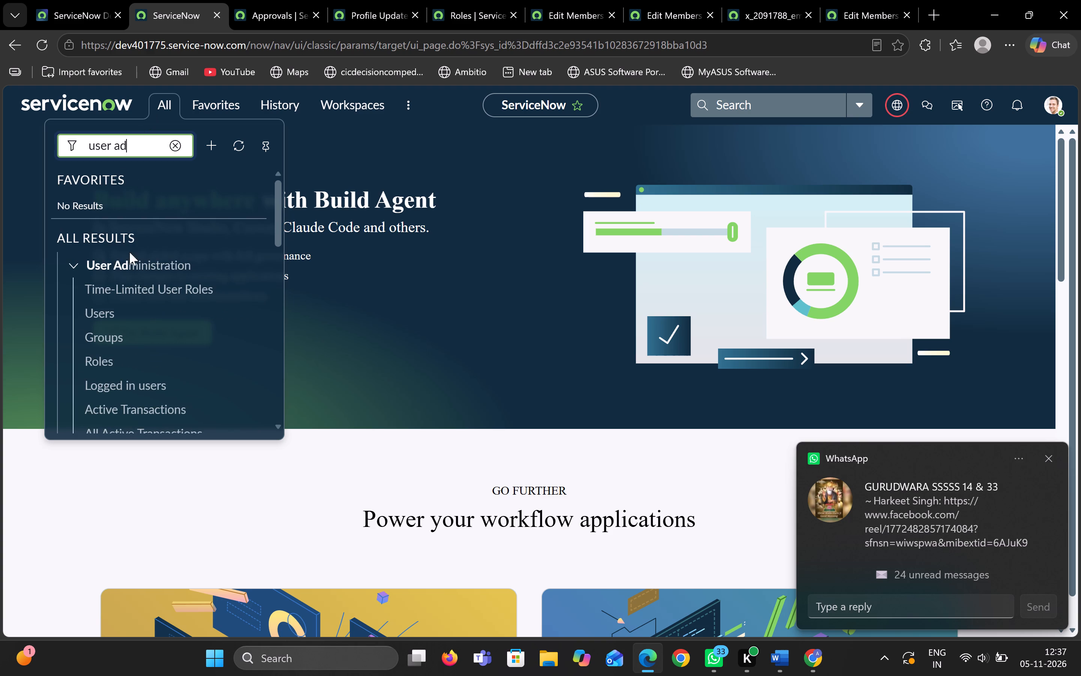
left_click(109, 361)
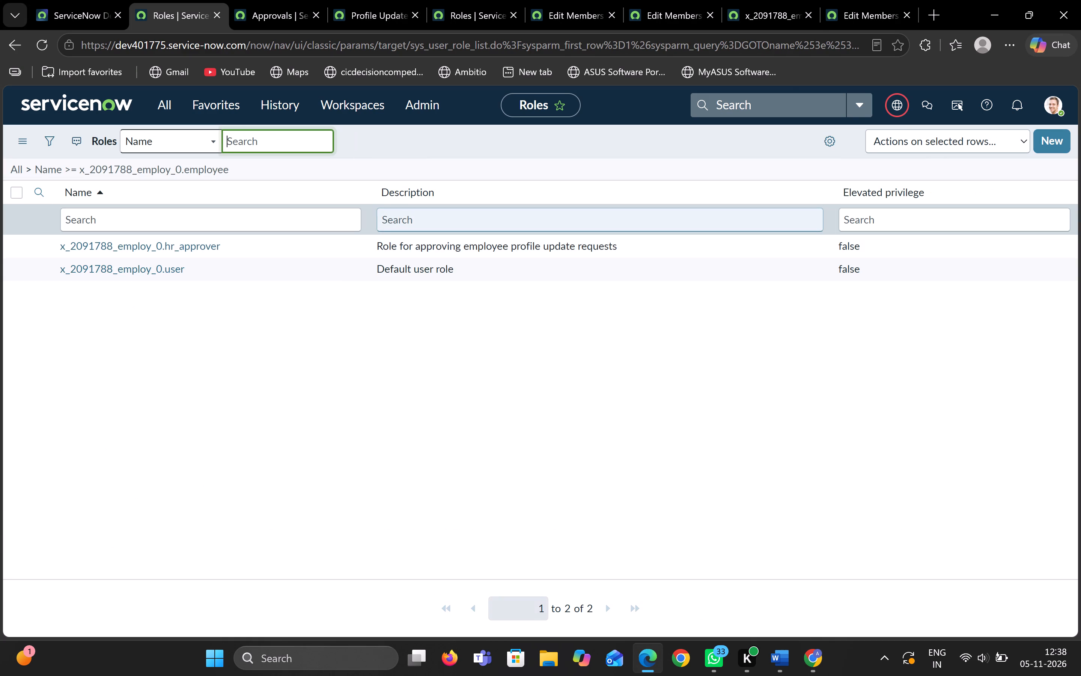